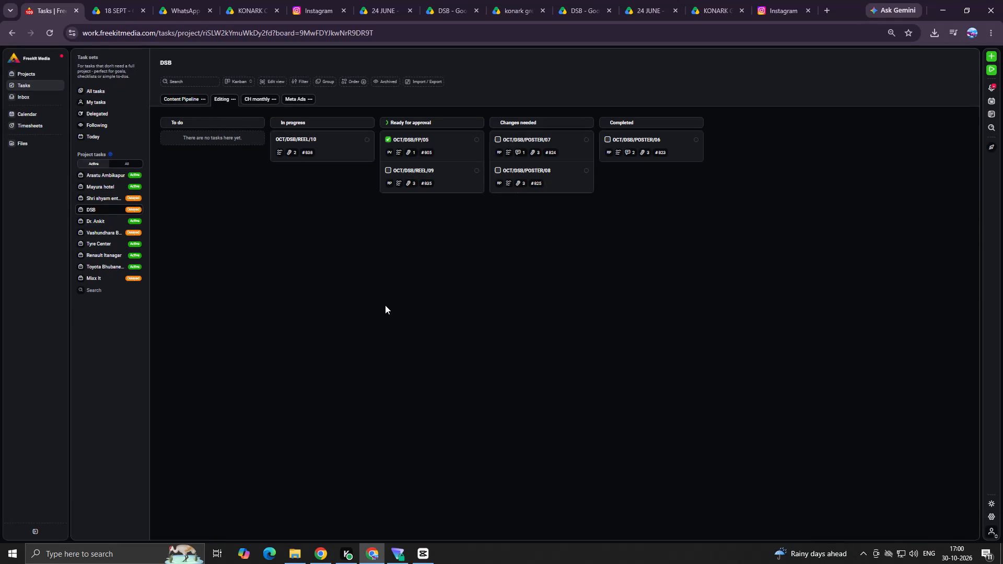
Review the attached Deal Smart poster in task OCT/DSB/POSTER/08 and delete that file from the task.
{"action": "left_click", "coordinate": [568, 185]}
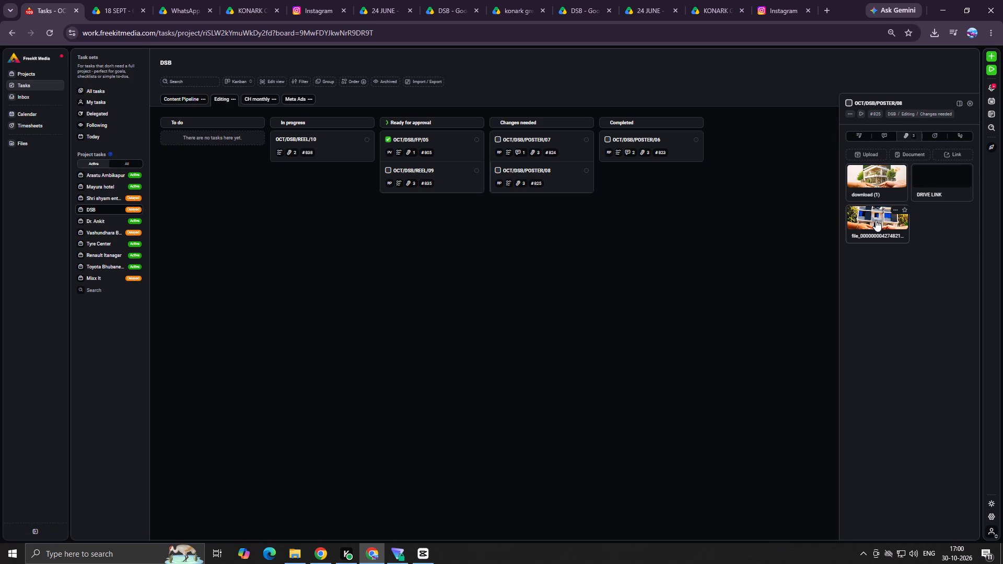
{"action": "left_click", "coordinate": [876, 220]}
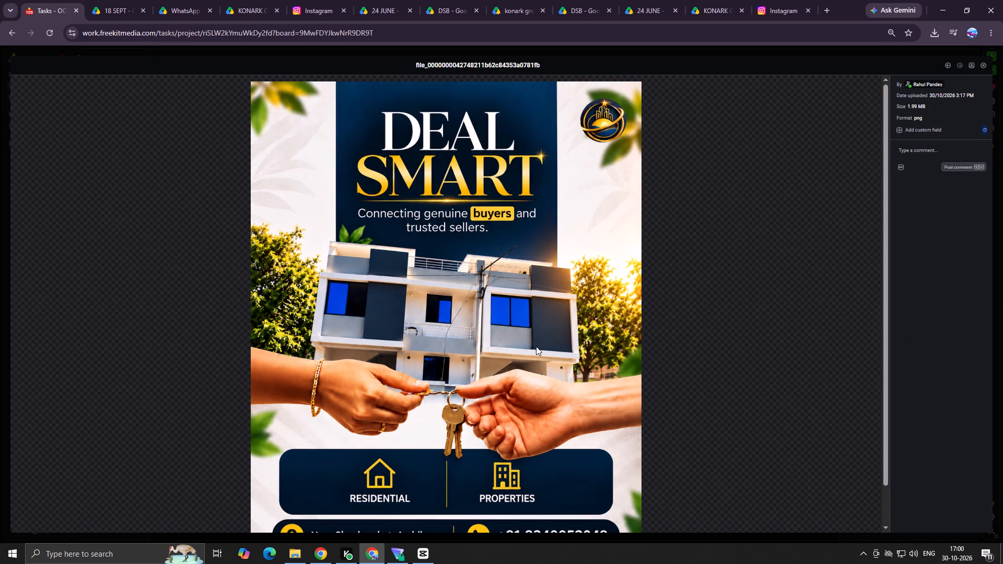
{"action": "scroll", "coordinate": [448, 371], "scroll_direction": "down", "scroll_amount": 5}
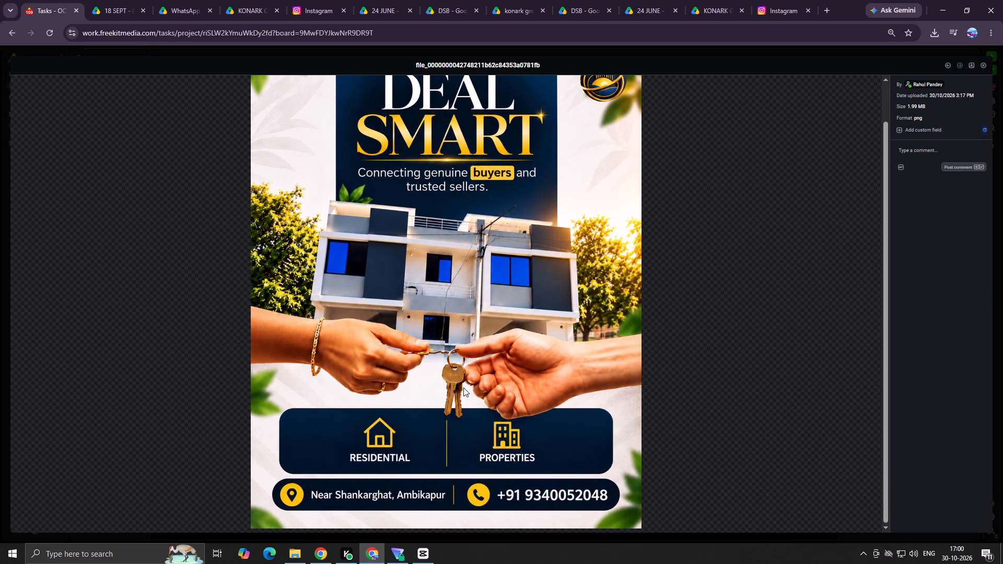
{"action": "scroll", "coordinate": [463, 387], "scroll_direction": "up", "scroll_amount": 6}
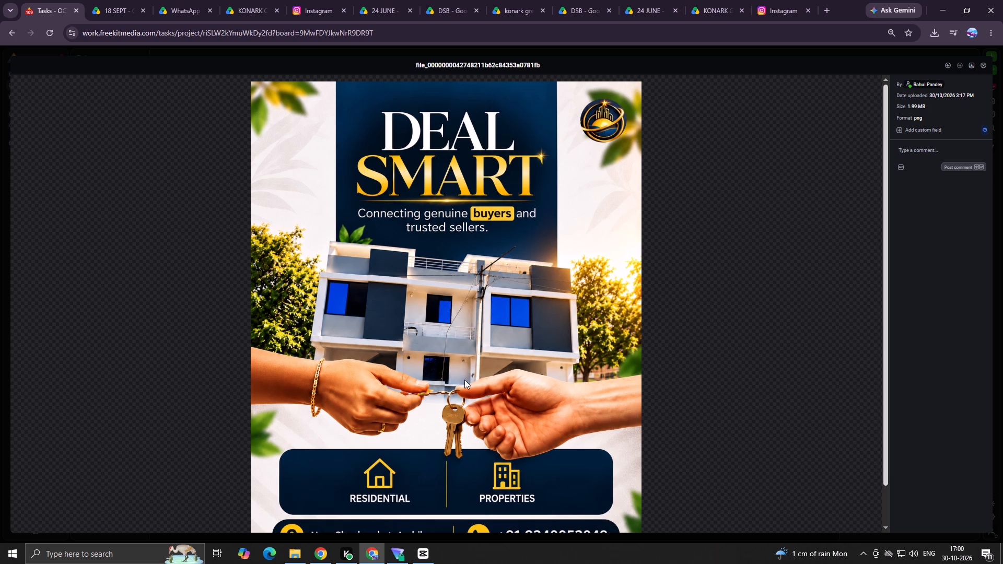
{"action": "scroll", "coordinate": [414, 456], "scroll_direction": "down", "scroll_amount": 5}
{"action": "scroll", "coordinate": [454, 389], "scroll_direction": "up", "scroll_amount": 6}
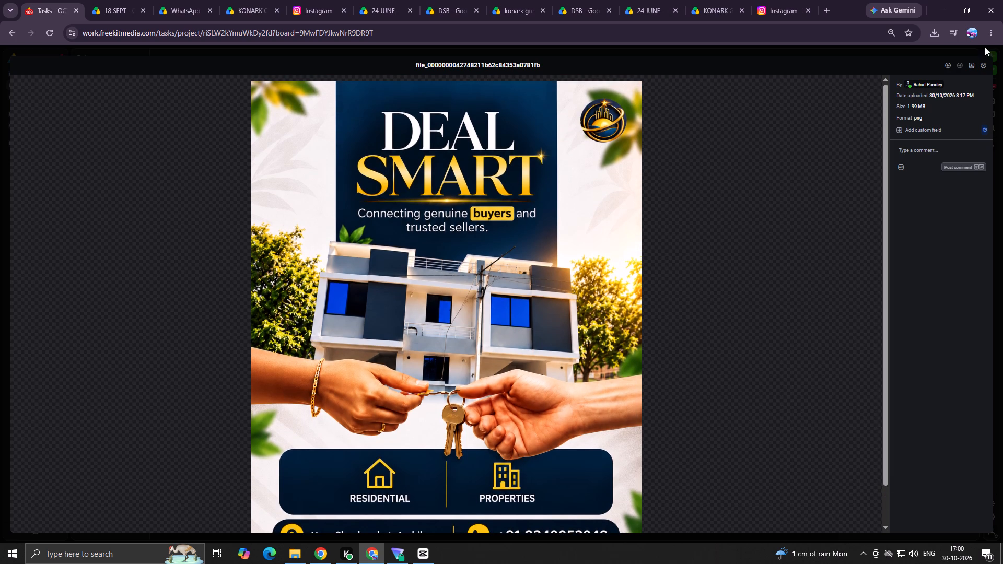
{"action": "left_click", "coordinate": [985, 63]}
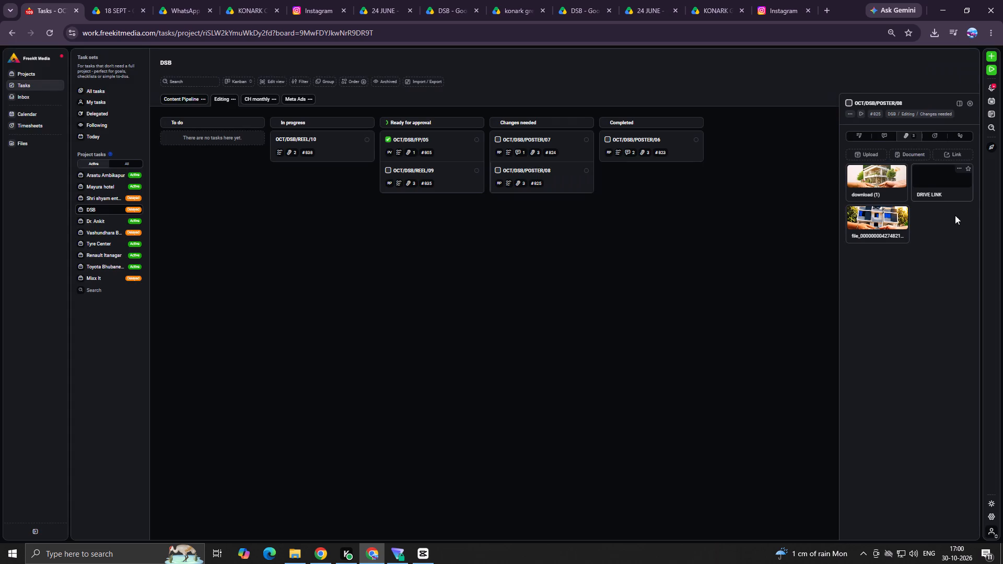
{"action": "left_click", "coordinate": [891, 207]}
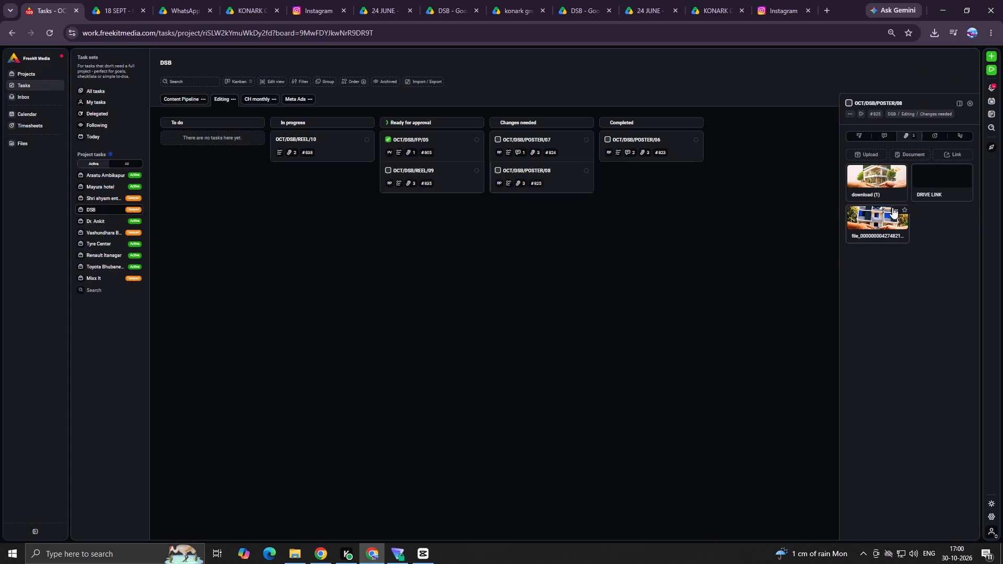
{"action": "left_click", "coordinate": [893, 209]}
{"action": "left_click", "coordinate": [852, 254]}
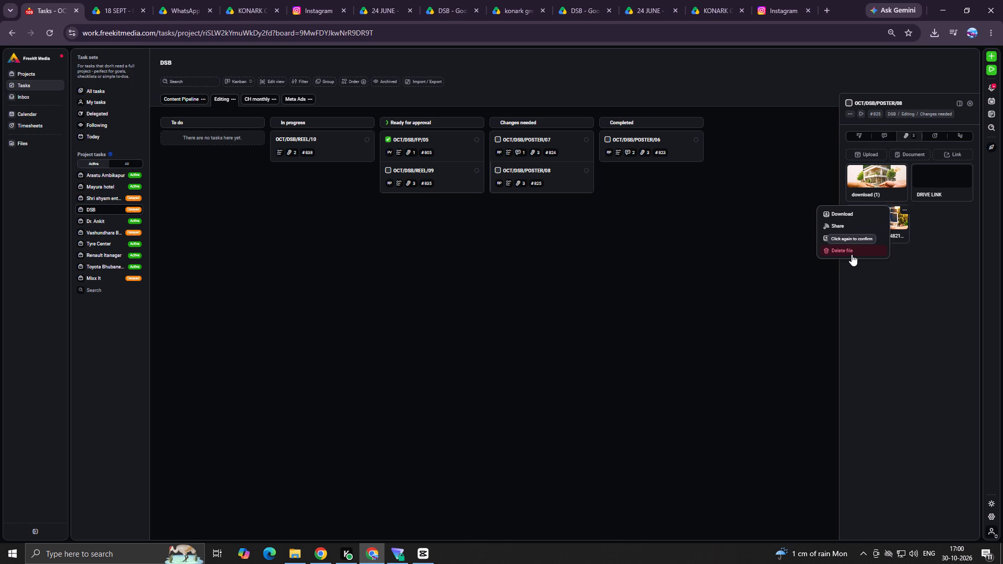
{"action": "left_click", "coordinate": [852, 254]}
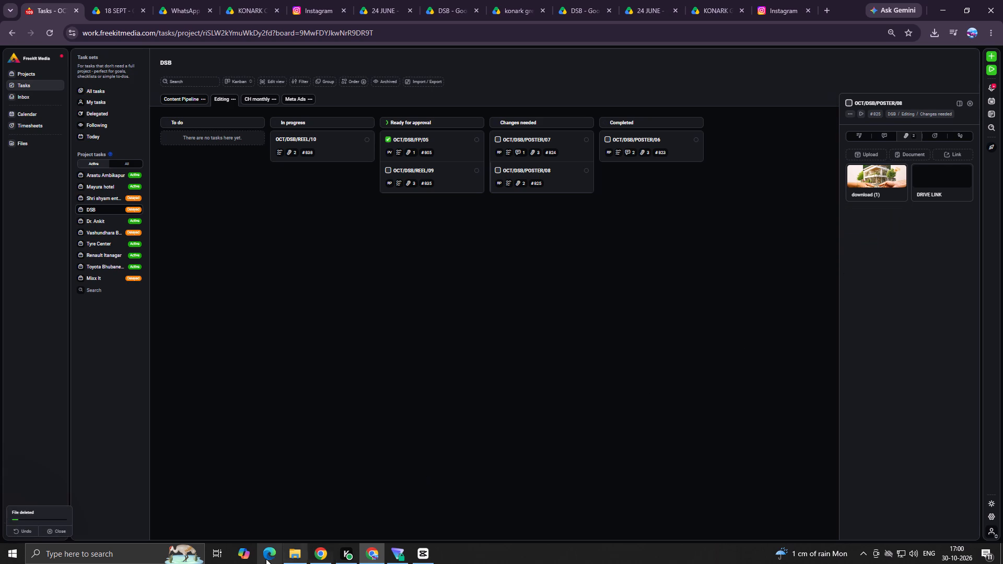
Upload the newer Deal Smart poster image from the Downloads folder to the OCT/DSB/POSTER/08 attachments.
{"action": "left_click", "coordinate": [295, 559]}
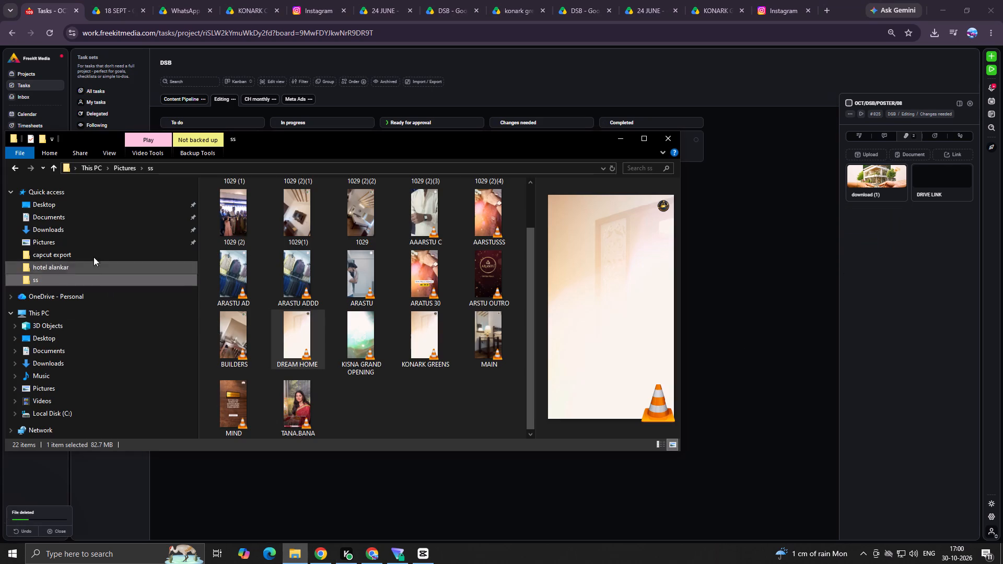
{"action": "left_click", "coordinate": [89, 227]}
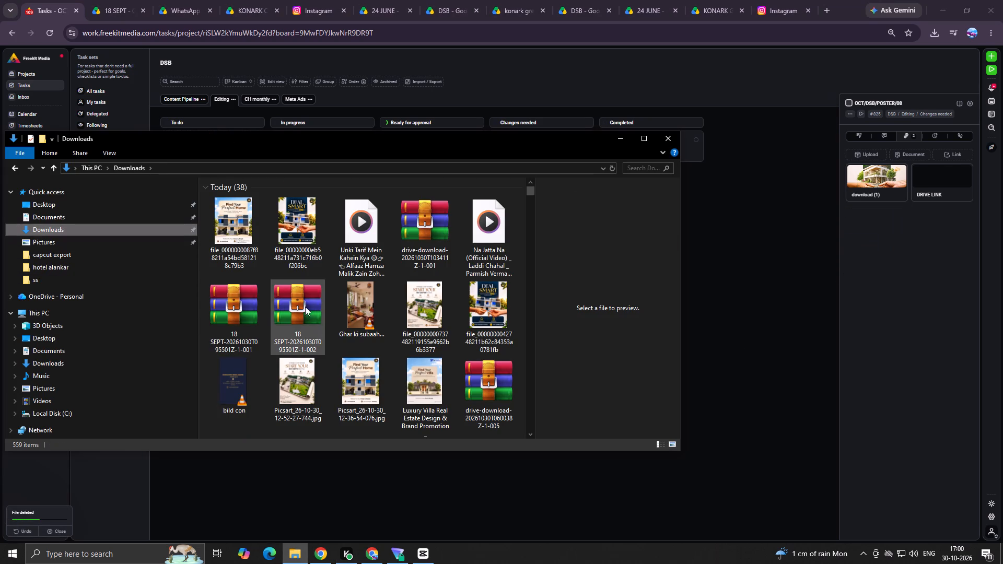
{"action": "scroll", "coordinate": [405, 332], "scroll_direction": "down", "scroll_amount": 4}
{"action": "scroll", "coordinate": [415, 335], "scroll_direction": "up", "scroll_amount": 10}
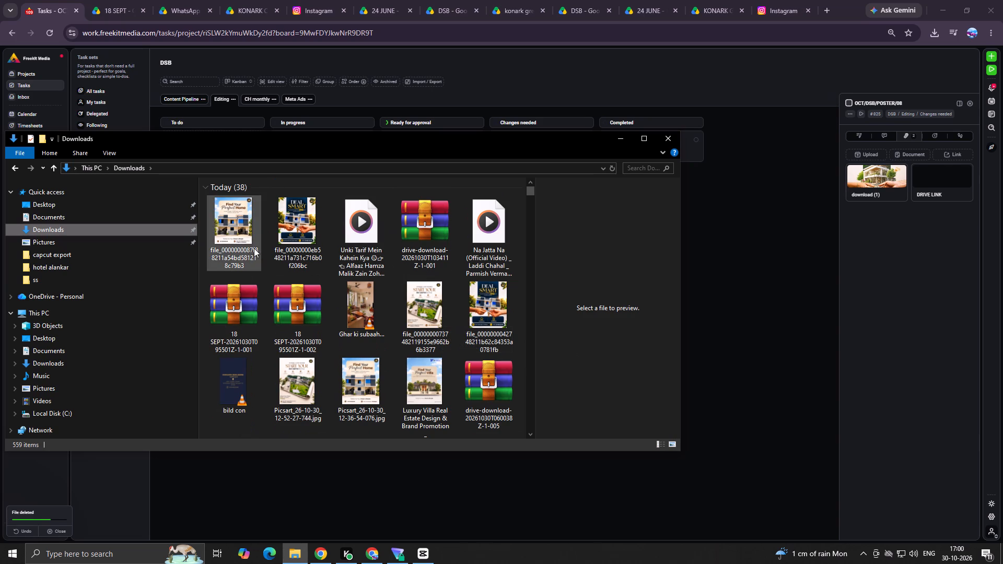
{"action": "left_click_drag", "start_coordinate": [295, 230], "coordinate": [416, 239]}
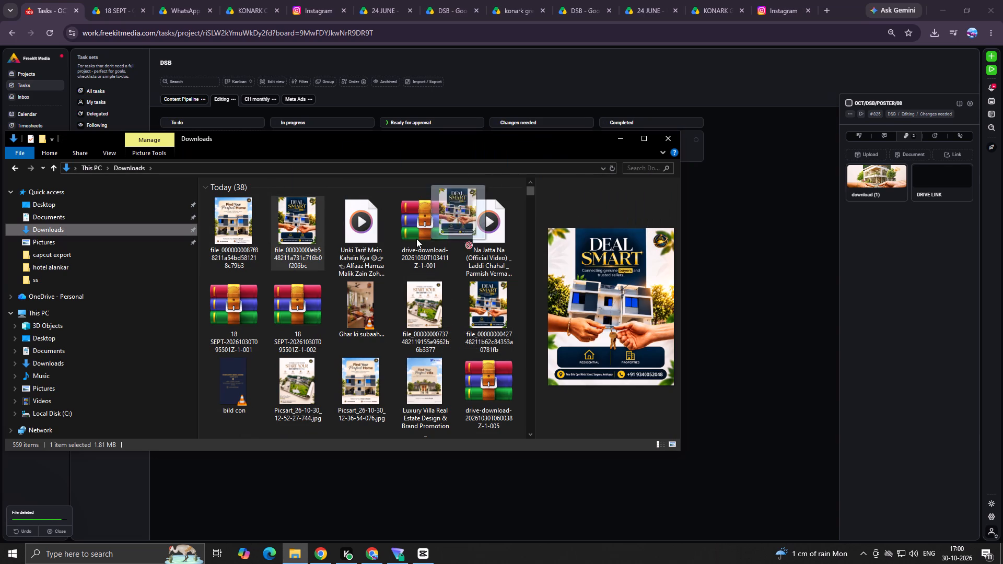
{"action": "left_click_drag", "start_coordinate": [416, 239], "coordinate": [910, 333]}
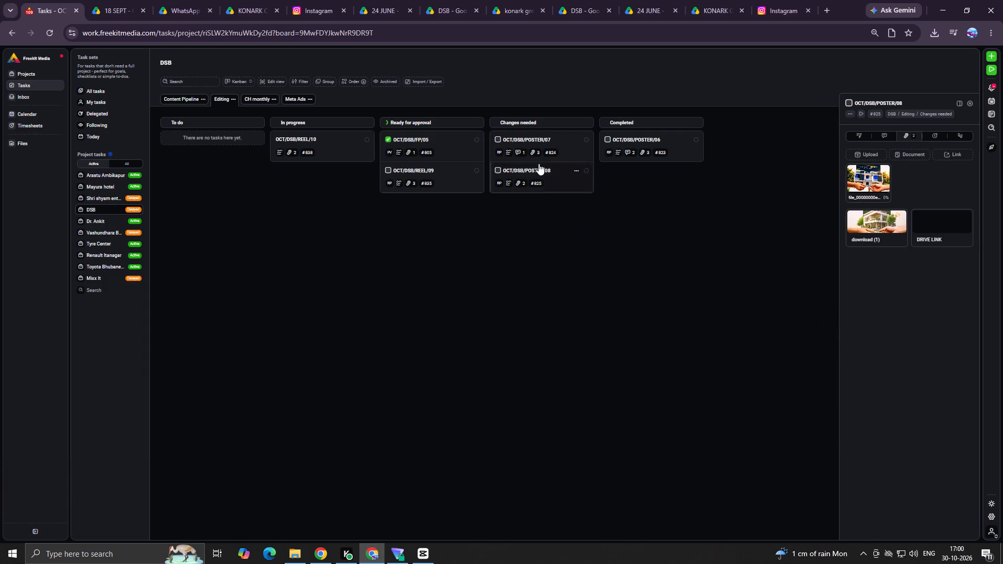
Move the OCT/DSB/POSTER/08 card from Changes needed to Ready for approval.
{"action": "double_click", "coordinate": [558, 181]}
{"action": "left_click_drag", "start_coordinate": [558, 181], "coordinate": [573, 195]}
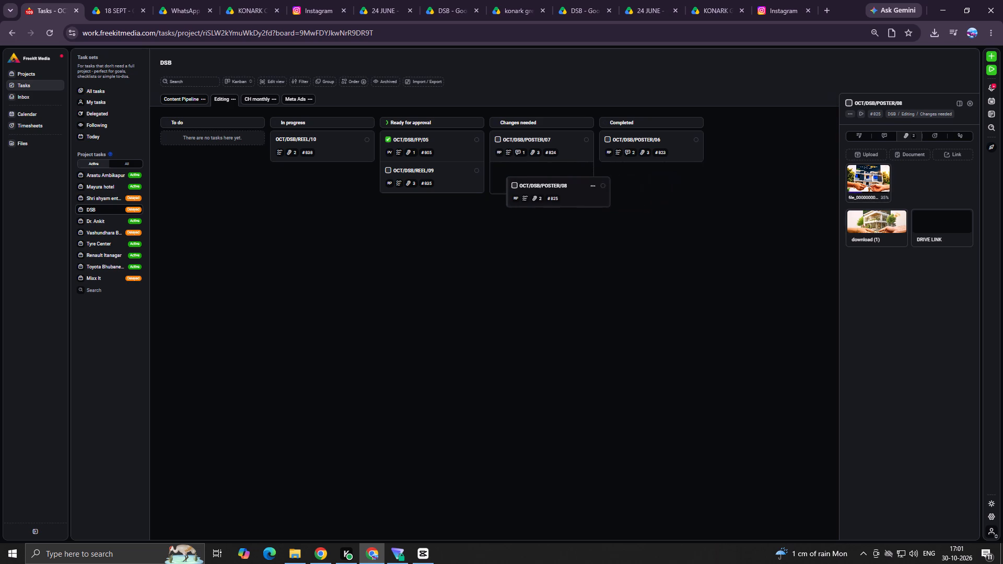
{"action": "left_click_drag", "start_coordinate": [573, 195], "coordinate": [445, 240]}
Delete the Picsart poster file from the attachments of task OCT/DSB/POSTER/07.
{"action": "left_click", "coordinate": [563, 148]}
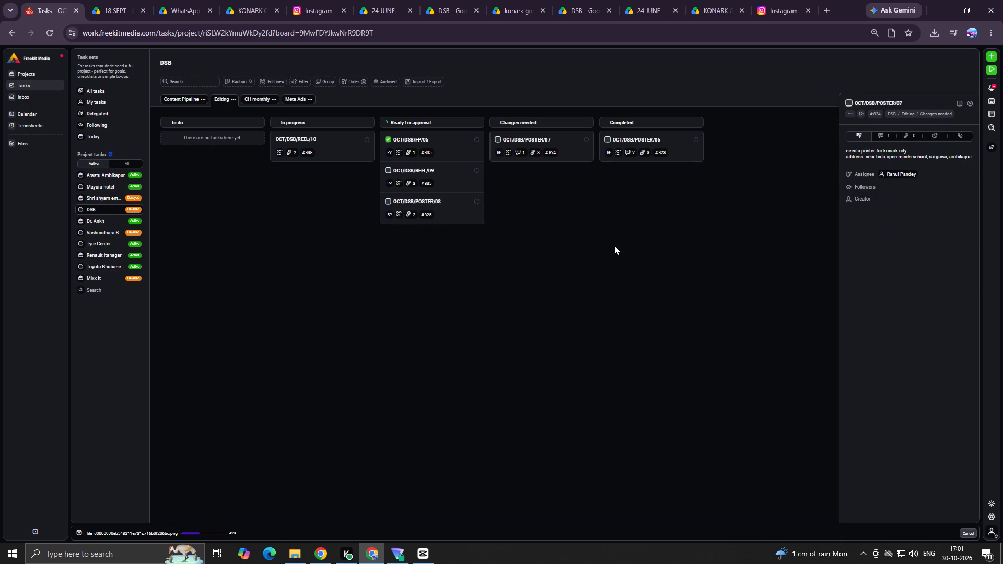
{"action": "left_click", "coordinate": [914, 140]}
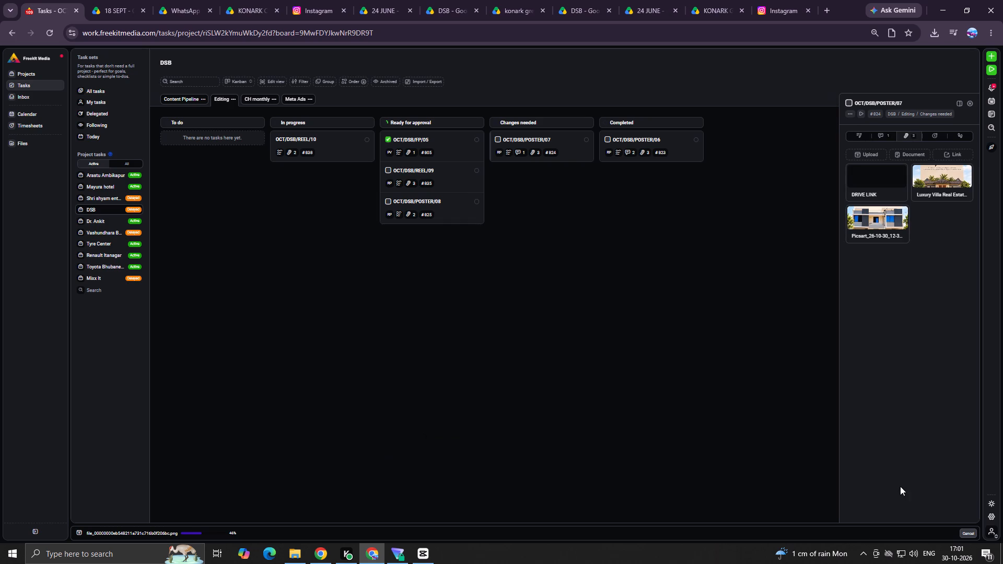
{"action": "left_click", "coordinate": [893, 210]}
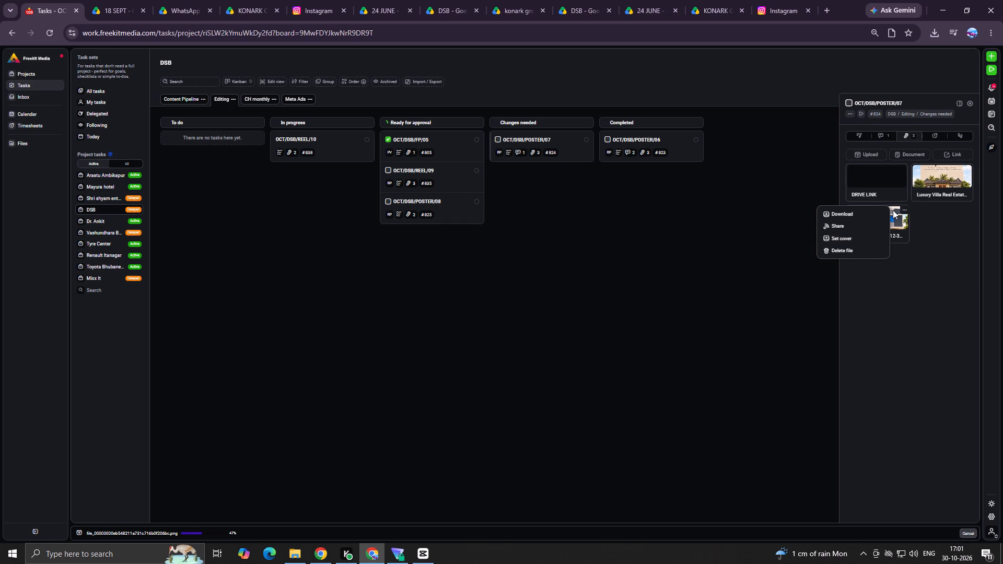
{"action": "left_click", "coordinate": [857, 250]}
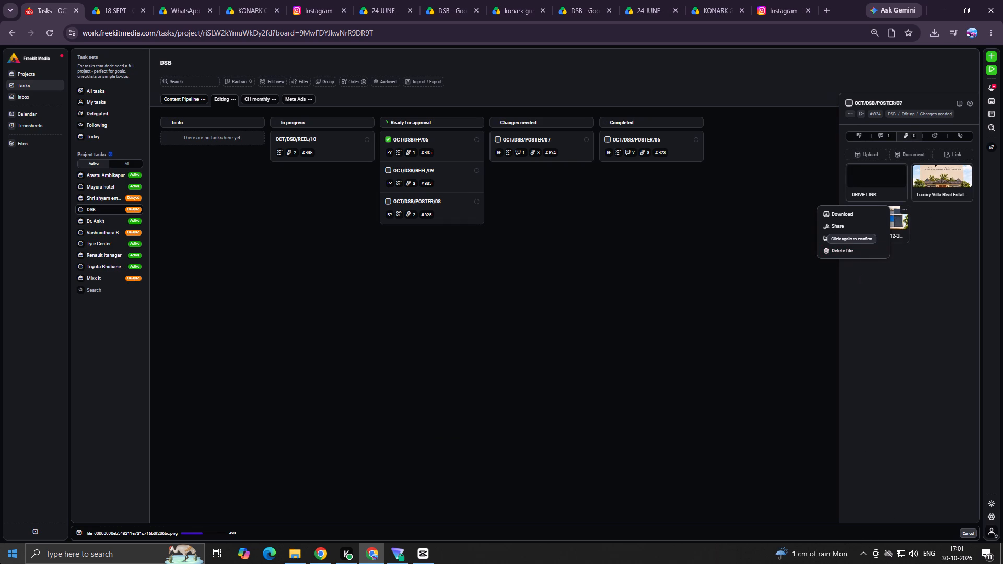
{"action": "left_click", "coordinate": [837, 255]}
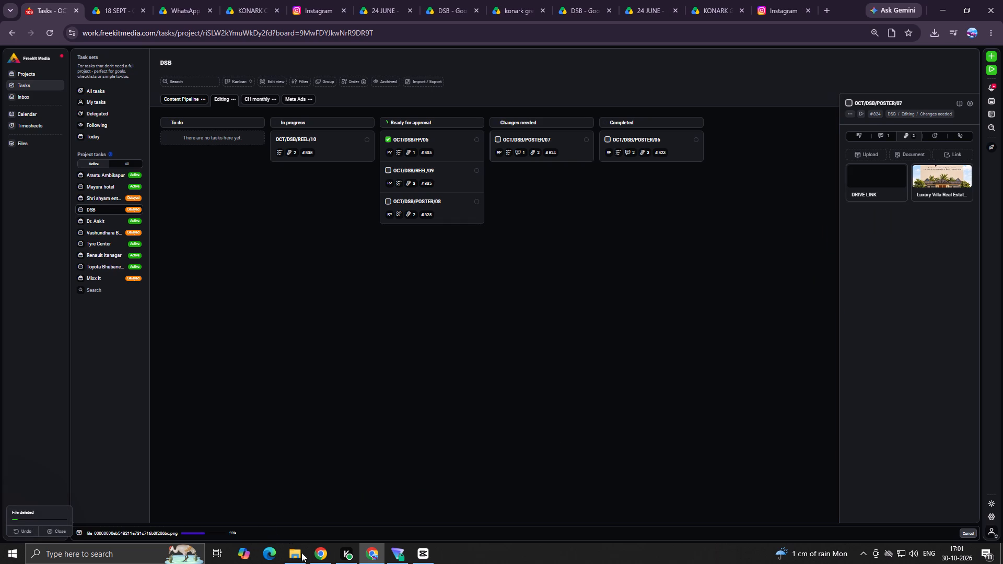
Upload the newest Find Your Perfect Home poster from the Downloads folder to the OCT/DSB/POSTER/07 attachments.
{"action": "left_click", "coordinate": [299, 554]}
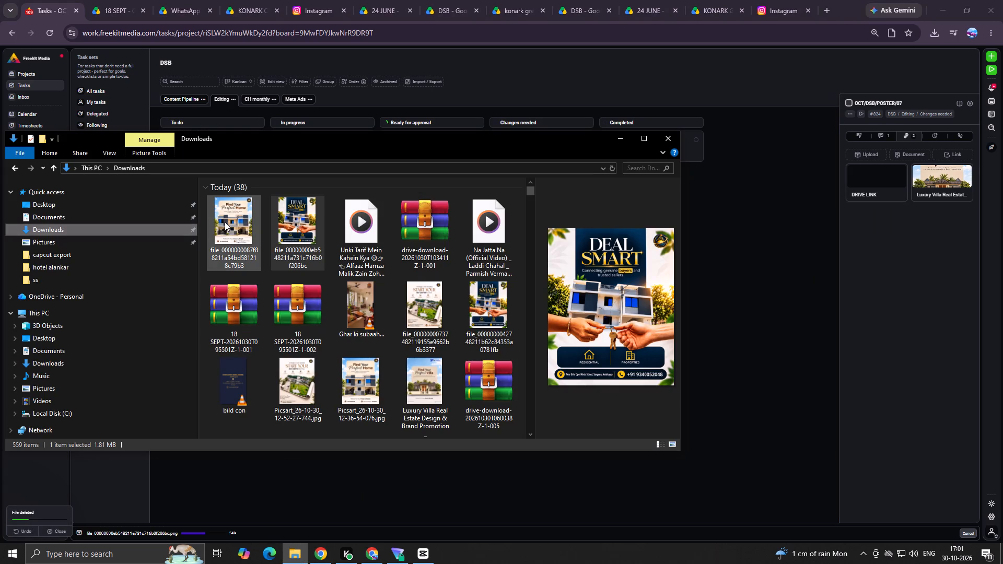
{"action": "left_click_drag", "start_coordinate": [230, 222], "coordinate": [884, 266]}
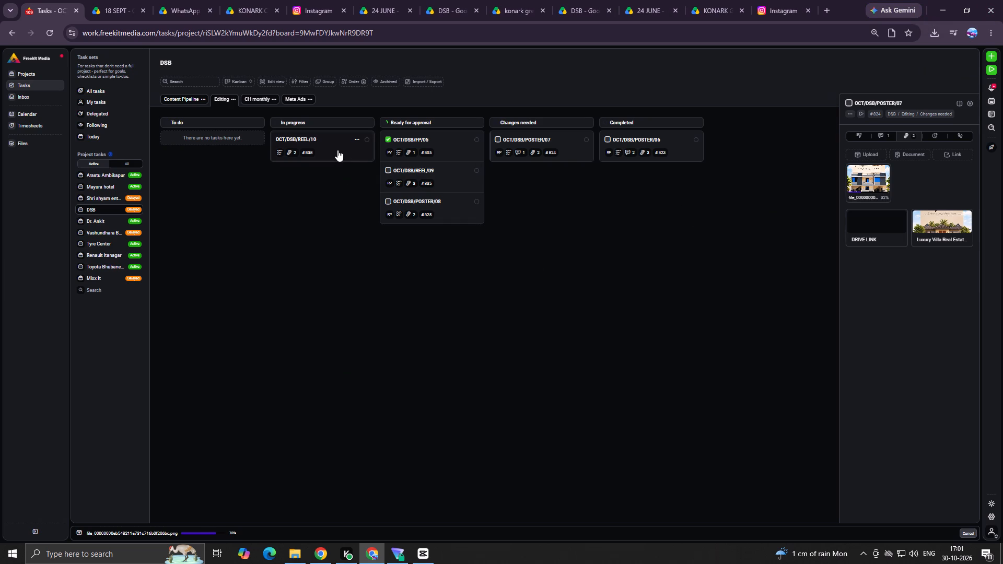
{"action": "left_click", "coordinate": [335, 285]}
Switch to CapCut and examine the earlier clips of the 1030 (1) timeline, back to about 5 seconds.
{"action": "left_click", "coordinate": [419, 547]}
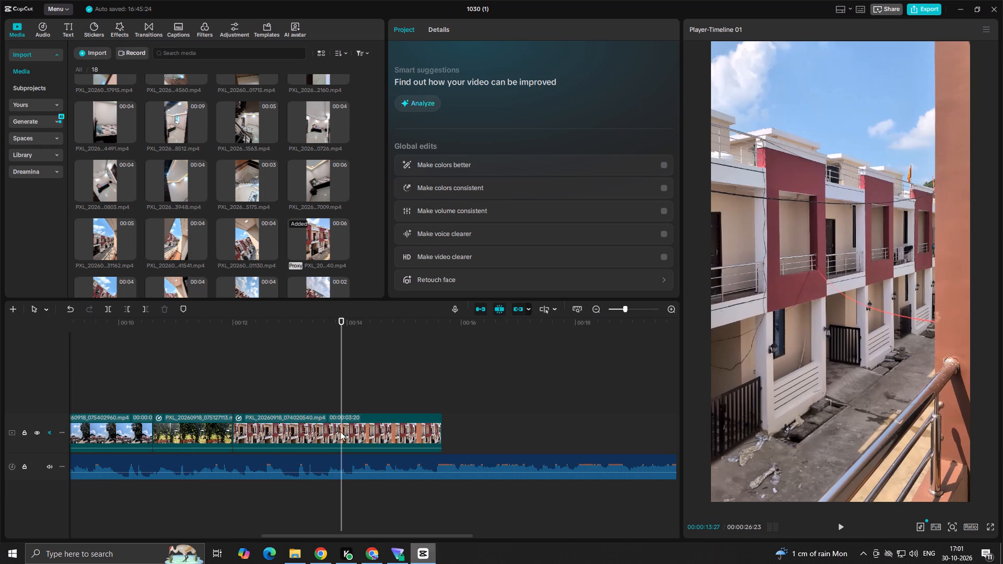
{"action": "left_click", "coordinate": [312, 348]}
{"action": "left_click_drag", "start_coordinate": [312, 348], "coordinate": [0, 374]}
{"action": "key", "text": "space"}
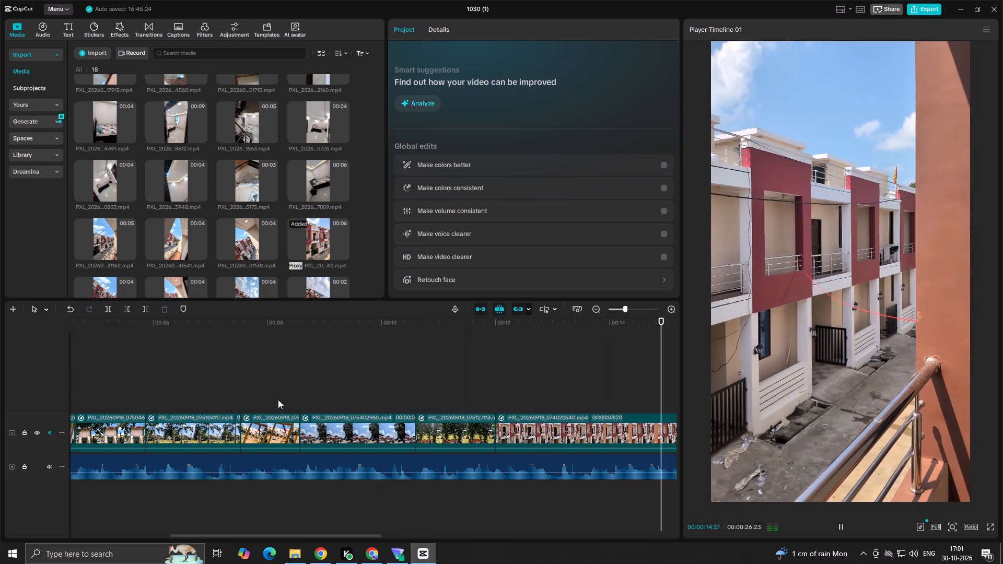
{"action": "key", "text": "space"}
{"action": "left_click", "coordinate": [278, 401]}
{"action": "left_click", "coordinate": [159, 383]}
{"action": "left_click_drag", "start_coordinate": [158, 382], "coordinate": [270, 405]}
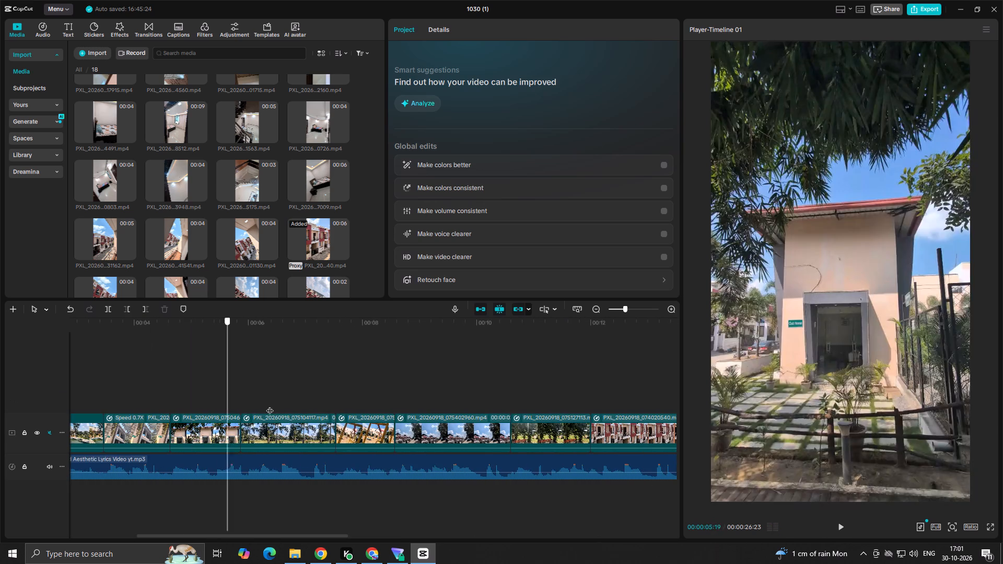
{"action": "left_click_drag", "start_coordinate": [270, 405], "coordinate": [376, 413]}
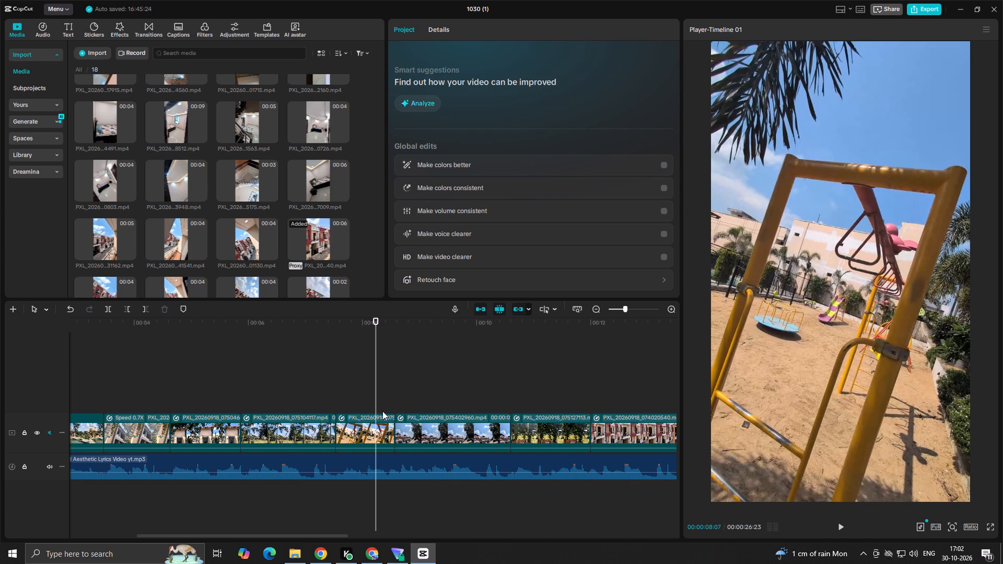
Review the timeline in playback from about 8 seconds through the playground, street, garden and red-and-white house clips to about 14 seconds.
{"action": "key", "text": "space"}
{"action": "key", "text": "space"}
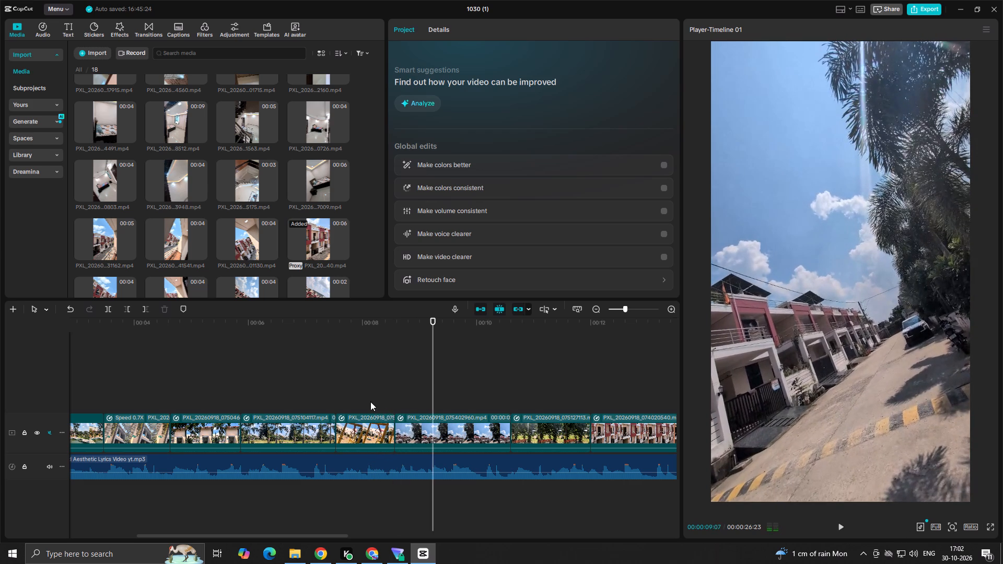
{"action": "left_click", "coordinate": [370, 402]}
{"action": "key", "text": "space"}
{"action": "key", "text": "space"}
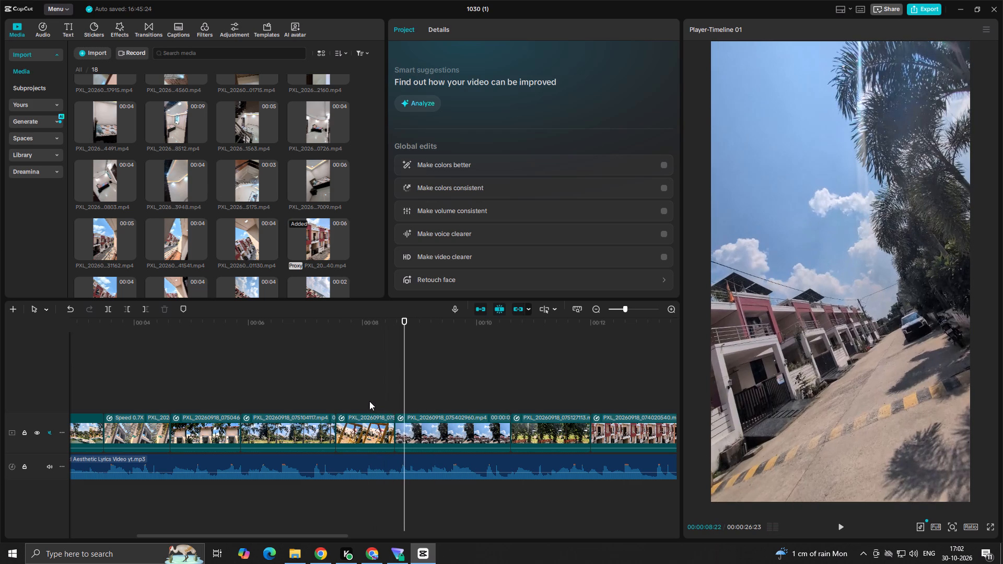
{"action": "key", "text": "space"}
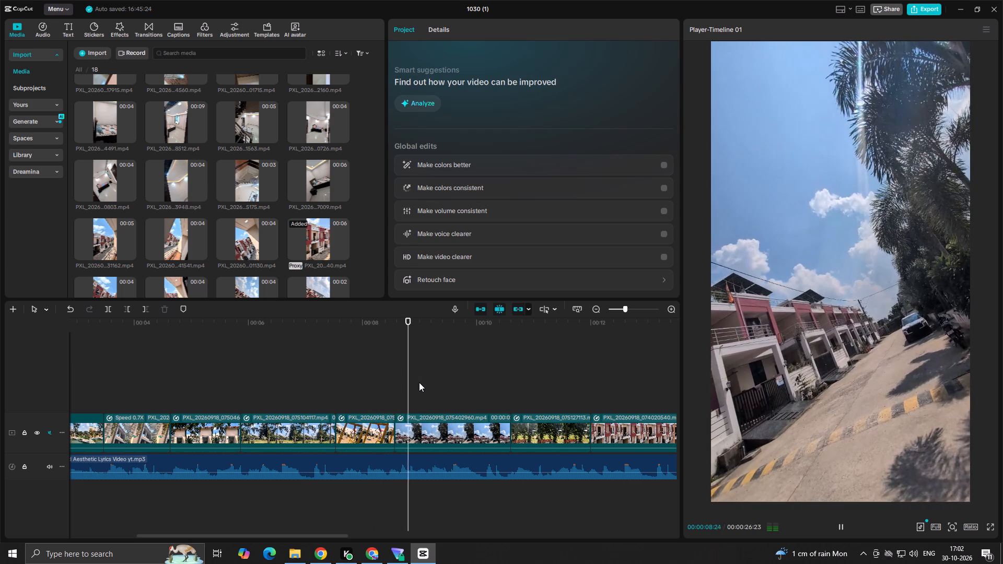
{"action": "key", "text": "space"}
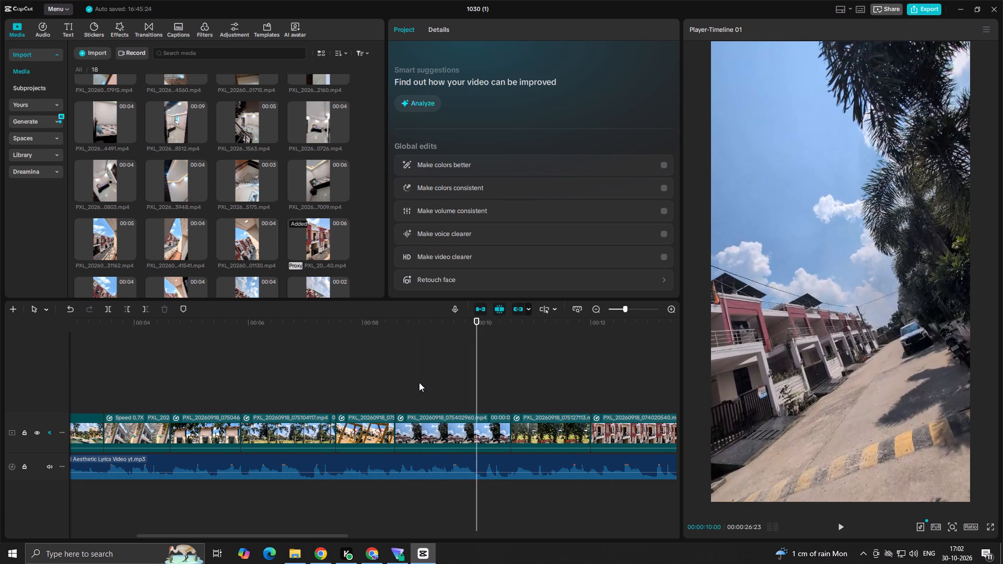
{"action": "key", "text": "space"}
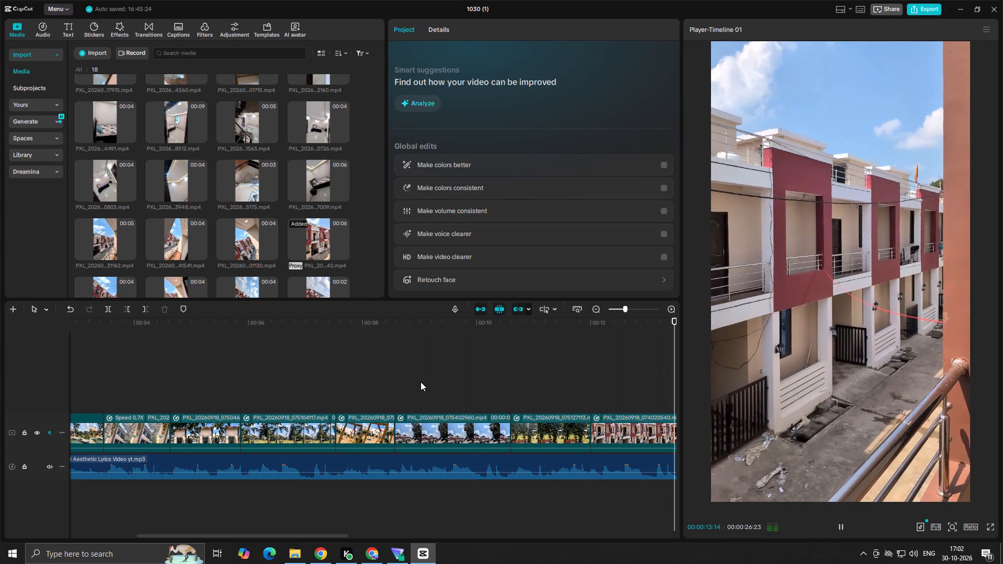
{"action": "key", "text": "space"}
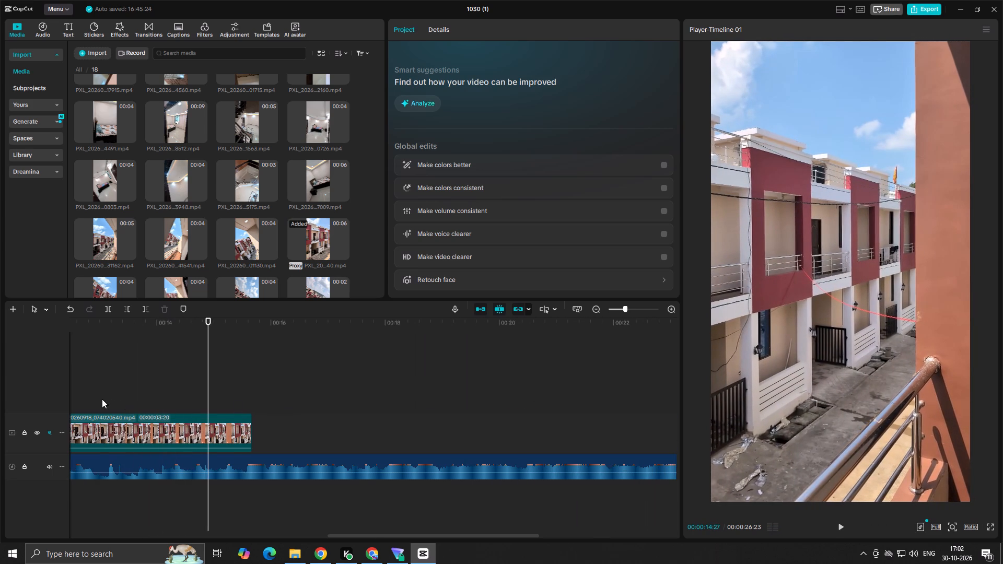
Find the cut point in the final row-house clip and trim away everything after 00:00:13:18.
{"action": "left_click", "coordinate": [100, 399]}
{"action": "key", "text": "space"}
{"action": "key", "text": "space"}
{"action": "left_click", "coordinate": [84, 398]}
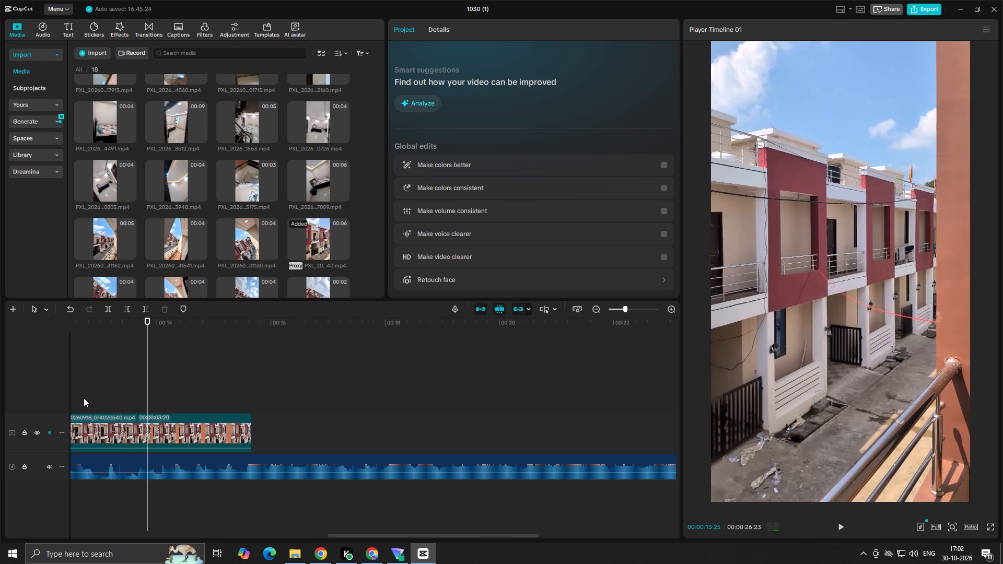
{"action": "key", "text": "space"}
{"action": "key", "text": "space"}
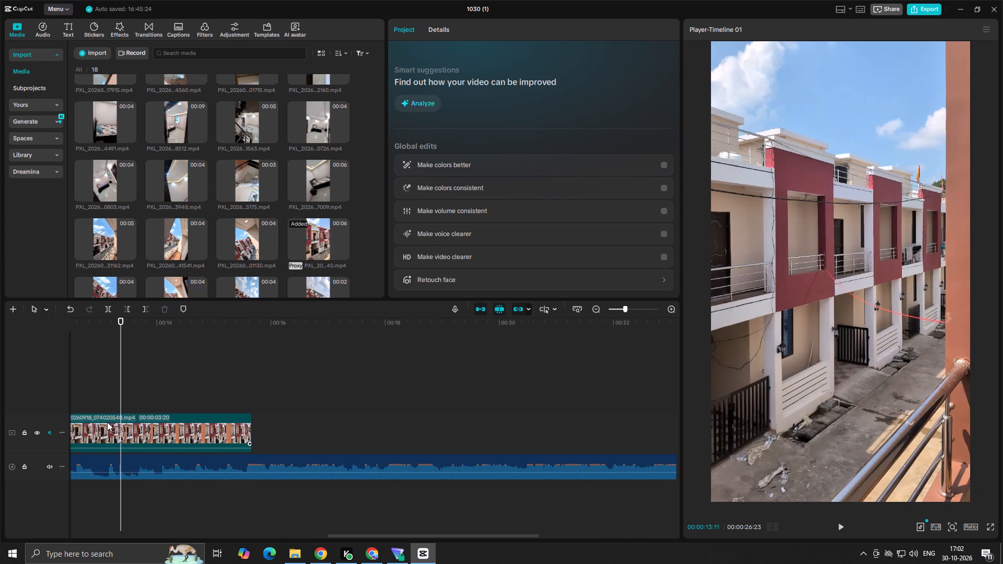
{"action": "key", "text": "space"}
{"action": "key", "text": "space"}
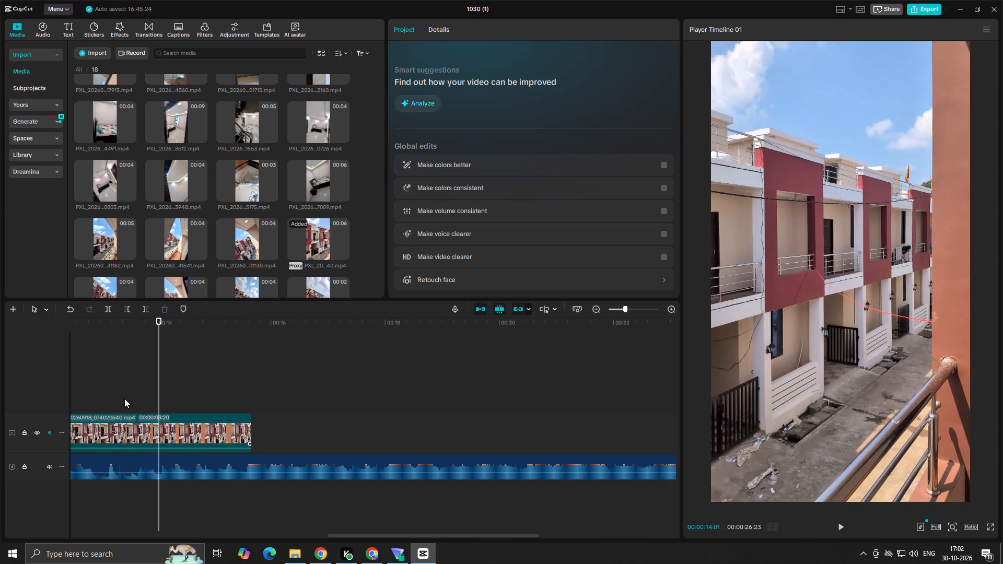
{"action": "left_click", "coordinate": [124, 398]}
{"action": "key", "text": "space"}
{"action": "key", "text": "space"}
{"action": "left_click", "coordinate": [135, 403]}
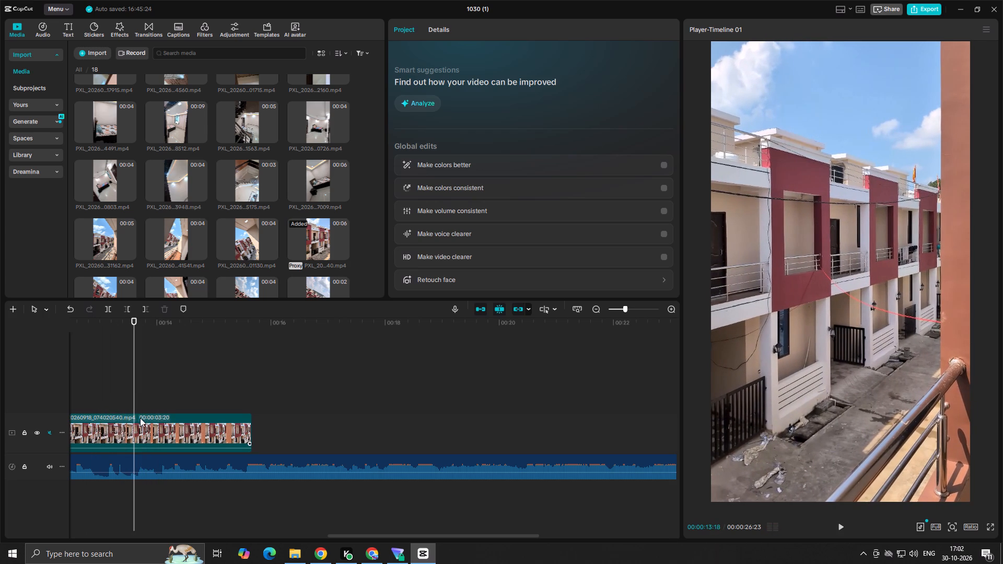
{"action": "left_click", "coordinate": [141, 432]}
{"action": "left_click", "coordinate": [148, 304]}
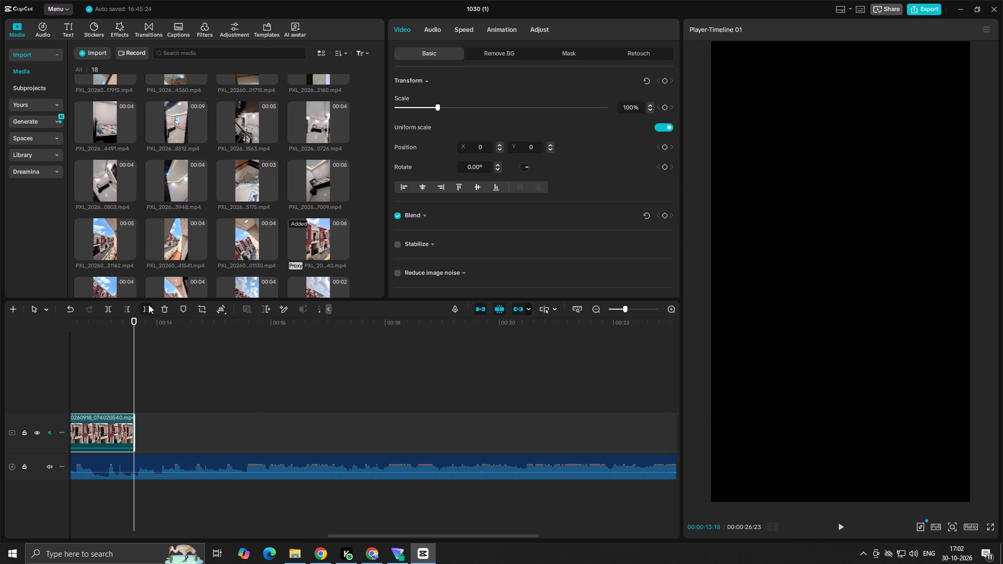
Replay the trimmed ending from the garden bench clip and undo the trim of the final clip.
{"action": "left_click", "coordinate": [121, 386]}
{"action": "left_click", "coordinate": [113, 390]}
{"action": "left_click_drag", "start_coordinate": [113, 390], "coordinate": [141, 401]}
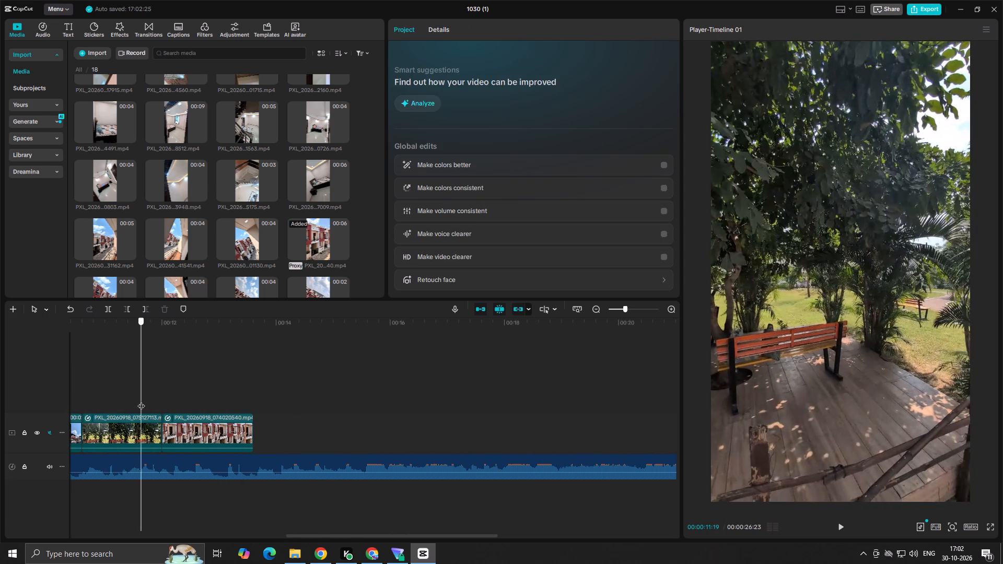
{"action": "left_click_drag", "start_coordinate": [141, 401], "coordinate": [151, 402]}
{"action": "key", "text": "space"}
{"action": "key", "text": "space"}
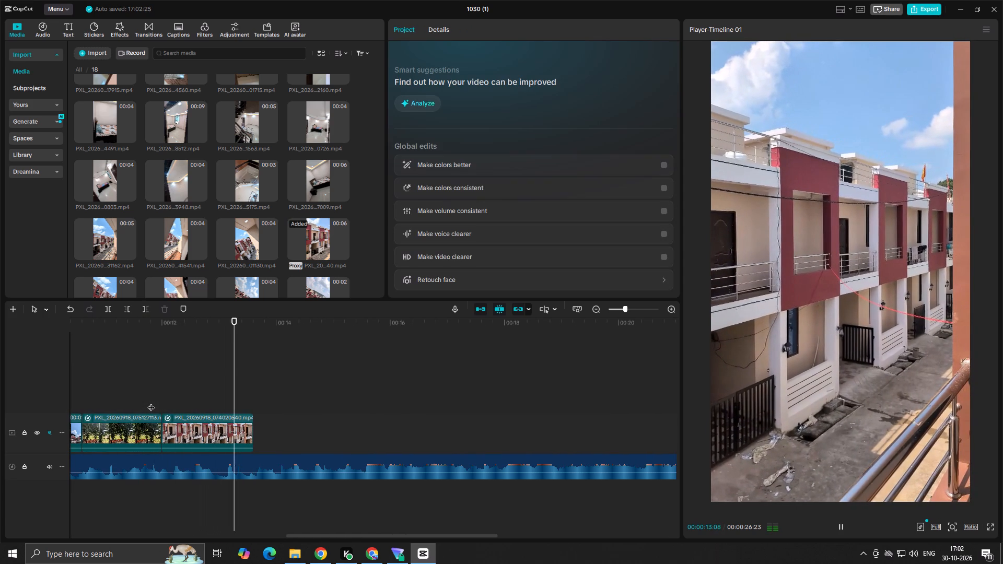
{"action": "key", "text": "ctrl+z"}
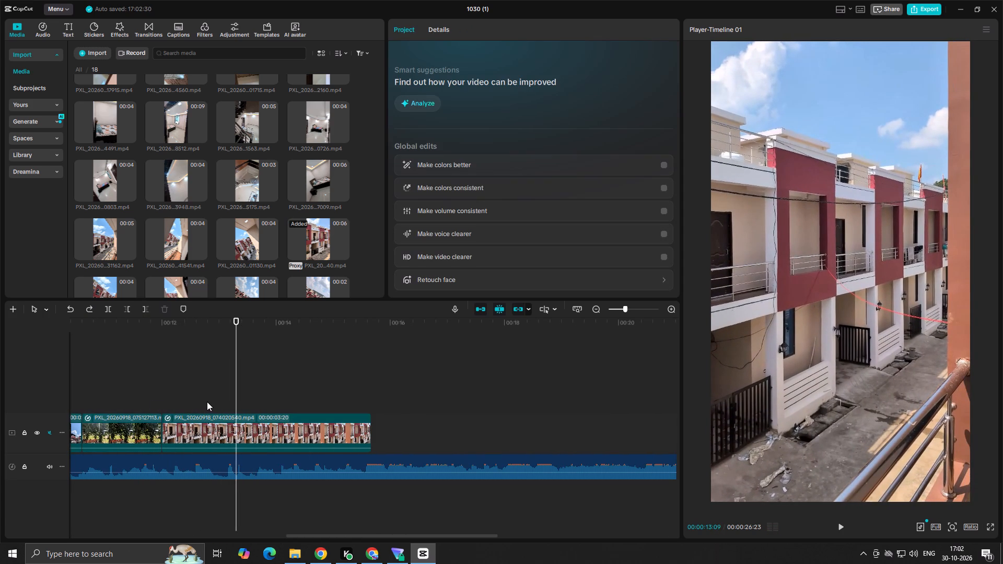
Split the final row-house clip at 00:00:13:18, delete the part after it, and play back the new ending.
{"action": "left_click", "coordinate": [173, 392]}
{"action": "key", "text": "space"}
{"action": "left_click", "coordinate": [172, 392]}
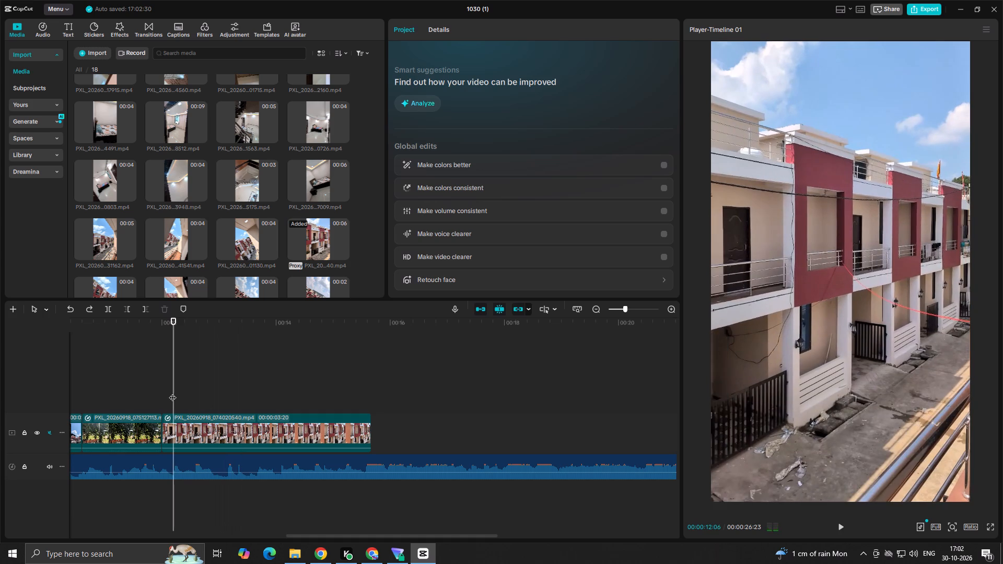
{"action": "left_click", "coordinate": [149, 392]}
{"action": "key", "text": "space"}
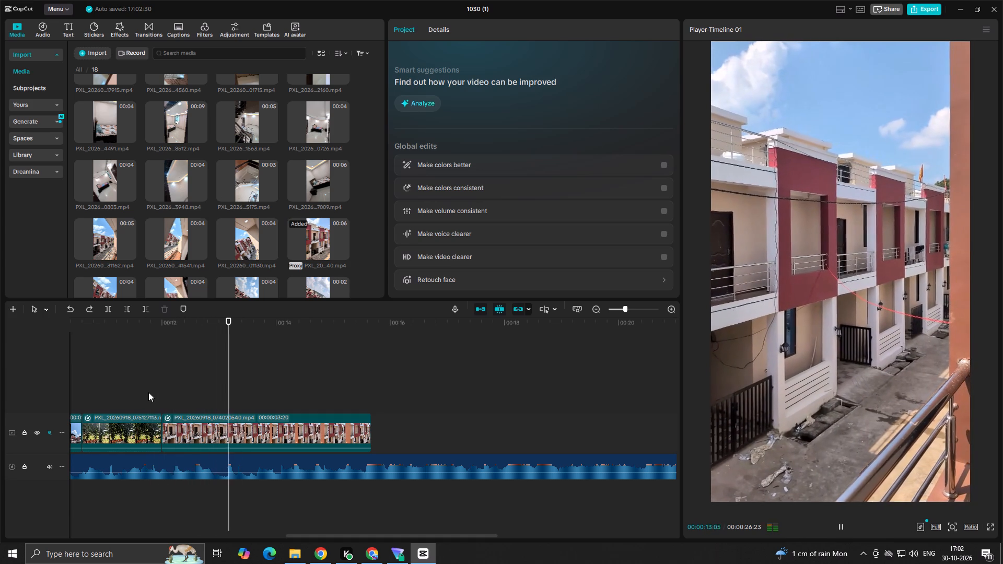
{"action": "key", "text": "space"}
{"action": "key", "text": "space"}
{"action": "key", "text": "space"}
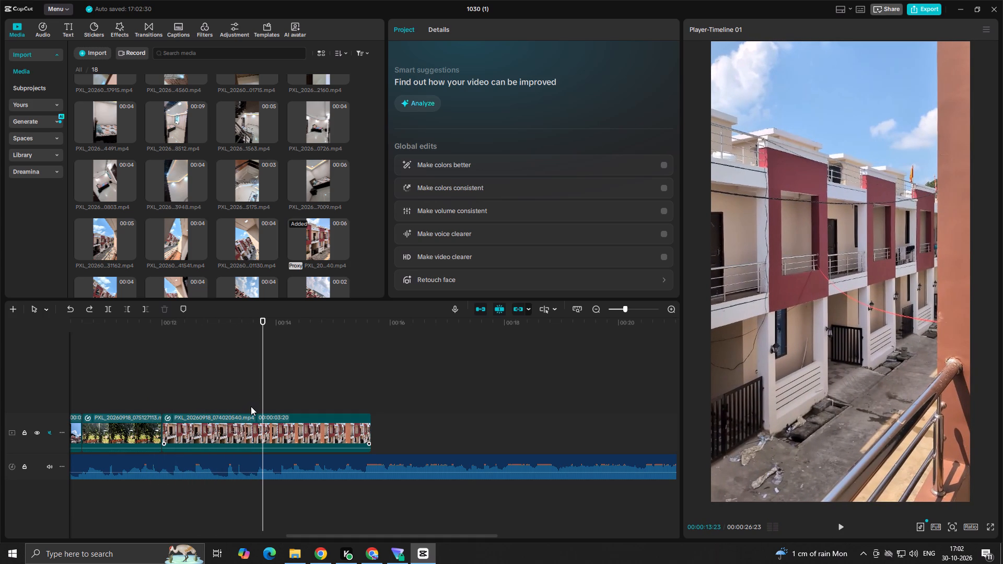
{"action": "left_click", "coordinate": [253, 405]}
{"action": "left_click", "coordinate": [250, 437]}
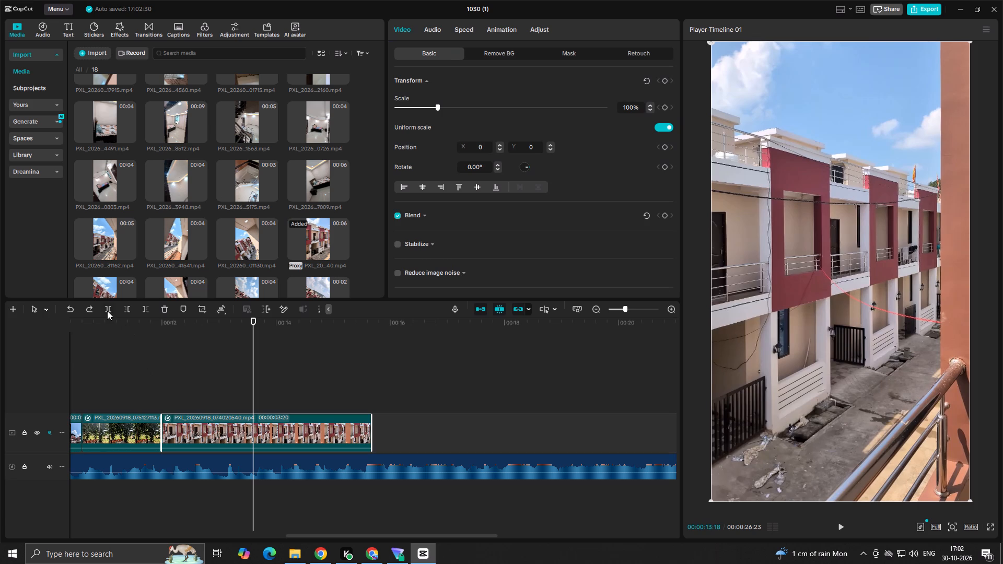
{"action": "left_click", "coordinate": [106, 308]}
{"action": "key", "text": "BackSpace"}
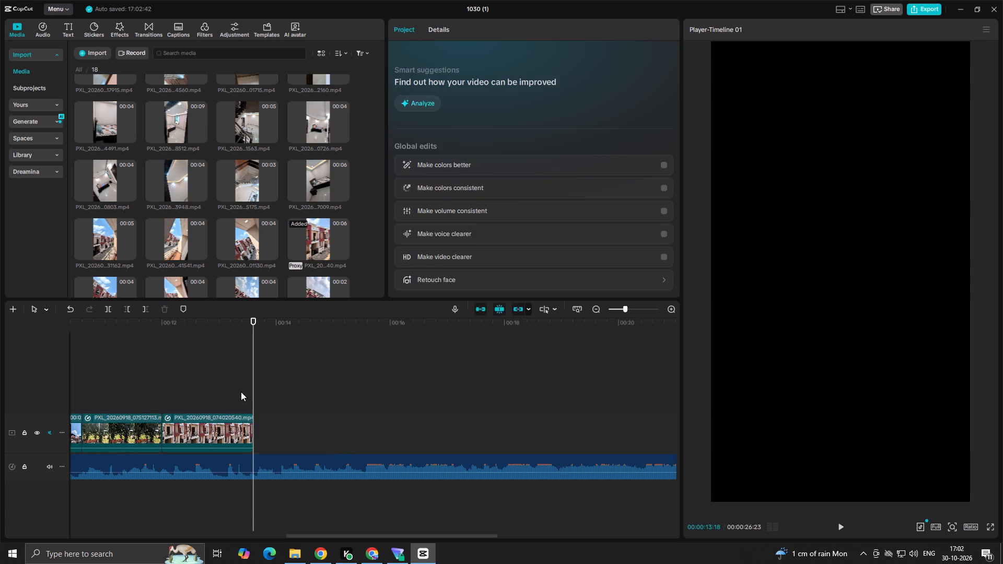
{"action": "left_click", "coordinate": [241, 392]}
{"action": "key", "text": "space"}
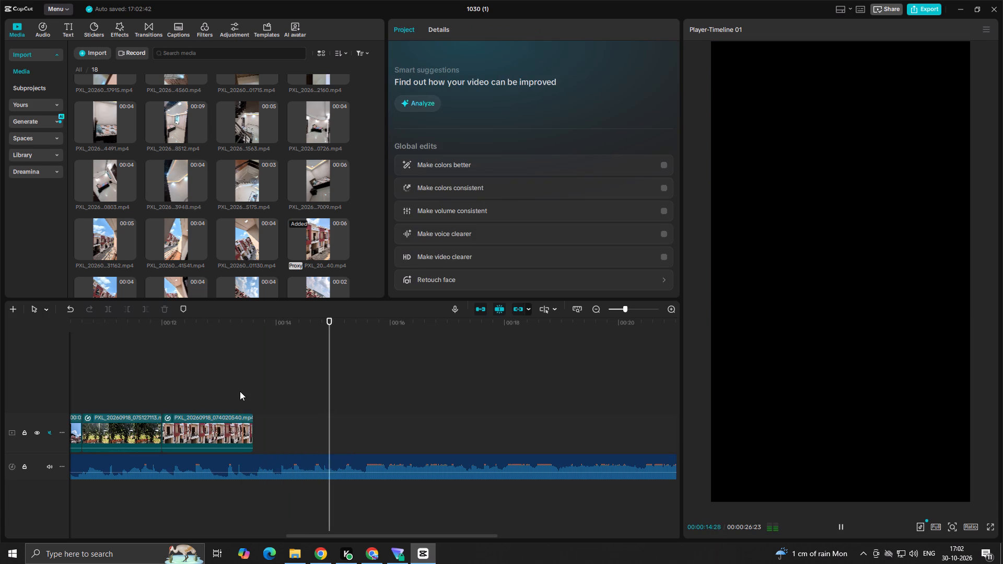
{"action": "key", "text": "space"}
Preview the imported bedroom and staircase clips, including those ending in 7009, 3175, 0803 and 0726, as candidates for the following shot.
{"action": "left_click", "coordinate": [307, 174]}
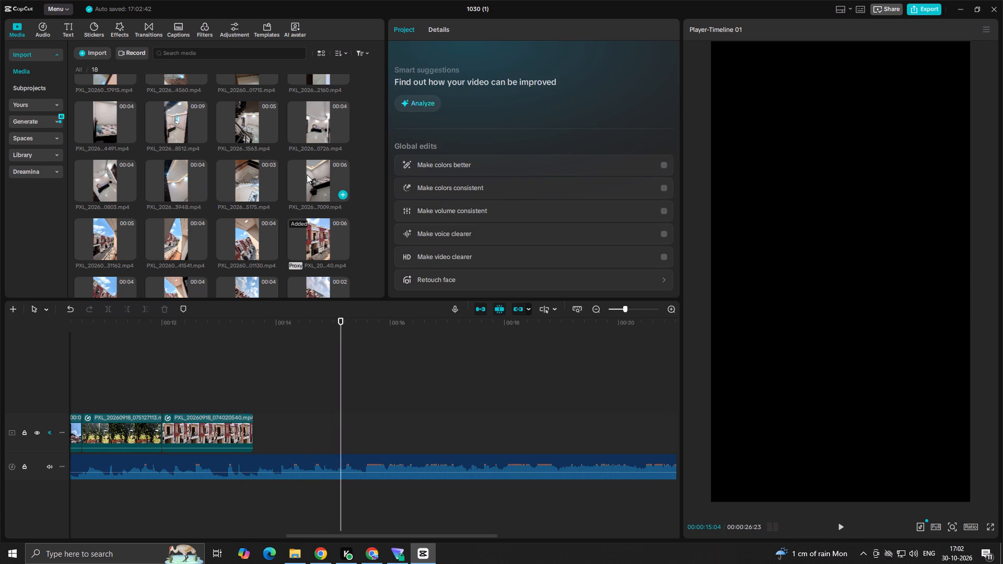
{"action": "key", "text": "space"}
{"action": "left_click", "coordinate": [242, 174]}
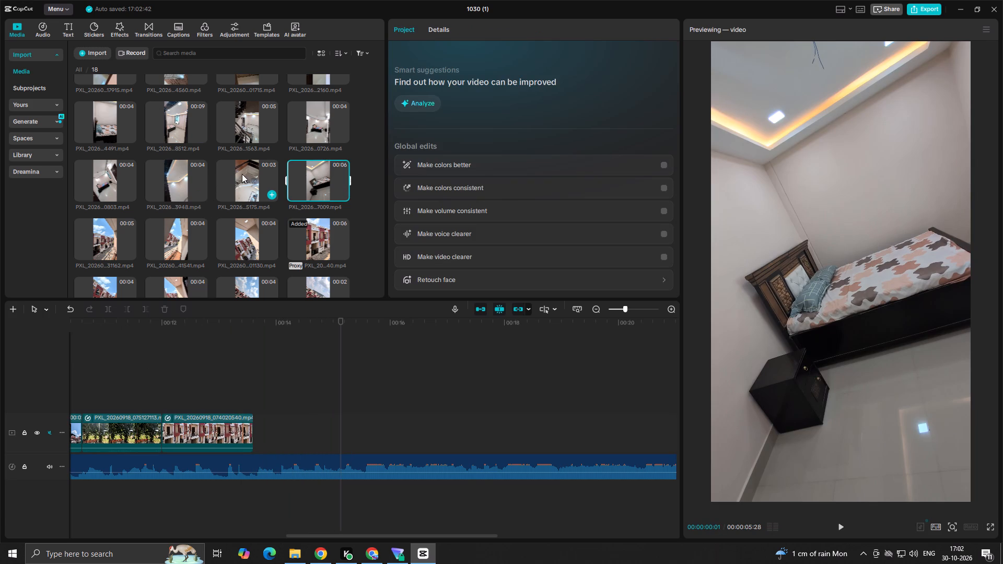
{"action": "key", "text": "space"}
{"action": "key", "text": "space"}
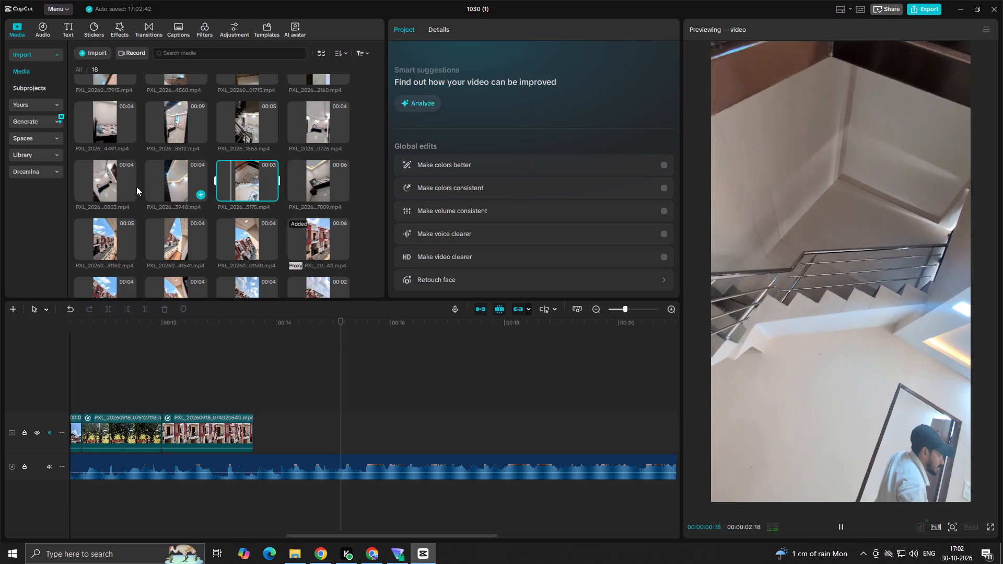
{"action": "key", "text": "space"}
{"action": "left_click", "coordinate": [104, 191]}
{"action": "key", "text": "space"}
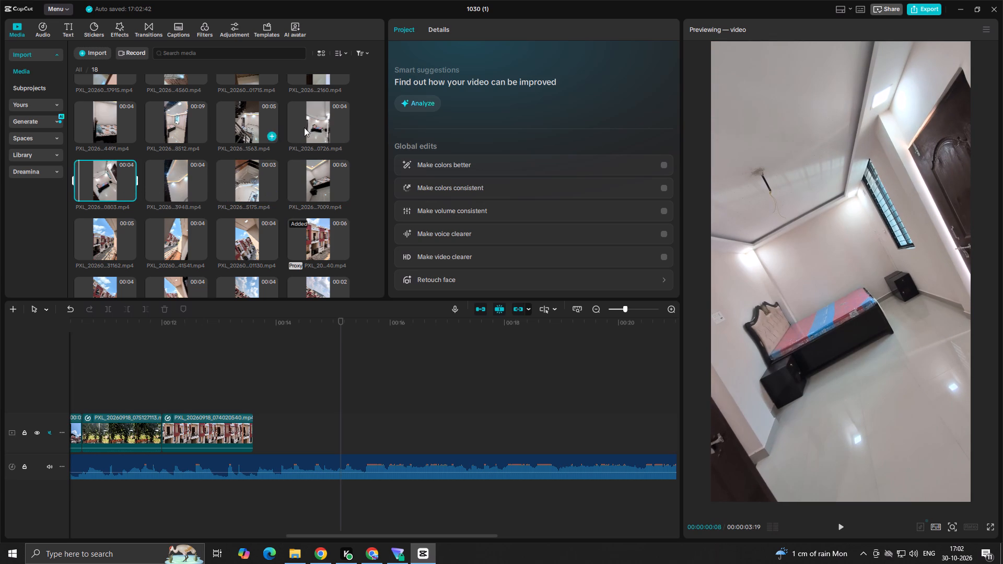
{"action": "left_click", "coordinate": [312, 125]}
{"action": "key", "text": "space"}
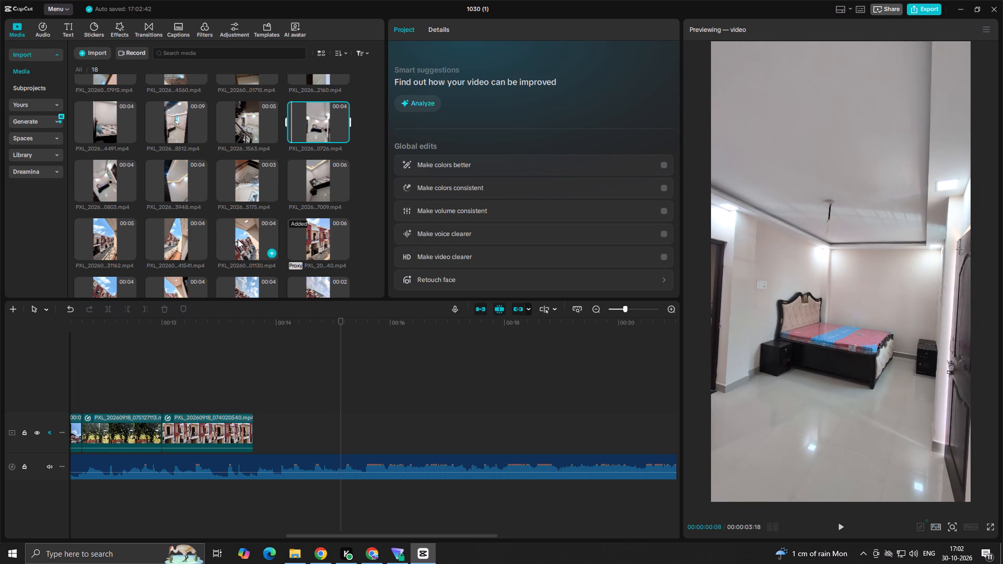
Preview the imported balcony clips ending in 01130, 41541 and 31162 as candidates for the following shot.
{"action": "left_click", "coordinate": [239, 239]}
{"action": "key", "text": "space"}
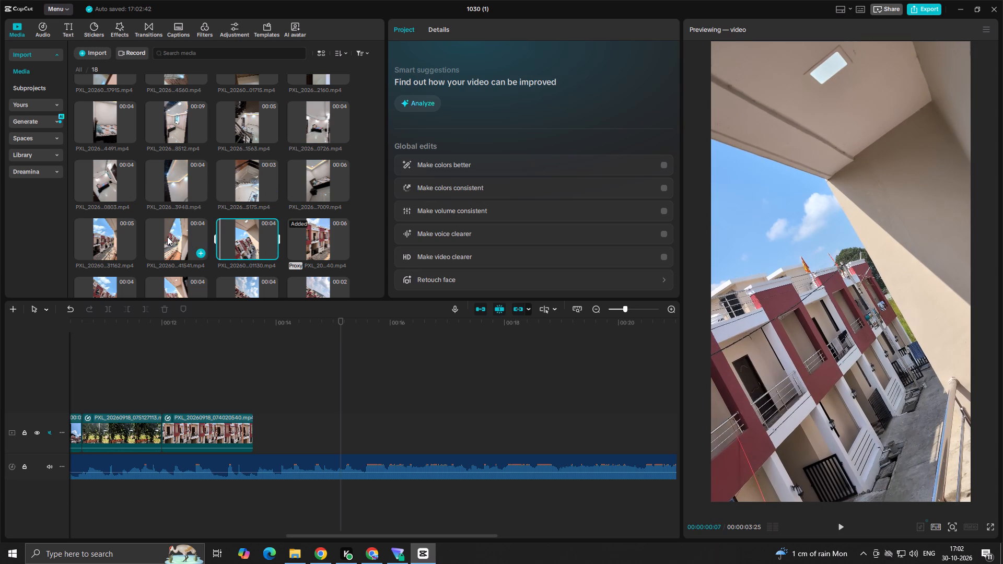
{"action": "left_click", "coordinate": [167, 237]}
{"action": "key", "text": "space"}
{"action": "key", "text": "space"}
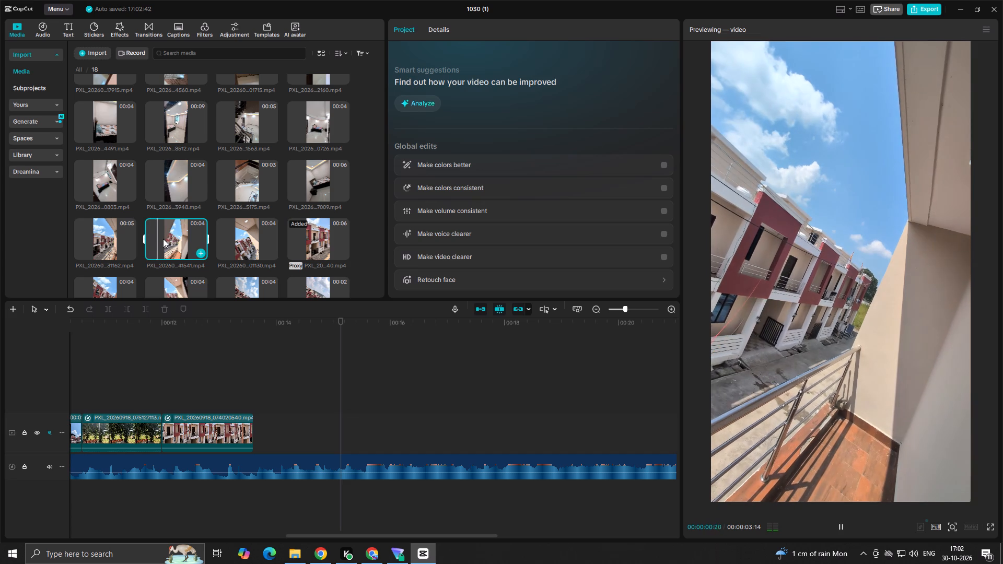
{"action": "key", "text": "space"}
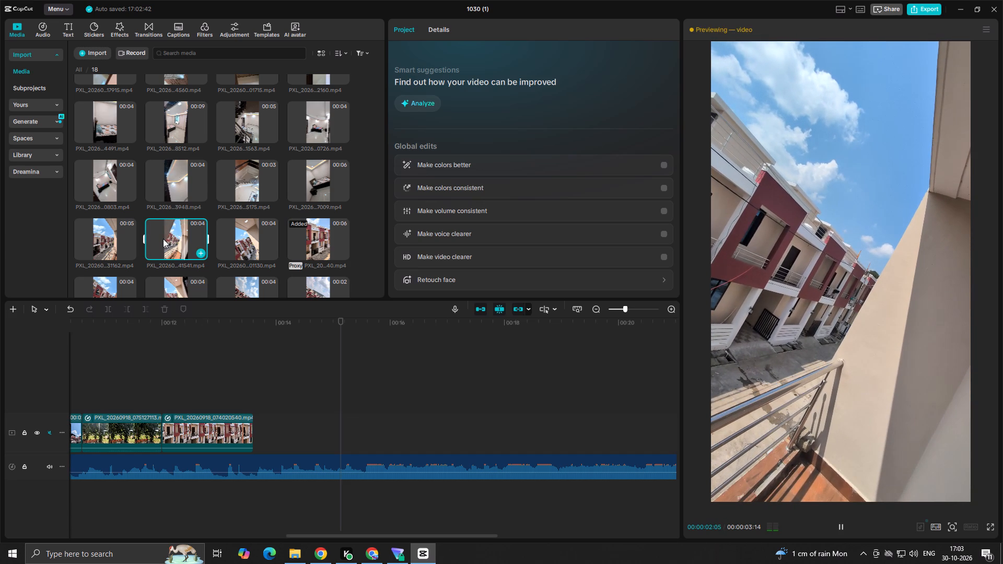
{"action": "left_click", "coordinate": [108, 238]}
{"action": "left_click", "coordinate": [108, 238]}
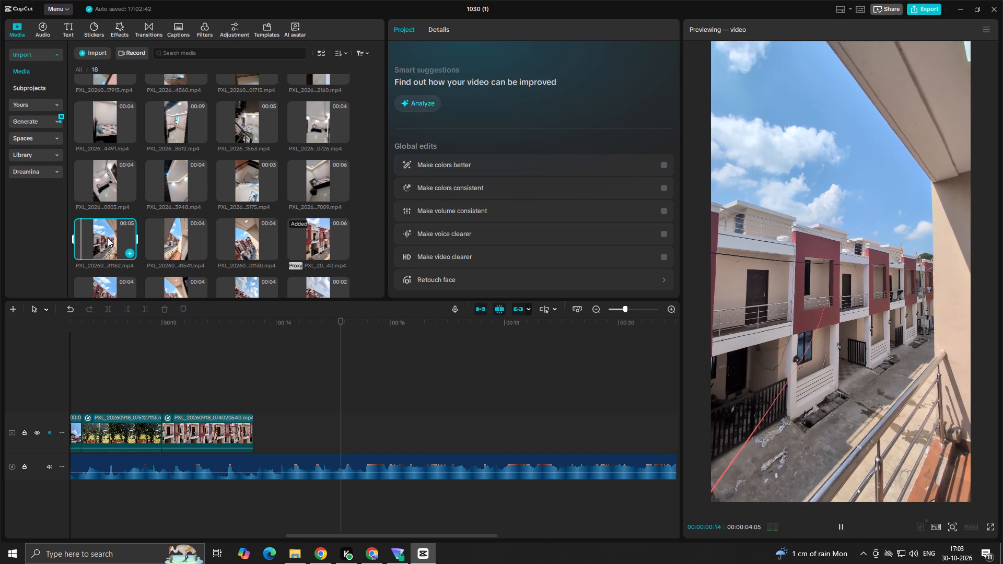
{"action": "key", "text": "space"}
Preview more imported staircase, balcony and bedroom clips, including those ending in 9400, 0726, 1563 and 01130, as candidates for the following shot.
{"action": "left_click", "coordinate": [233, 180]}
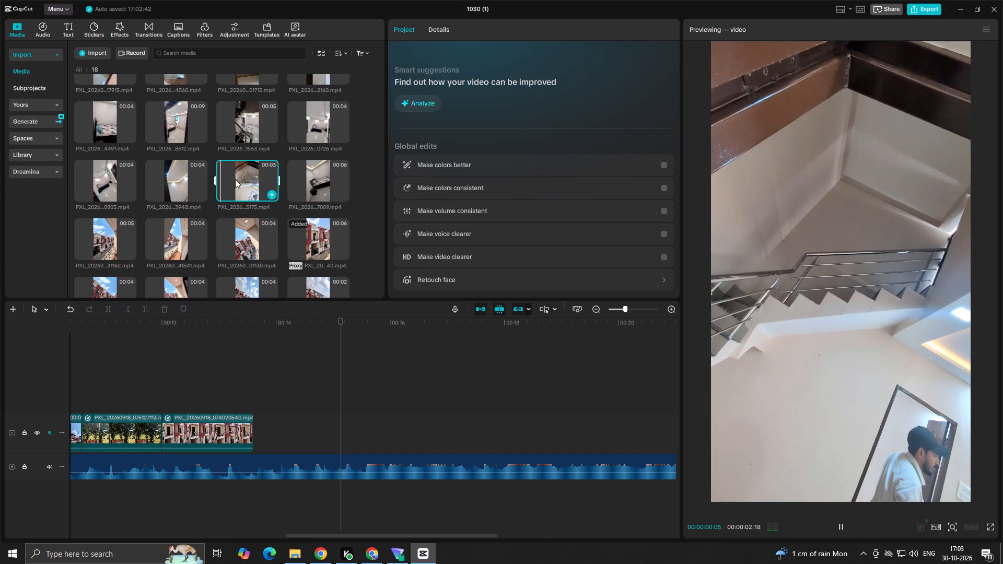
{"action": "key", "text": "space"}
{"action": "scroll", "coordinate": [265, 204], "scroll_direction": "down", "scroll_amount": 1}
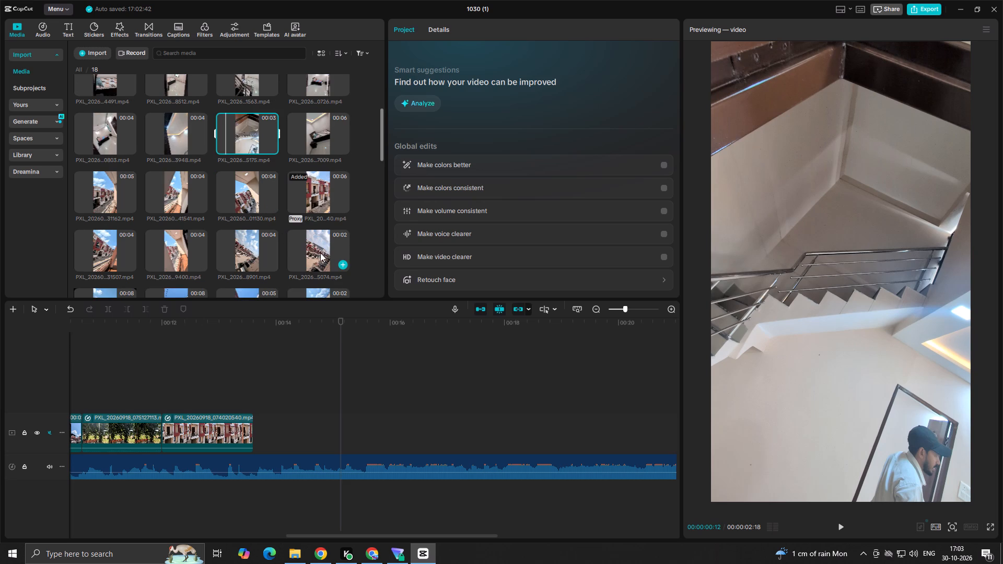
{"action": "left_click", "coordinate": [180, 246]}
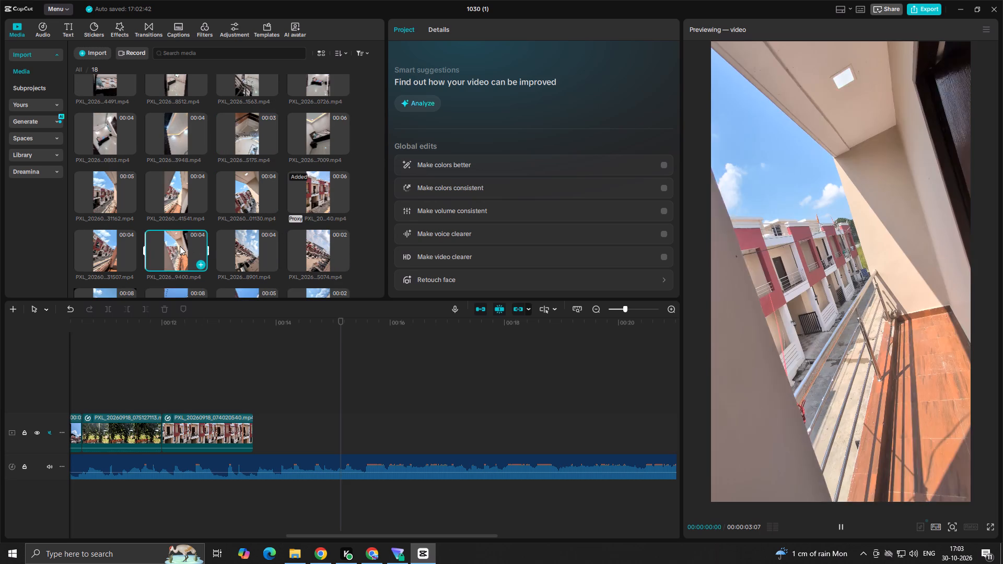
{"action": "key", "text": "space"}
{"action": "scroll", "coordinate": [270, 209], "scroll_direction": "up", "scroll_amount": 2}
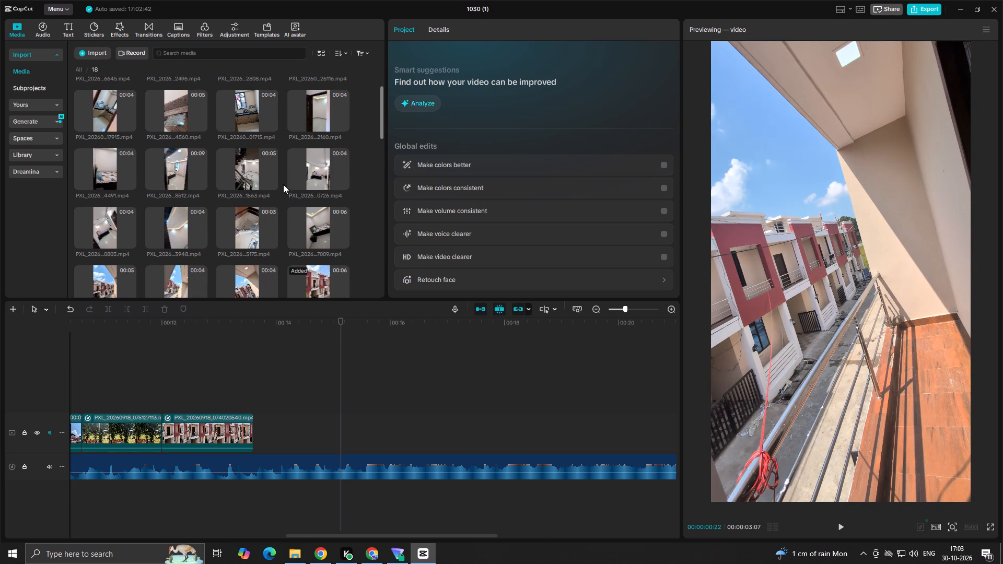
{"action": "left_click", "coordinate": [319, 177]}
{"action": "key", "text": "space"}
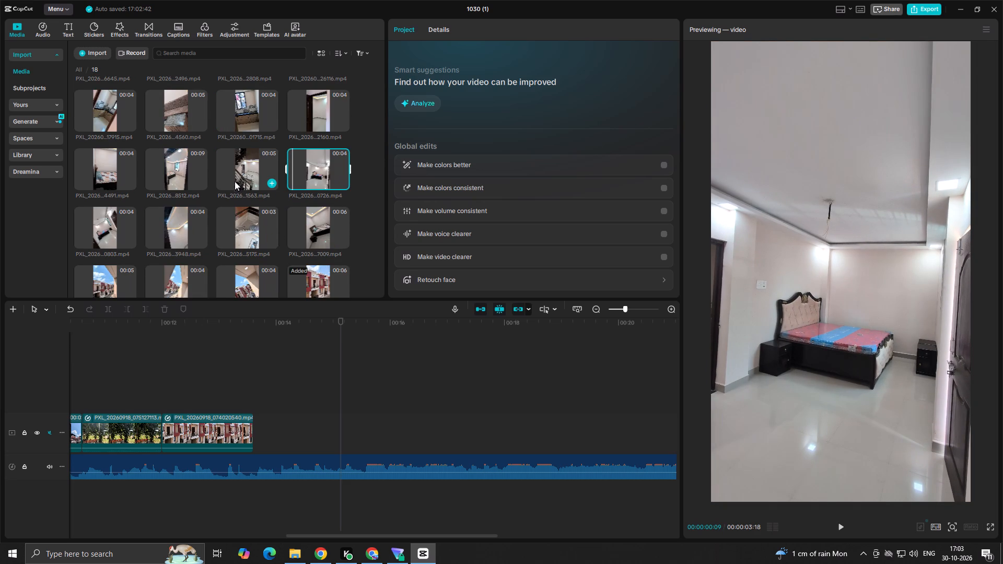
{"action": "left_click", "coordinate": [236, 178]}
{"action": "key", "text": "space"}
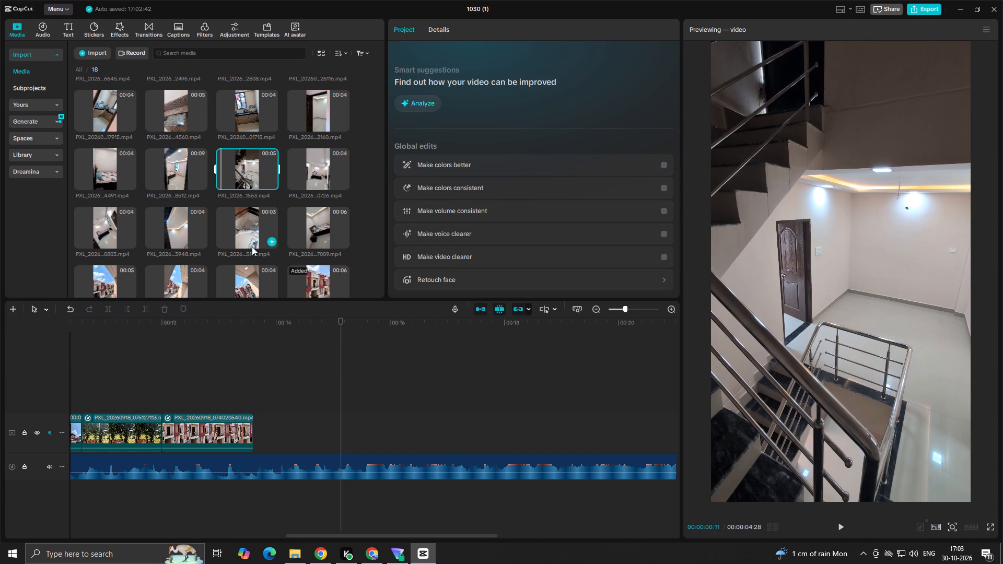
{"action": "left_click", "coordinate": [248, 283]}
{"action": "key", "text": "space"}
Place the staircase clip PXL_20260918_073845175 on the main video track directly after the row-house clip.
{"action": "left_click", "coordinate": [243, 227]}
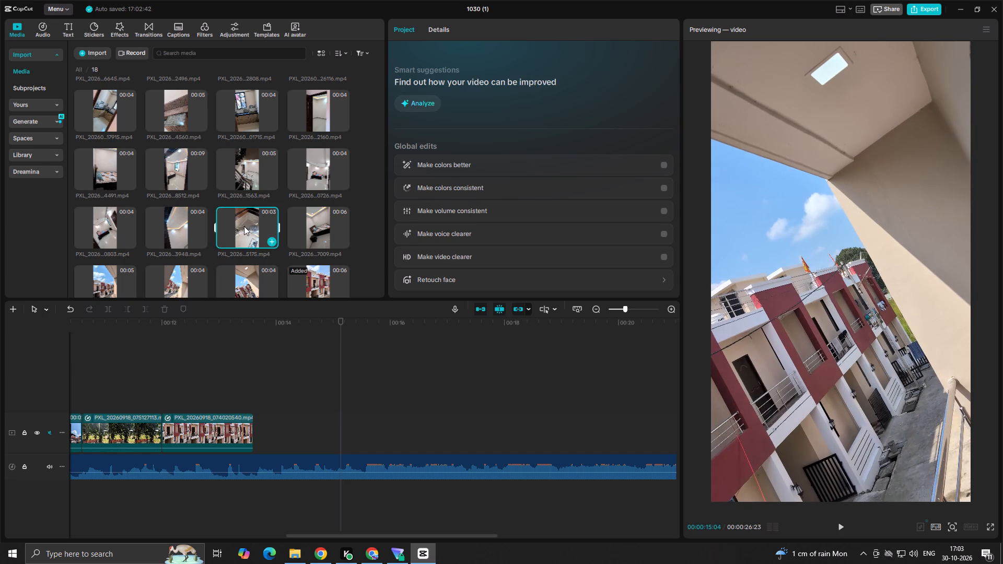
{"action": "key", "text": "space"}
{"action": "left_click_drag", "start_coordinate": [244, 226], "coordinate": [275, 407]}
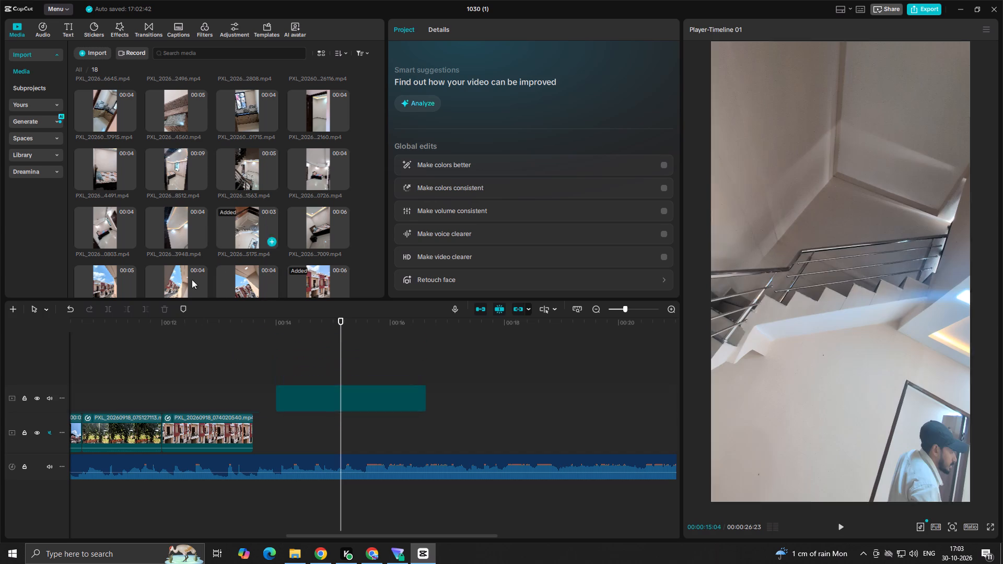
{"action": "left_click", "coordinate": [174, 227]}
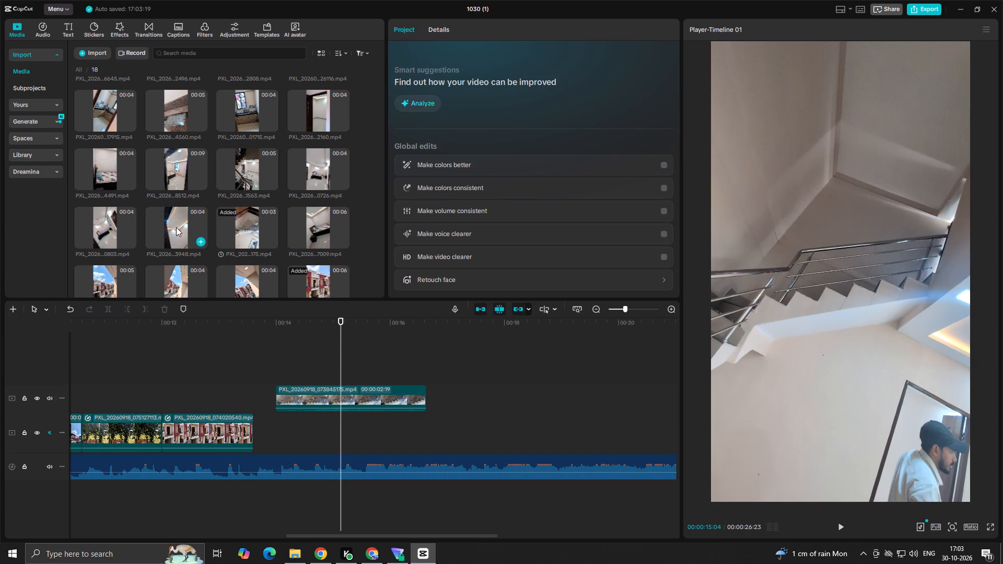
{"action": "key", "text": "space"}
{"action": "key", "text": "space"}
{"action": "left_click", "coordinate": [176, 227]}
{"action": "left_click", "coordinate": [104, 226]}
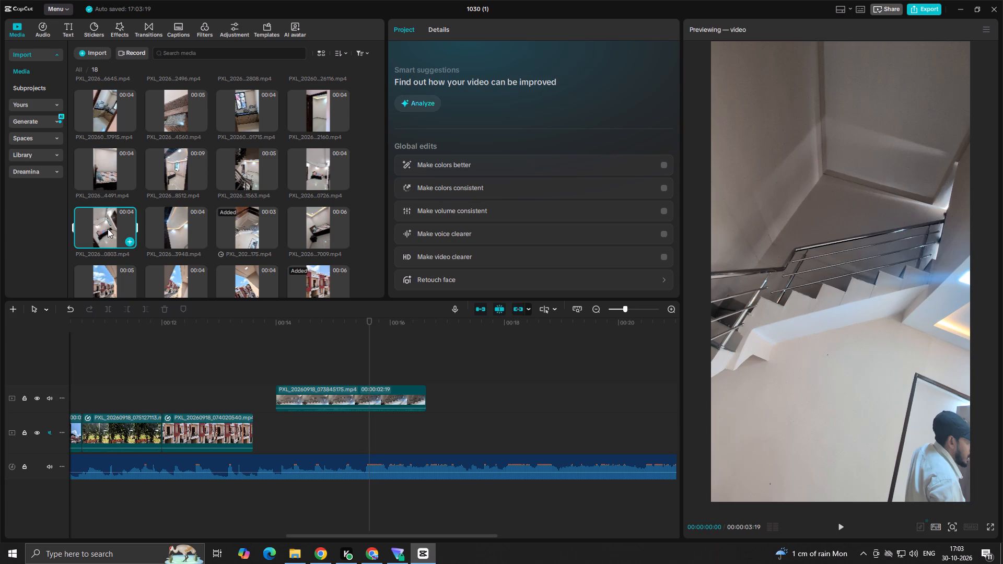
{"action": "key", "text": "space"}
{"action": "left_click_drag", "start_coordinate": [312, 401], "coordinate": [303, 435]}
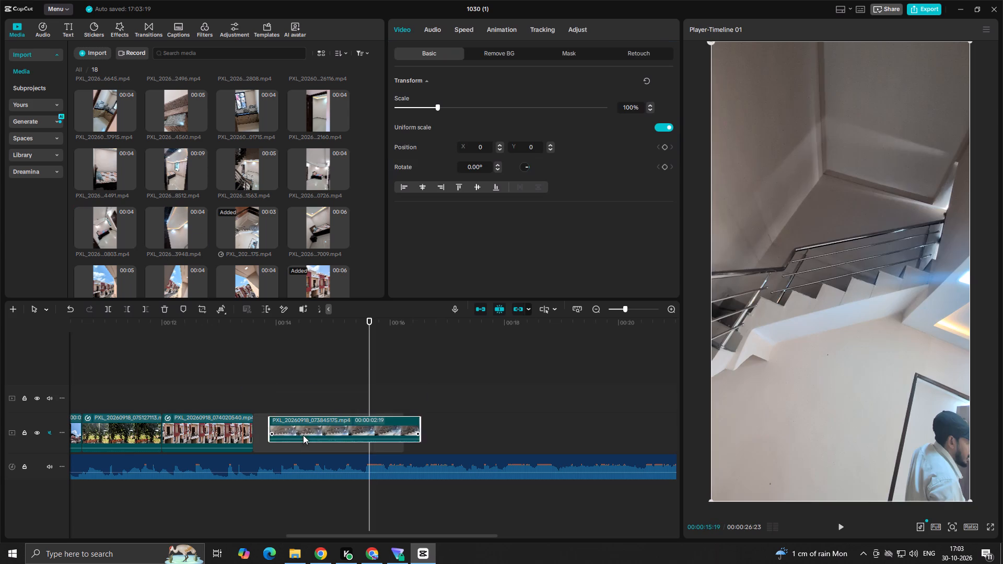
{"action": "left_click_drag", "start_coordinate": [303, 435], "coordinate": [292, 454]}
{"action": "left_click_drag", "start_coordinate": [320, 390], "coordinate": [339, 433]}
Apply a custom speed curve to the staircase clip and raise its starting point to about 4.25x.
{"action": "left_click", "coordinate": [466, 31]}
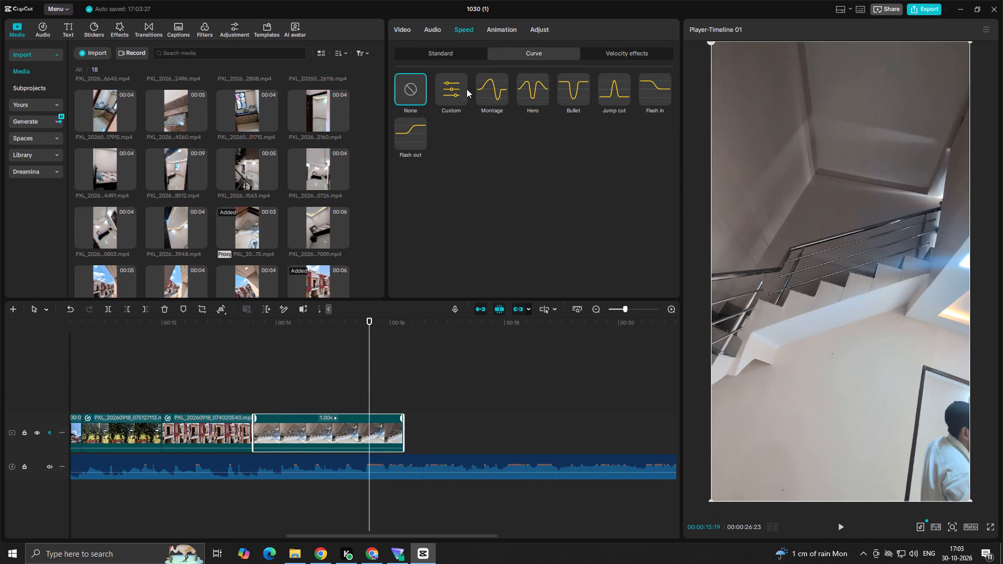
{"action": "left_click", "coordinate": [453, 89]}
{"action": "left_click", "coordinate": [444, 206]}
{"action": "left_click_drag", "start_coordinate": [444, 206], "coordinate": [344, 229]}
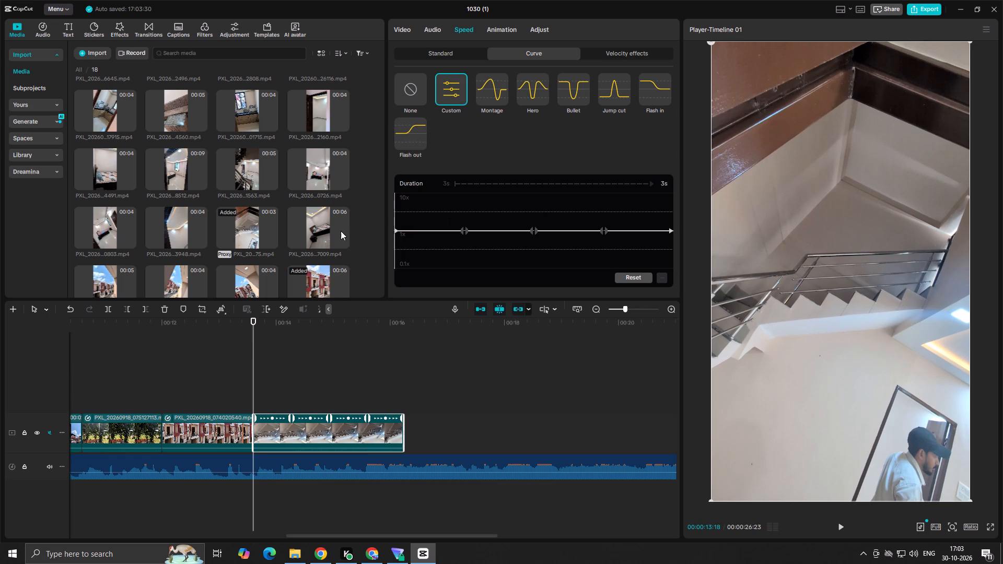
{"action": "left_click_drag", "start_coordinate": [396, 229], "coordinate": [396, 217]}
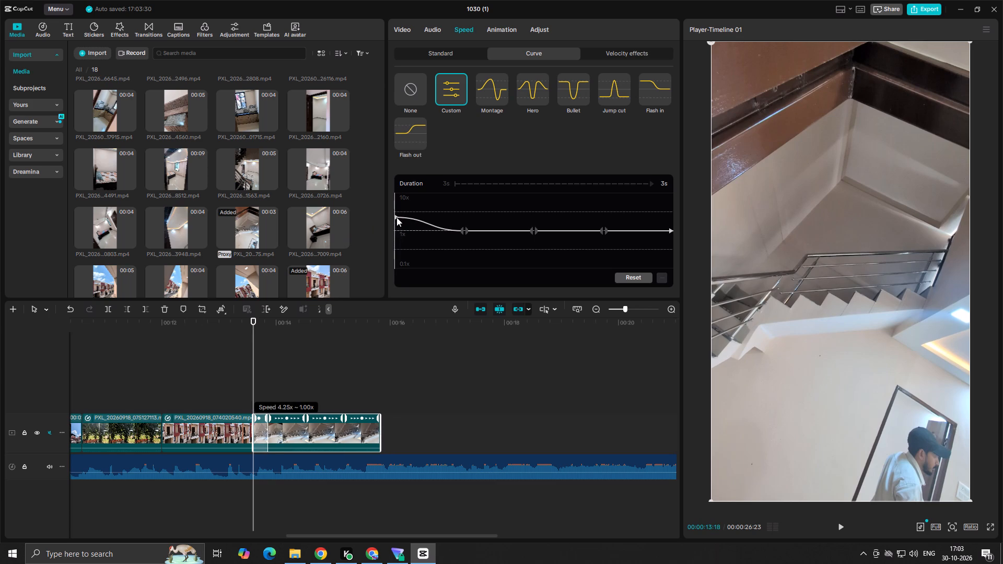
{"action": "left_click_drag", "start_coordinate": [396, 217], "coordinate": [396, 216]}
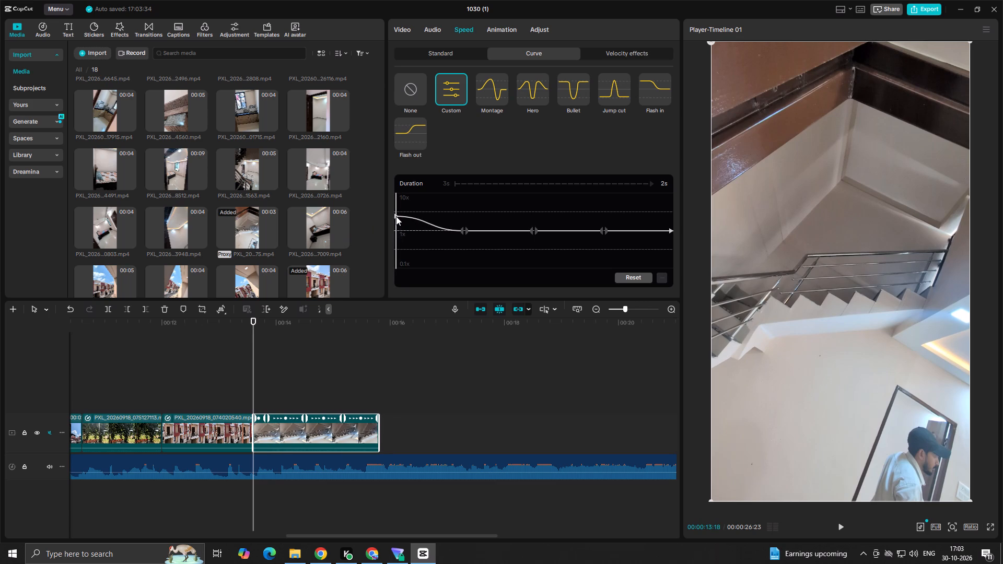
Play back the staircase clip's speed ramp several times against the music.
{"action": "key", "text": "space"}
{"action": "key", "text": "space"}
{"action": "left_click", "coordinate": [396, 216]}
{"action": "key", "text": "space"}
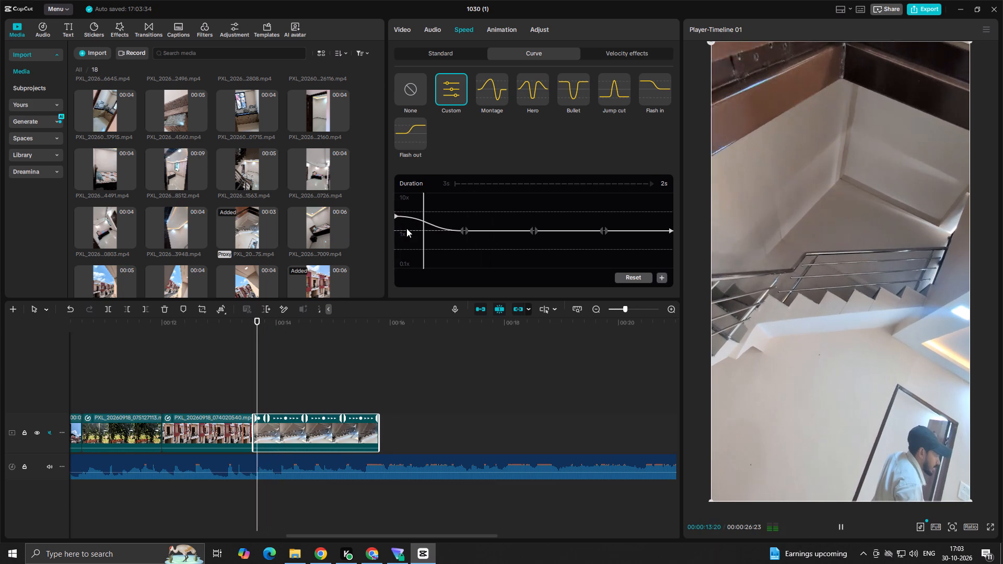
{"action": "key", "text": "space"}
{"action": "double_click", "coordinate": [387, 239]}
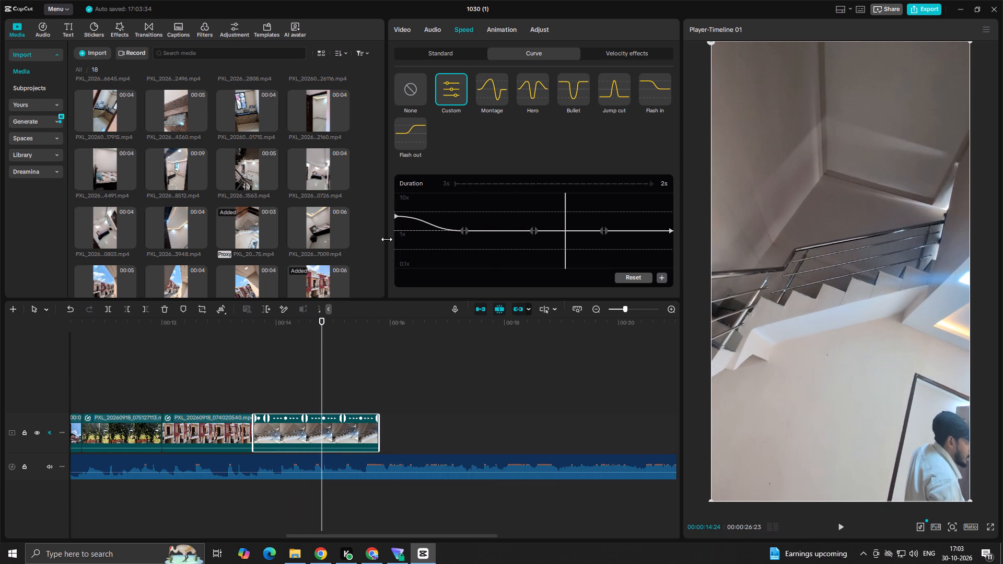
{"action": "left_click", "coordinate": [420, 243]}
{"action": "left_click_drag", "start_coordinate": [421, 243], "coordinate": [320, 254]}
{"action": "key", "text": "space"}
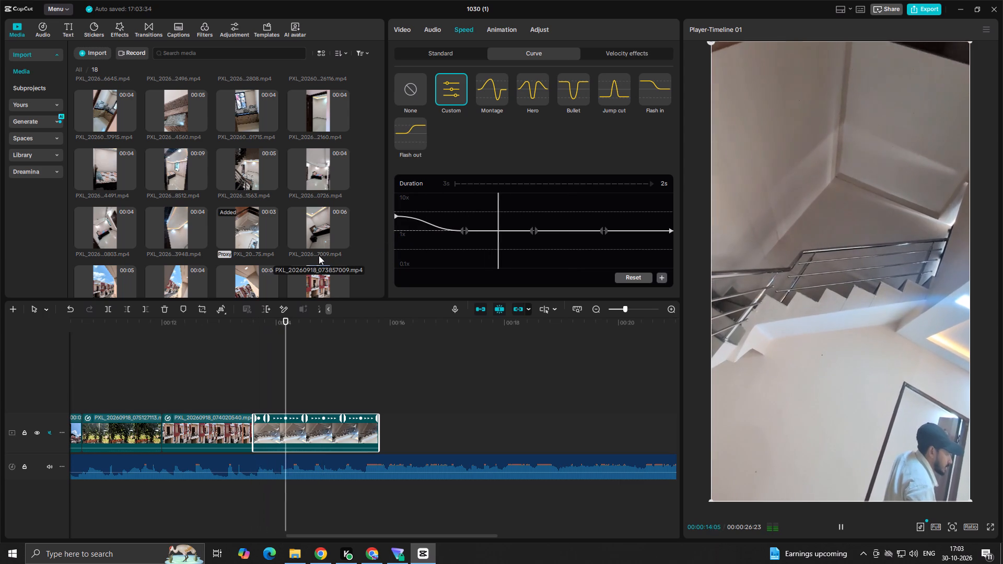
{"action": "key", "text": "space"}
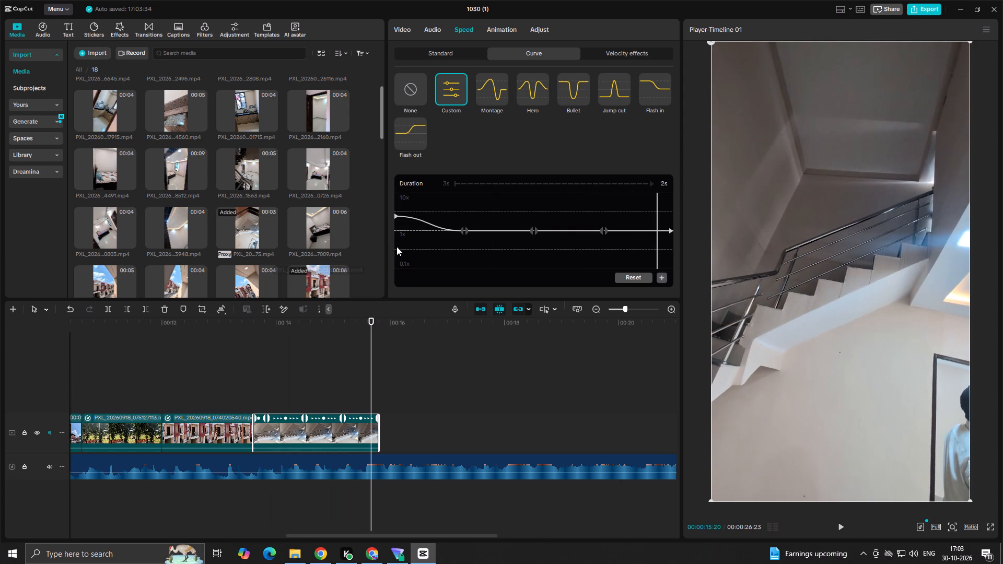
{"action": "left_click", "coordinate": [411, 240]}
{"action": "left_click_drag", "start_coordinate": [413, 237], "coordinate": [316, 241]}
{"action": "key", "text": "space"}
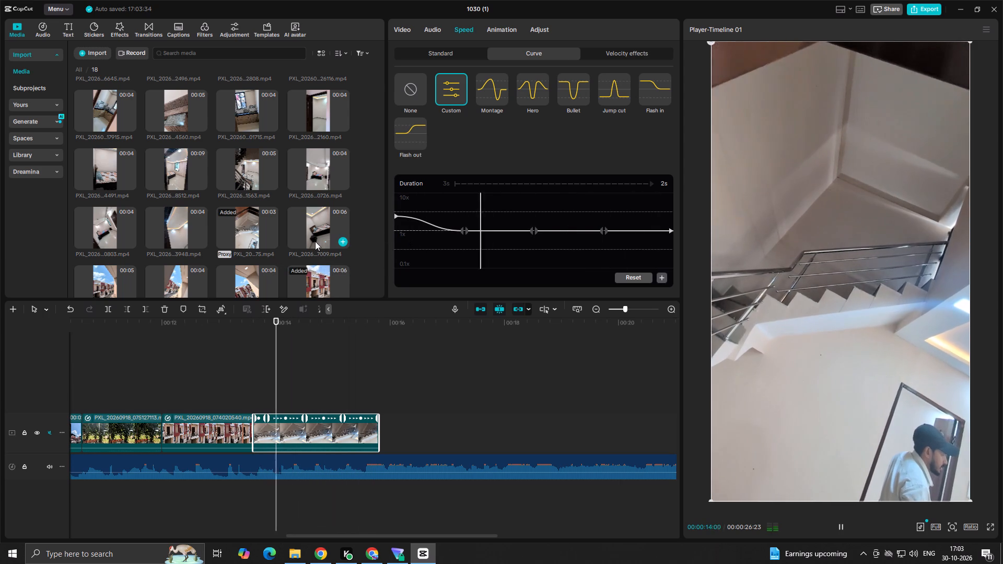
{"action": "key", "text": "space"}
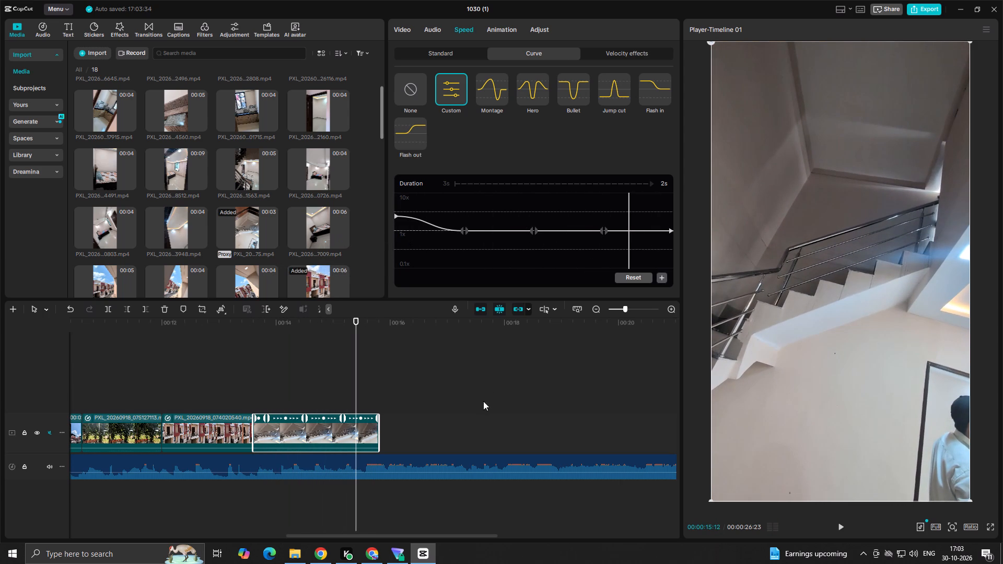
{"action": "key", "text": "space"}
{"action": "key", "text": "space"}
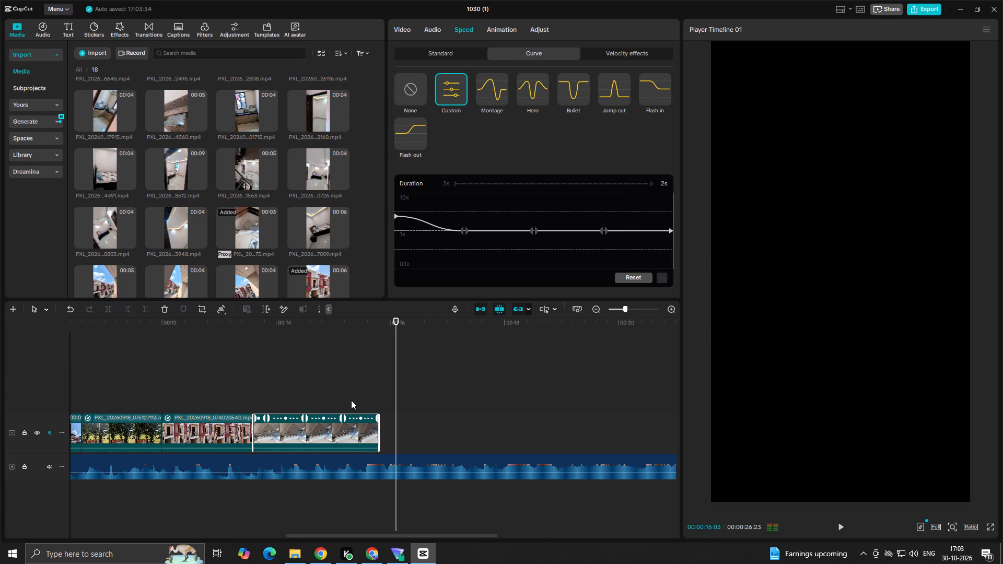
Trim away the part of the staircase clip after 00:00:15:17 and play back the new ending.
{"action": "left_click", "coordinate": [354, 398]}
{"action": "left_click_drag", "start_coordinate": [355, 397], "coordinate": [366, 399]}
{"action": "left_click", "coordinate": [360, 427]}
{"action": "left_click", "coordinate": [142, 307]}
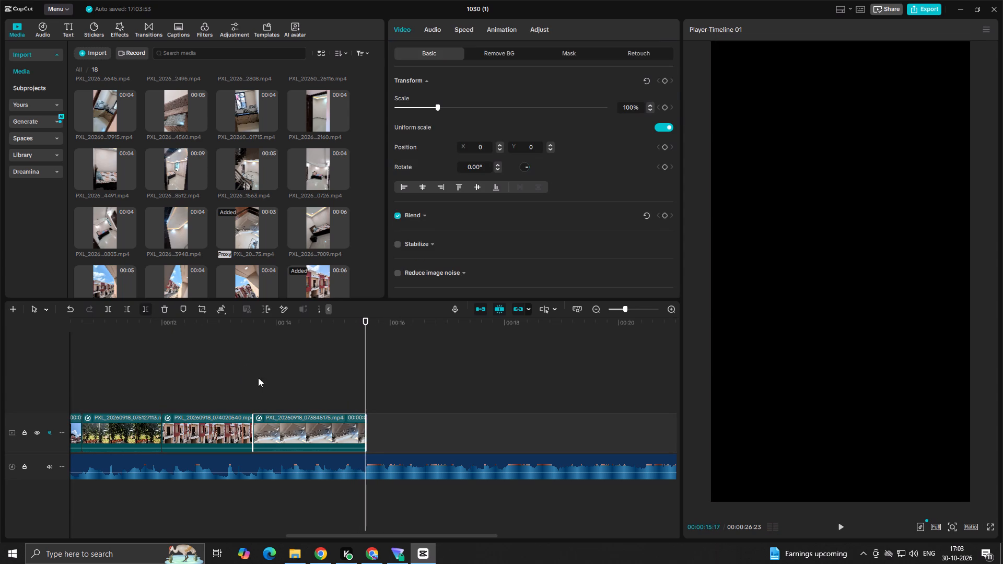
{"action": "left_click", "coordinate": [316, 385]}
{"action": "key", "text": "space"}
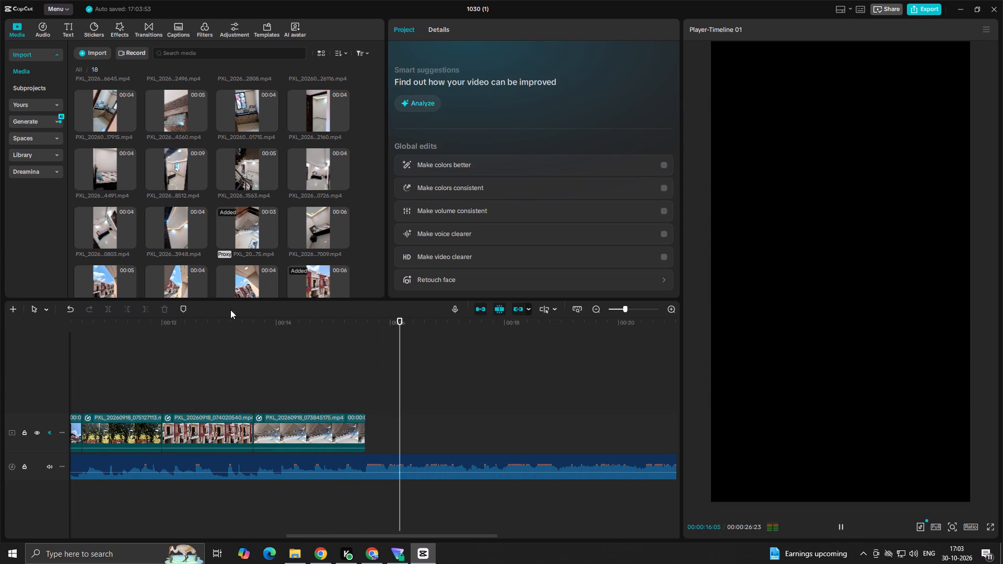
{"action": "key", "text": "space"}
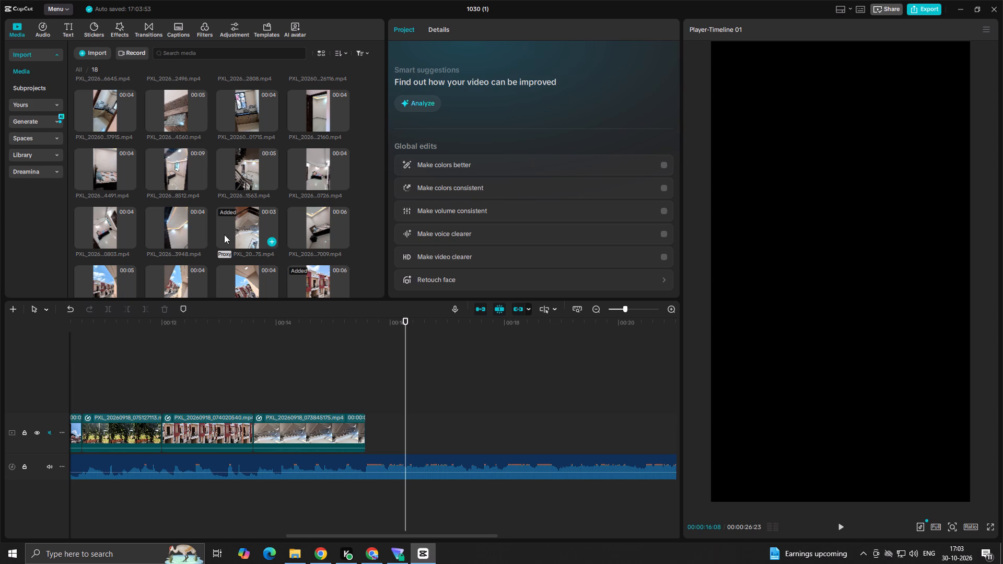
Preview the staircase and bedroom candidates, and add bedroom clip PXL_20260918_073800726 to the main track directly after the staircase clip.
{"action": "left_click", "coordinate": [244, 169]}
{"action": "key", "text": "space"}
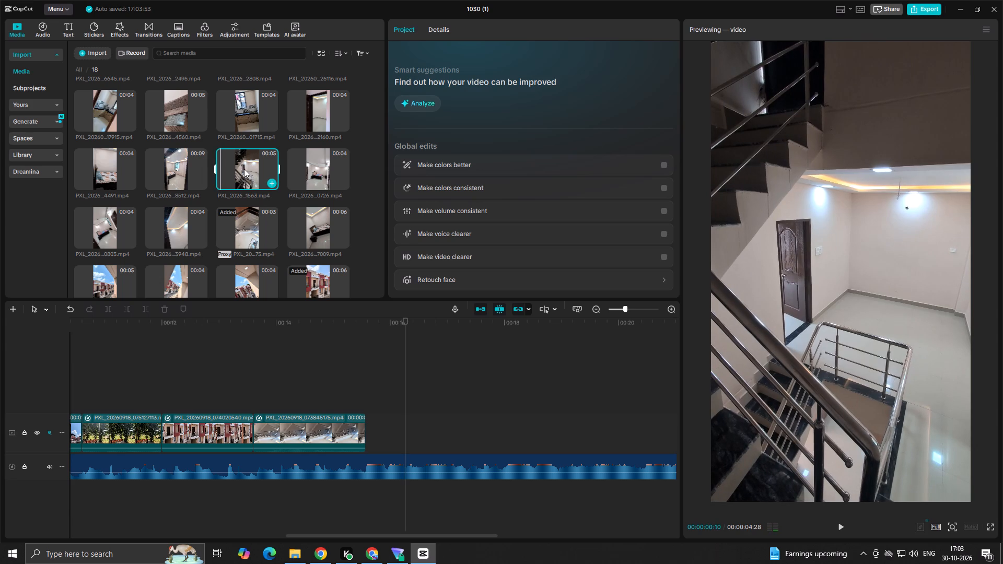
{"action": "left_click", "coordinate": [313, 171]}
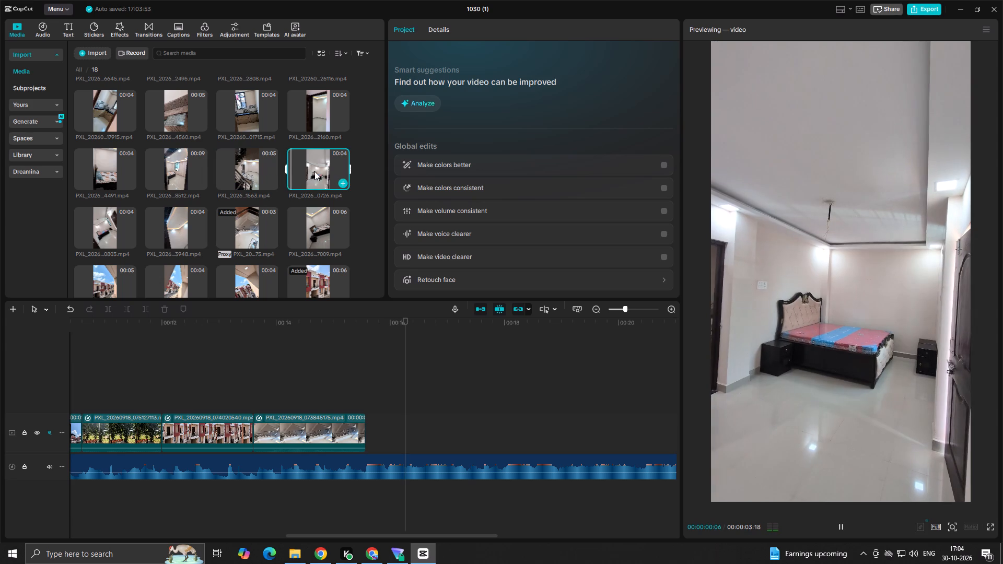
{"action": "key", "text": "space"}
{"action": "key", "text": "space"}
{"action": "key", "text": "space"}
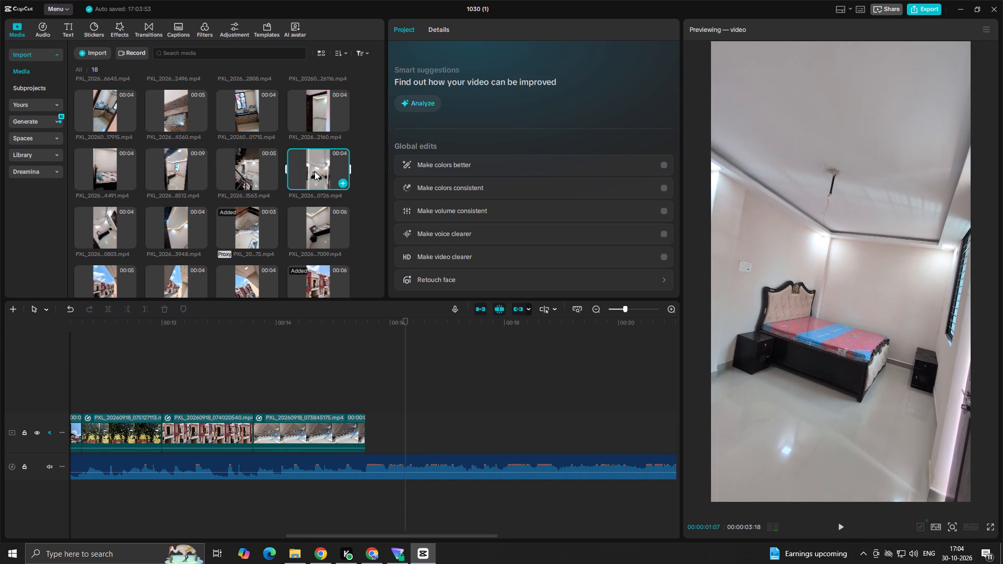
{"action": "left_click_drag", "start_coordinate": [314, 171], "coordinate": [380, 418]}
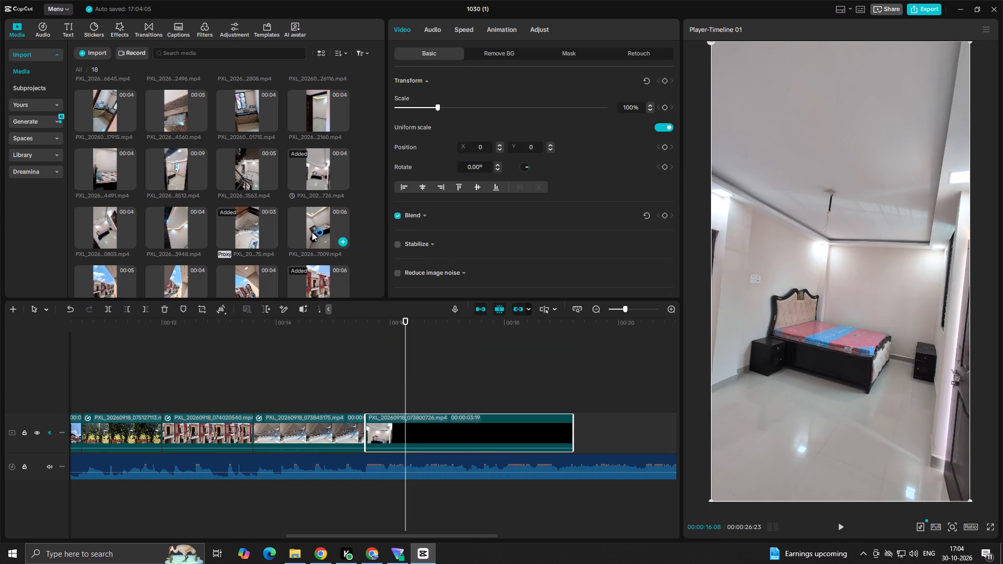
Preview the bedroom clip ending in 7009, and play back the newly added bedroom clip on the timeline.
{"action": "left_click", "coordinate": [312, 232]}
{"action": "key", "text": "space"}
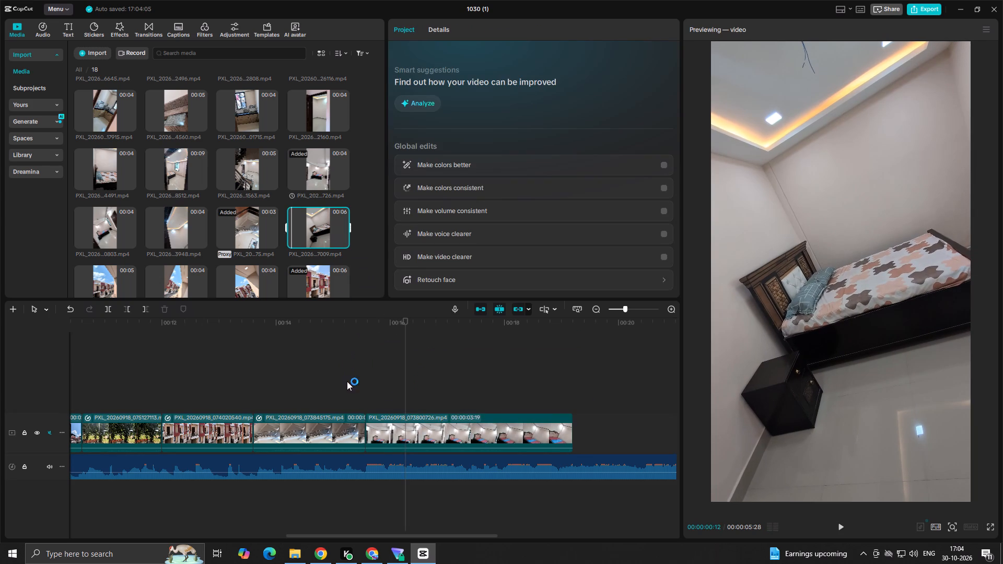
{"action": "left_click", "coordinate": [347, 384]}
{"action": "key", "text": "space"}
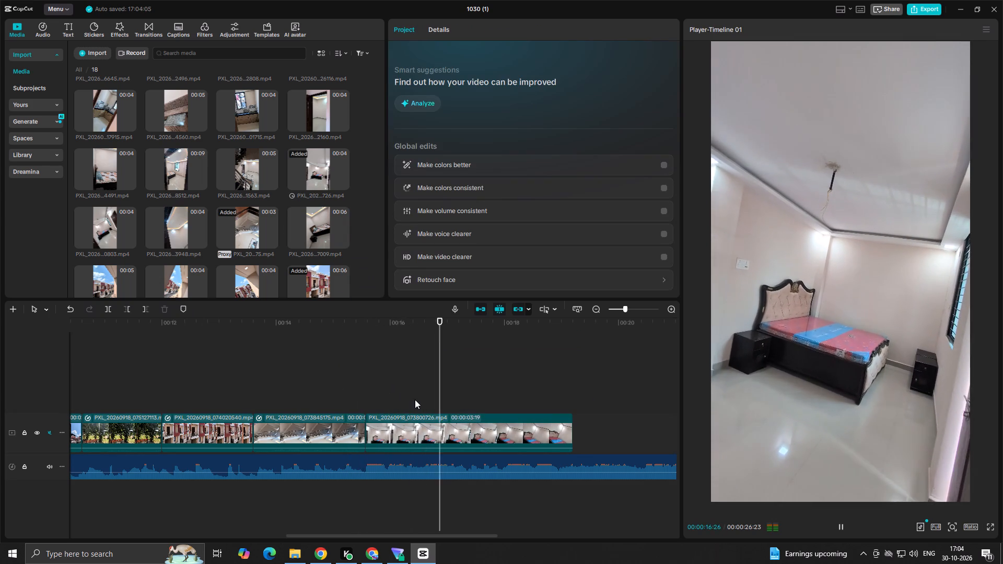
{"action": "key", "text": "space"}
{"action": "left_click", "coordinate": [430, 429]}
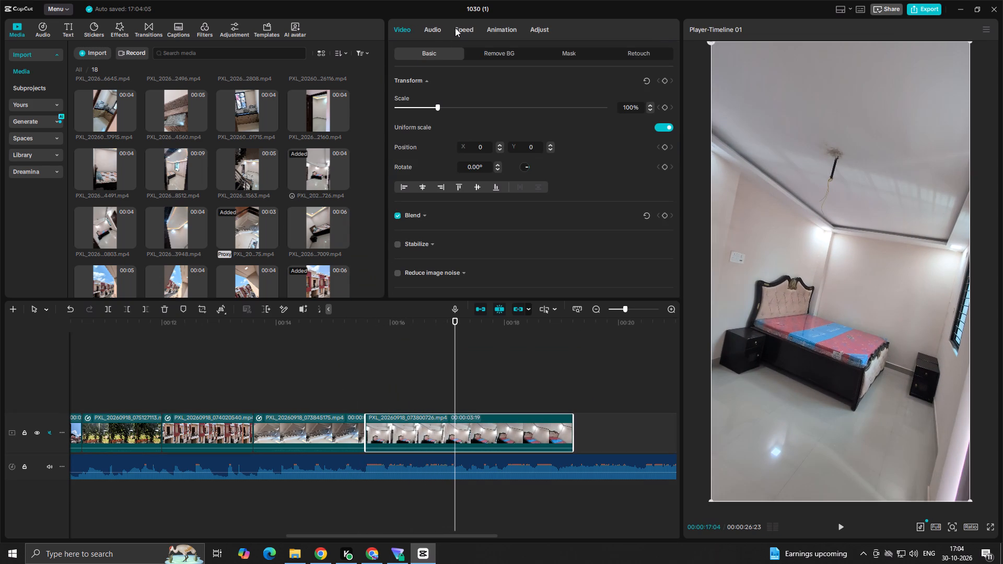
Preview the interior candidates in the media library, including the sofa, bedroom and doorway clips, to find further shots.
{"action": "left_click", "coordinate": [240, 109]}
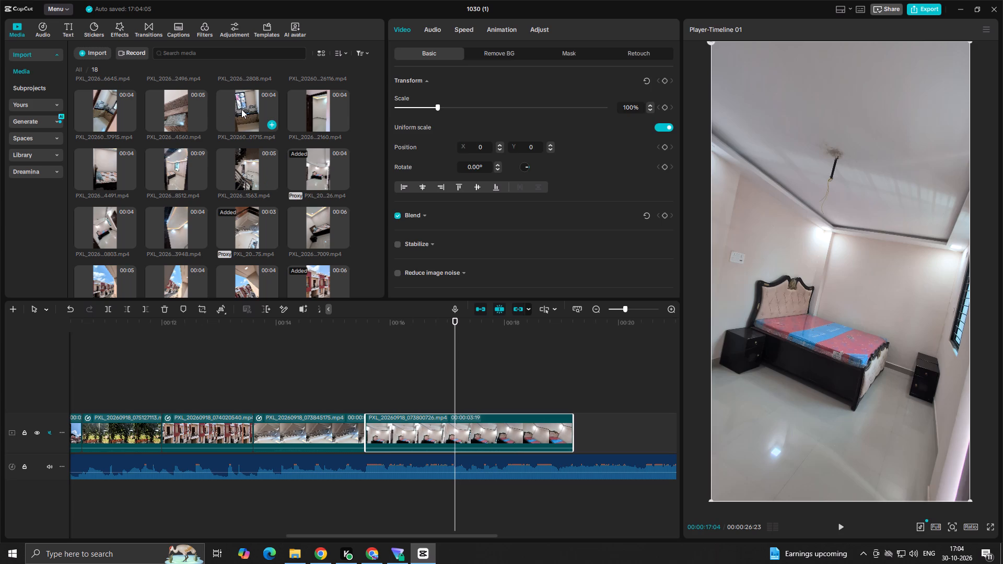
{"action": "key", "text": "space"}
{"action": "left_click", "coordinate": [184, 116]}
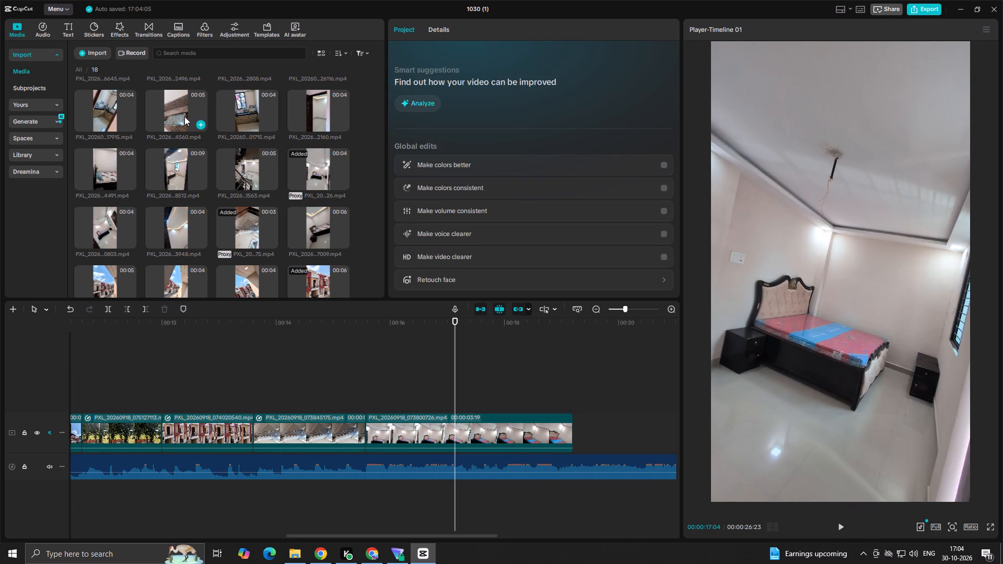
{"action": "key", "text": "space"}
{"action": "left_click", "coordinate": [109, 108]}
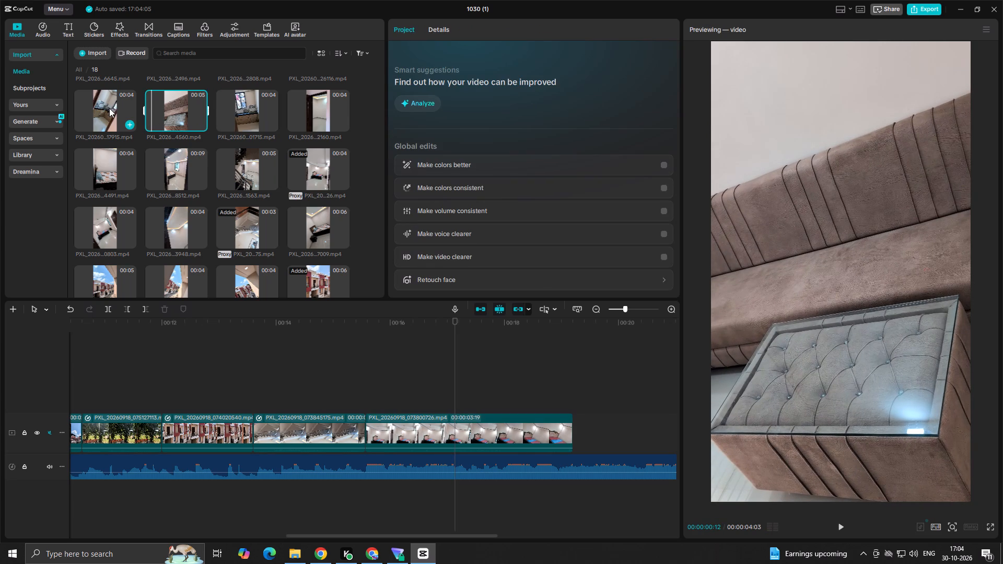
{"action": "key", "text": "space"}
{"action": "left_click", "coordinate": [309, 163]}
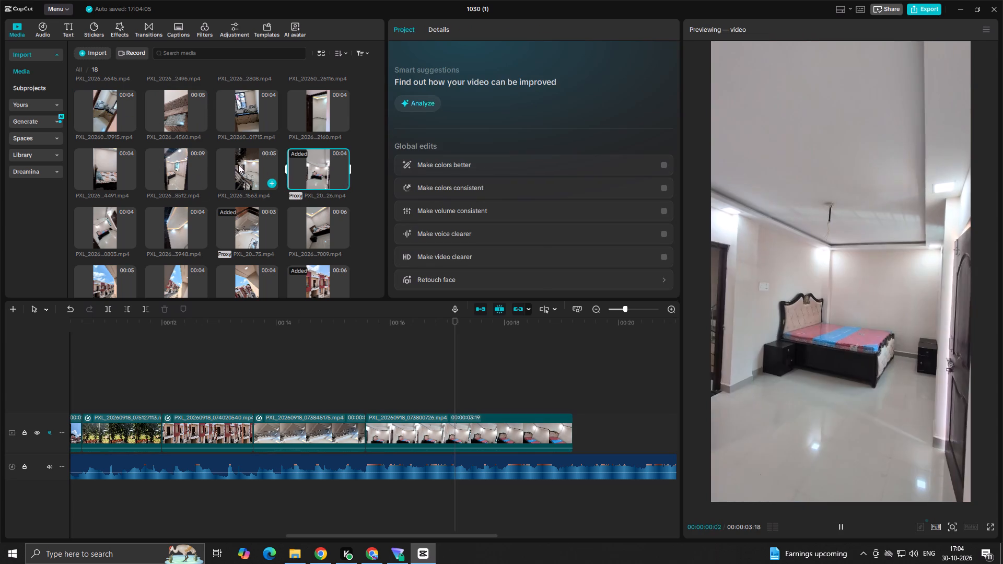
{"action": "left_click", "coordinate": [232, 164]}
{"action": "key", "text": "space"}
{"action": "left_click", "coordinate": [165, 171]}
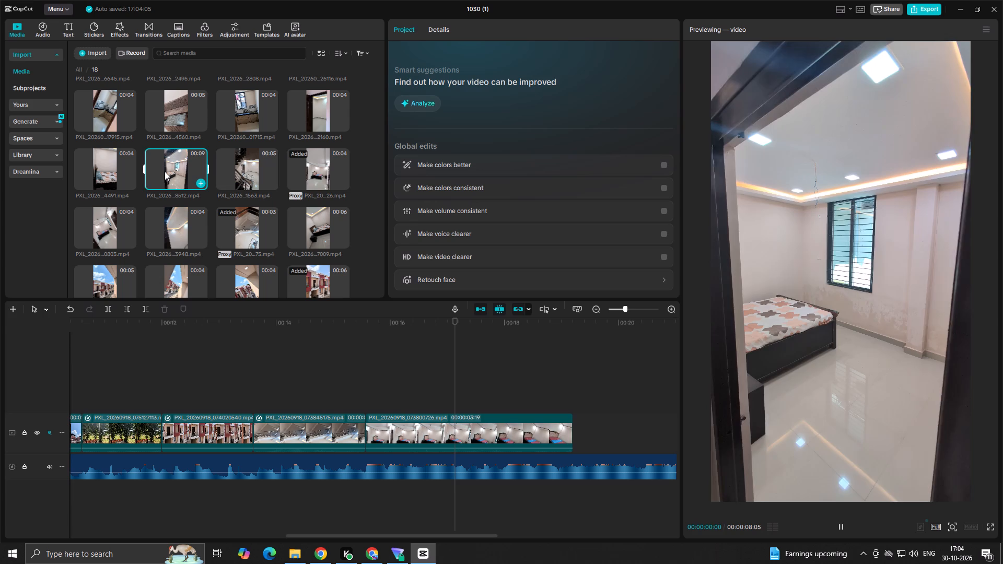
{"action": "key", "text": "space"}
{"action": "left_click", "coordinate": [131, 167]}
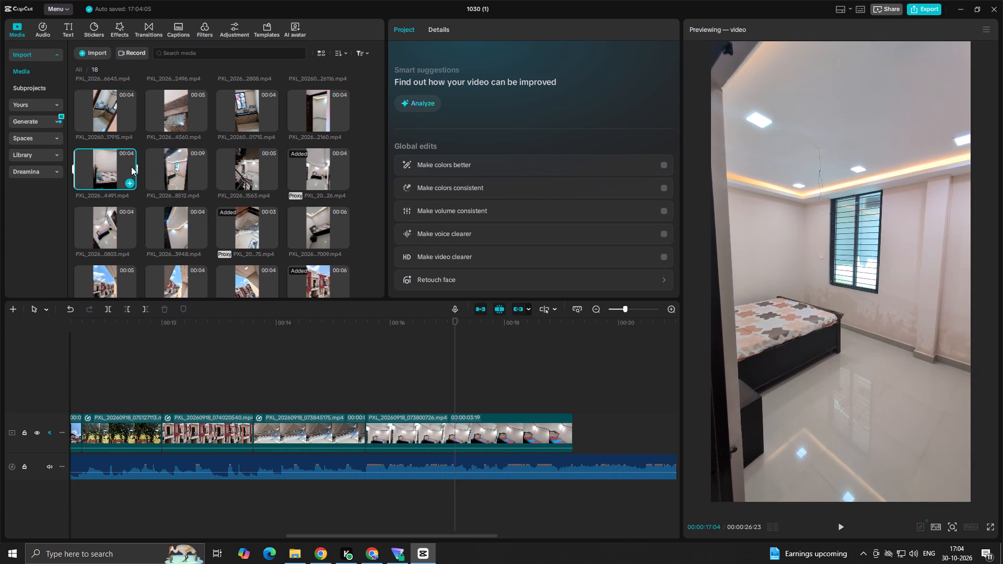
{"action": "key", "text": "space"}
{"action": "left_click", "coordinate": [318, 109]}
{"action": "key", "text": "space"}
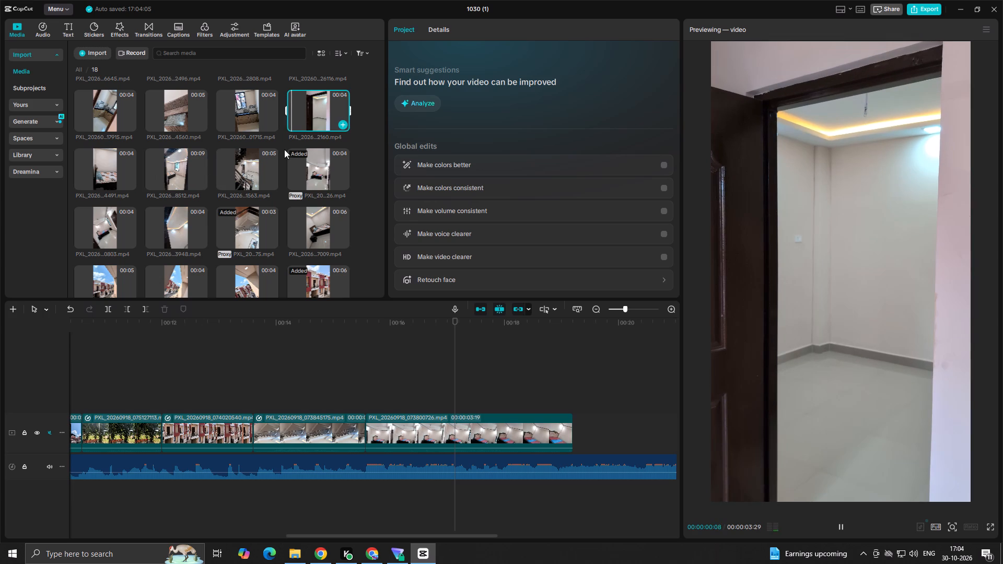
{"action": "left_click", "coordinate": [308, 105]}
{"action": "left_click", "coordinate": [316, 108]}
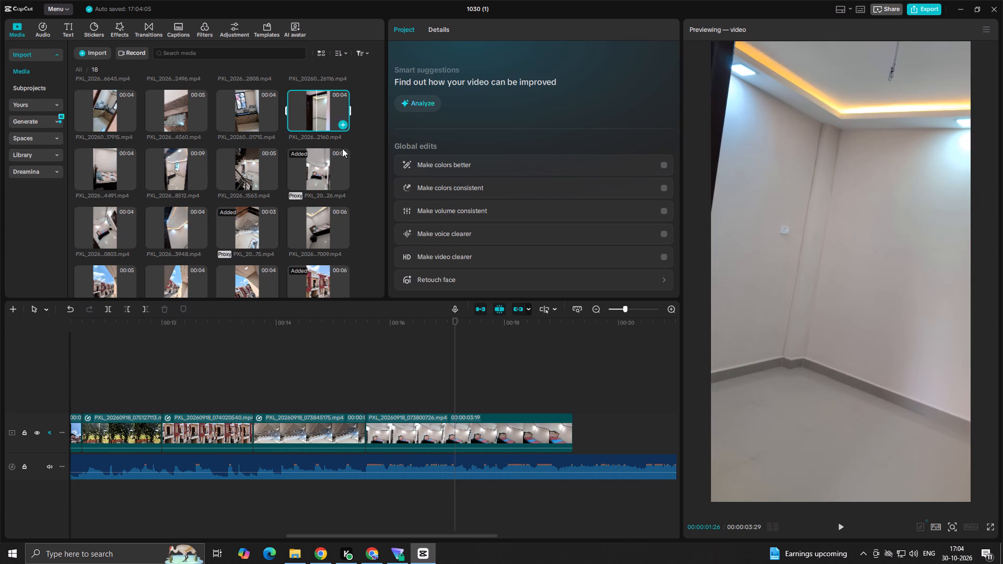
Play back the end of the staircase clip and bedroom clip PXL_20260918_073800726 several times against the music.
{"action": "left_click", "coordinate": [349, 385]}
{"action": "key", "text": "space"}
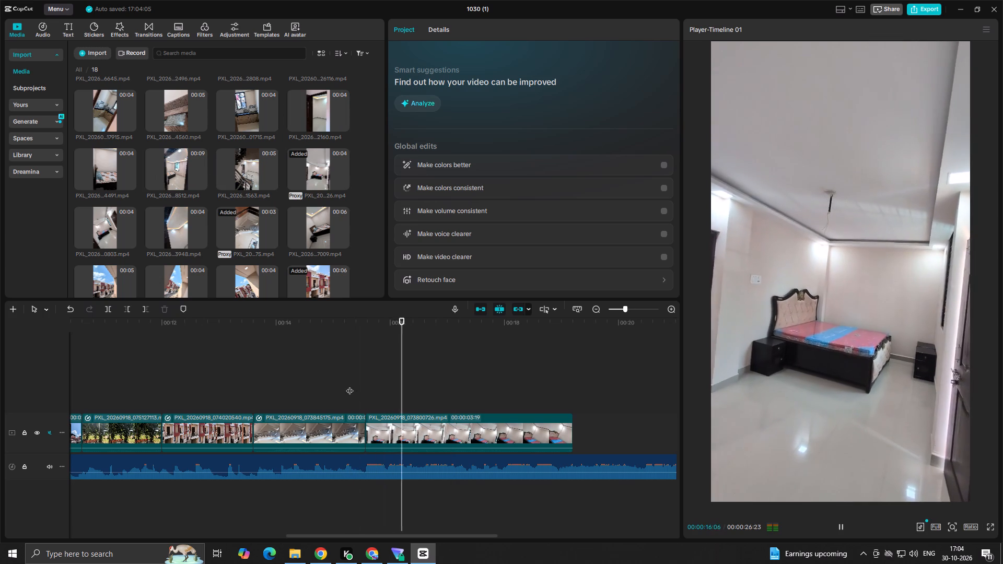
{"action": "key", "text": "space"}
{"action": "left_click", "coordinate": [410, 424]}
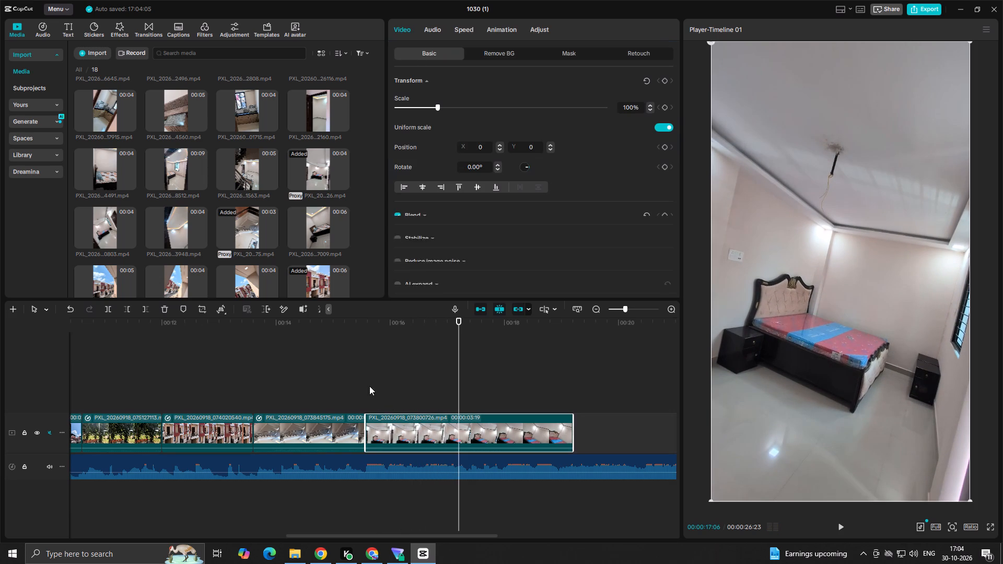
{"action": "left_click", "coordinate": [309, 387]}
{"action": "key", "text": "space"}
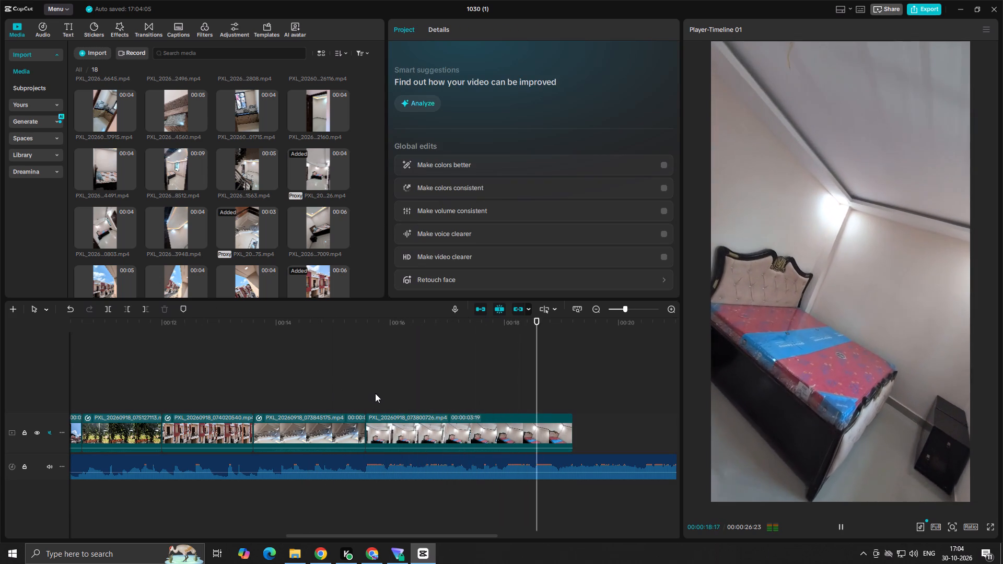
{"action": "key", "text": "space"}
{"action": "left_click", "coordinate": [357, 380]}
{"action": "key", "text": "space"}
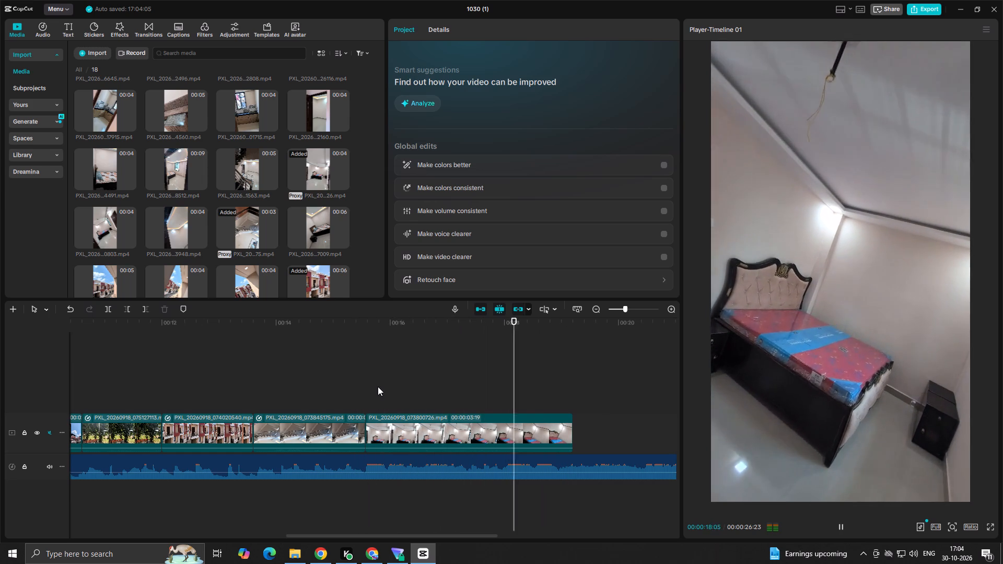
{"action": "key", "text": "space"}
{"action": "scroll", "coordinate": [454, 399], "scroll_direction": "down", "scroll_amount": 7, "text": "ctrl"}
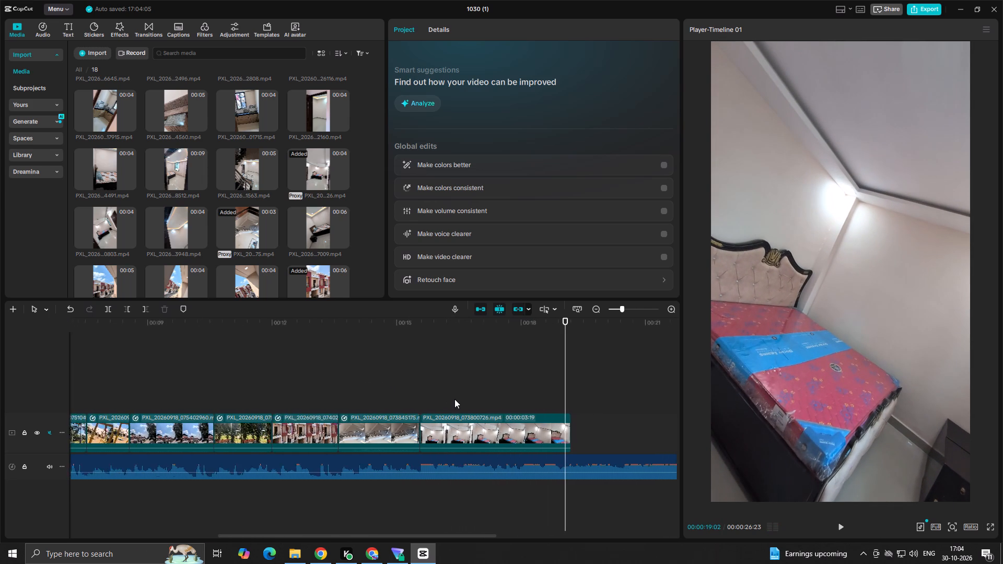
{"action": "scroll", "coordinate": [454, 399], "scroll_direction": "down", "scroll_amount": 6, "text": "ctrl"}
{"action": "key", "text": "space"}
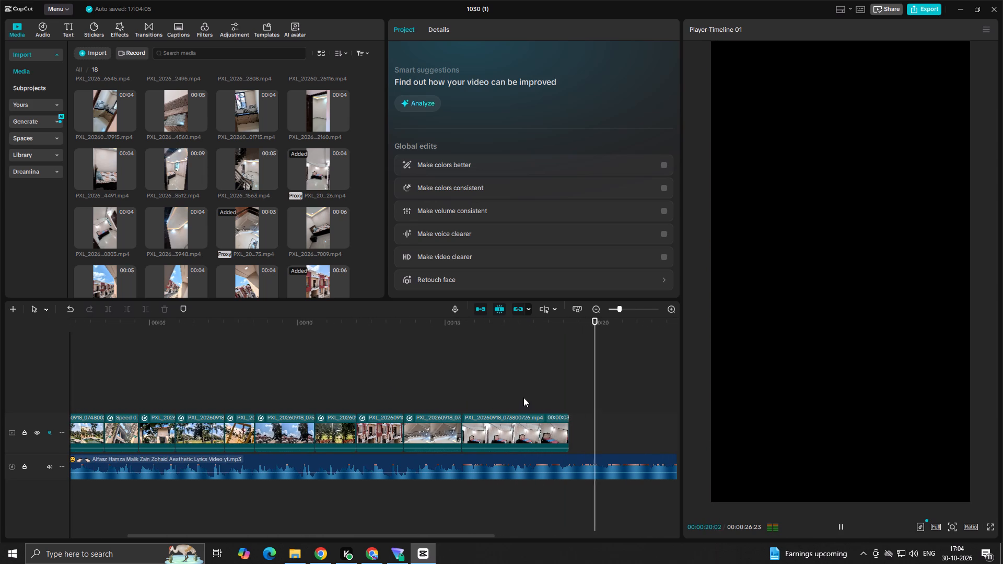
{"action": "key", "text": "space"}
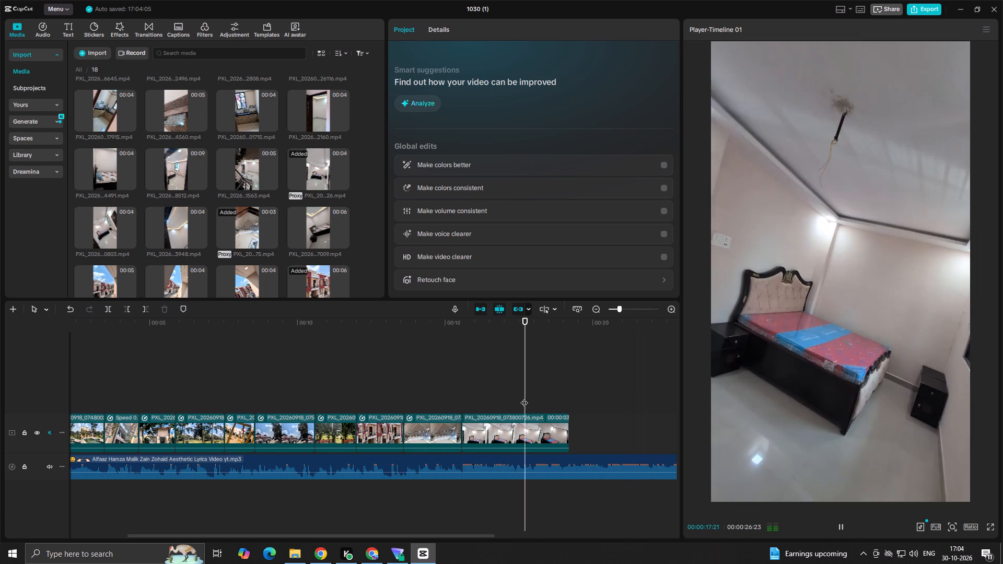
{"action": "key", "text": "space"}
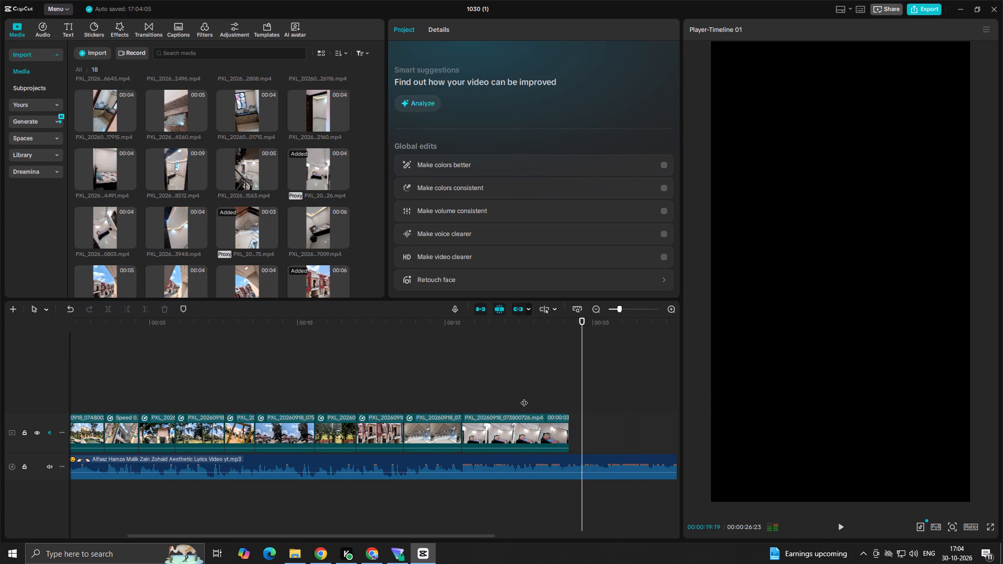
Apply a Custom speed curve to the bedroom clip, shifting the first inner point earlier and raising the starting speed above 1x.
{"action": "left_click", "coordinate": [520, 436]}
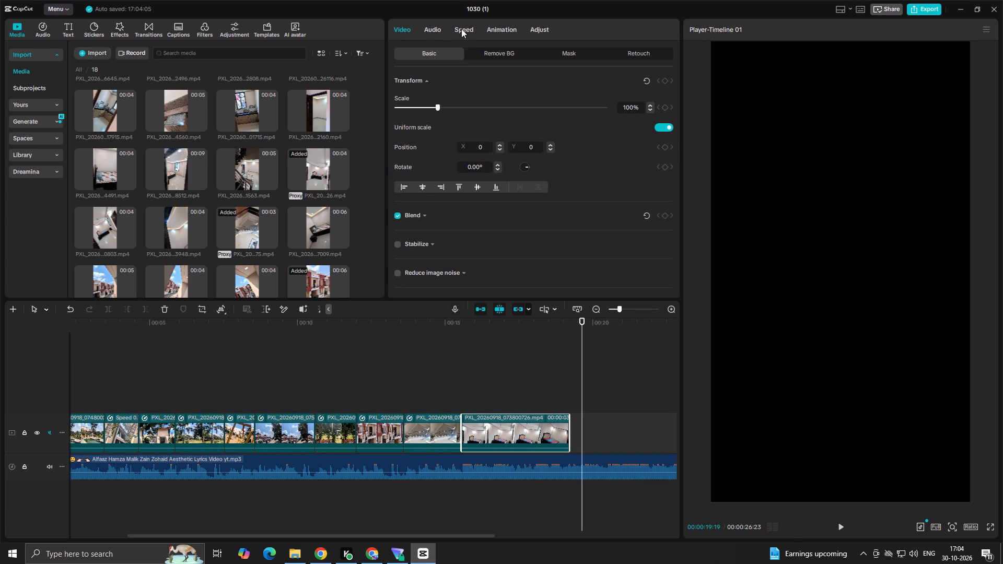
{"action": "left_click", "coordinate": [433, 29]}
{"action": "left_click", "coordinate": [465, 20]}
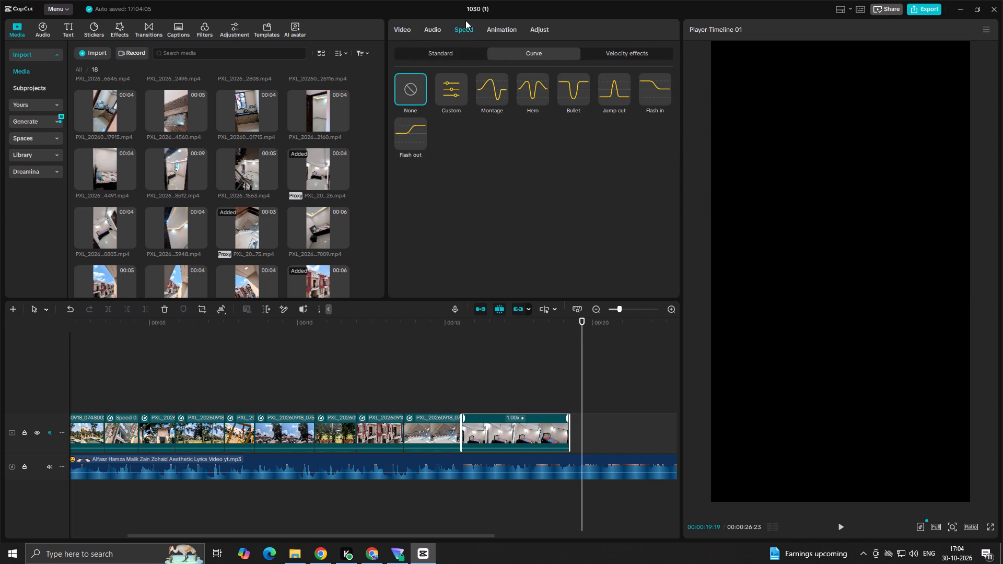
{"action": "left_click", "coordinate": [439, 103]}
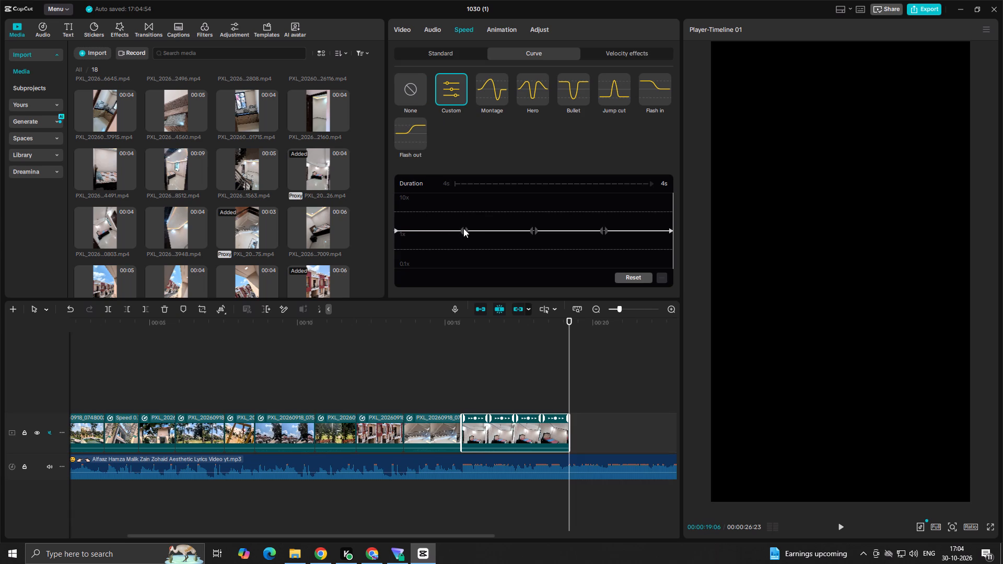
{"action": "left_click", "coordinate": [464, 228]}
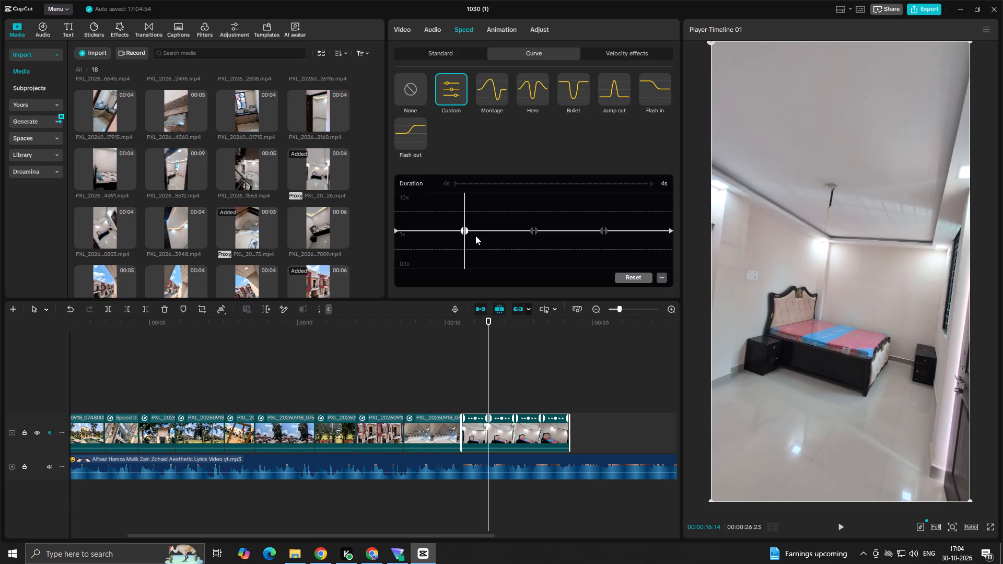
{"action": "left_click_drag", "start_coordinate": [464, 231], "coordinate": [436, 231]}
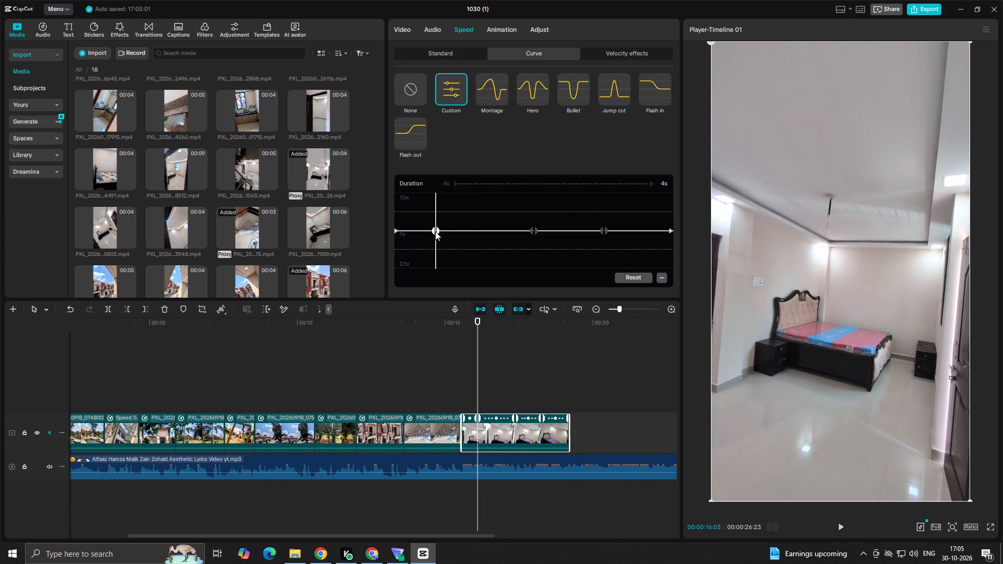
{"action": "left_click_drag", "start_coordinate": [397, 229], "coordinate": [395, 222]}
{"action": "key", "text": "space"}
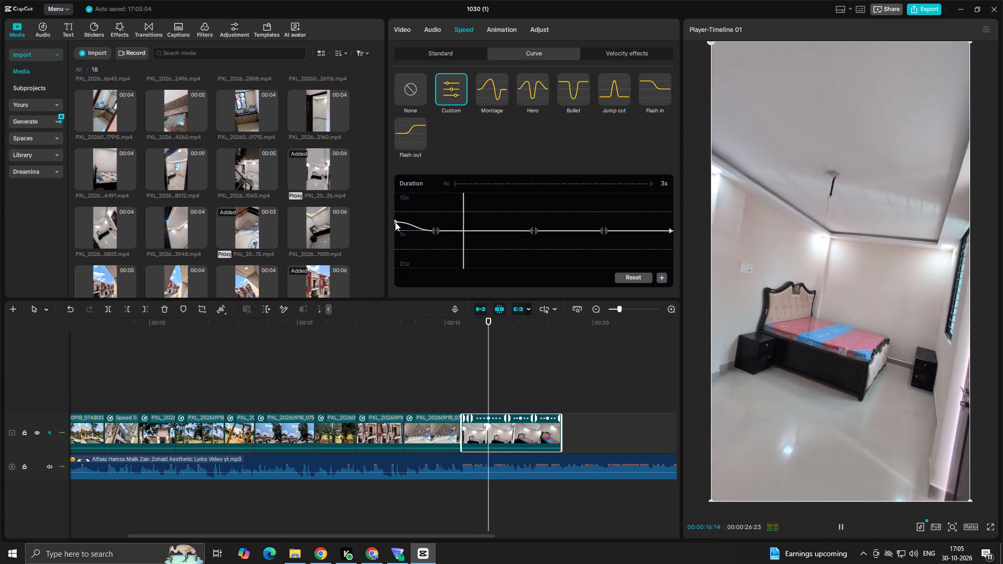
{"action": "key", "text": "space"}
{"action": "left_click_drag", "start_coordinate": [396, 219], "coordinate": [396, 215]}
{"action": "key", "text": "space"}
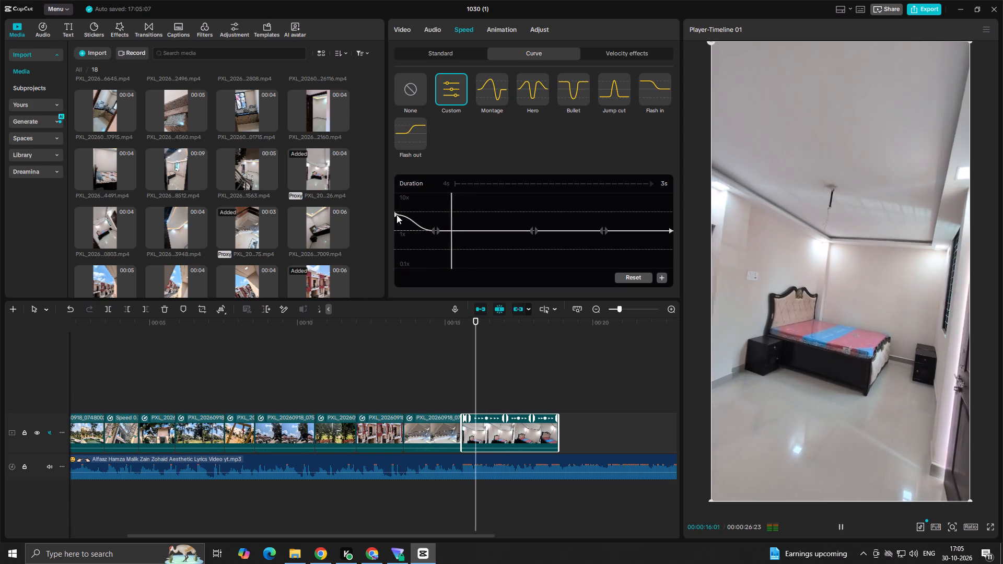
{"action": "key", "text": "space"}
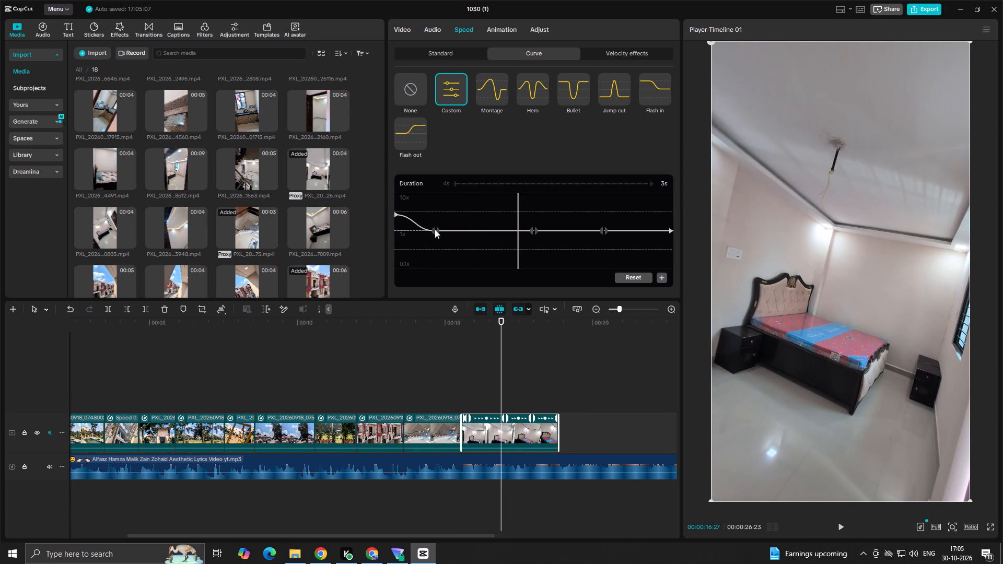
Slow the rest of the bedroom clip's curve evenly below 1x after the opening ramp, removing the middle curve point.
{"action": "left_click", "coordinate": [441, 230]}
{"action": "left_click", "coordinate": [438, 230]}
{"action": "left_click_drag", "start_coordinate": [438, 230], "coordinate": [439, 246]}
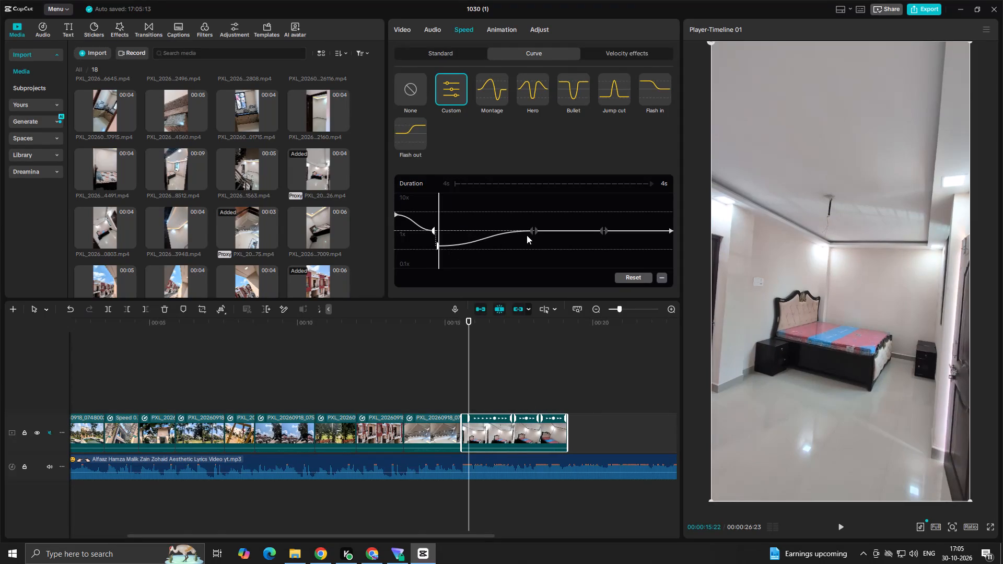
{"action": "left_click", "coordinate": [530, 230]}
{"action": "left_click", "coordinate": [663, 275]}
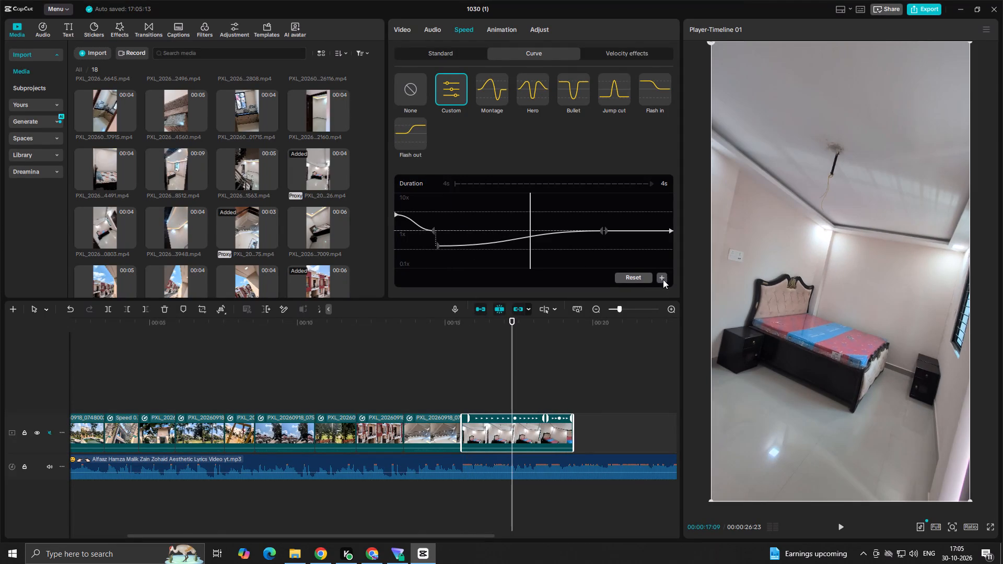
{"action": "left_click_drag", "start_coordinate": [603, 231], "coordinate": [604, 242]}
{"action": "left_click_drag", "start_coordinate": [669, 227], "coordinate": [672, 244]}
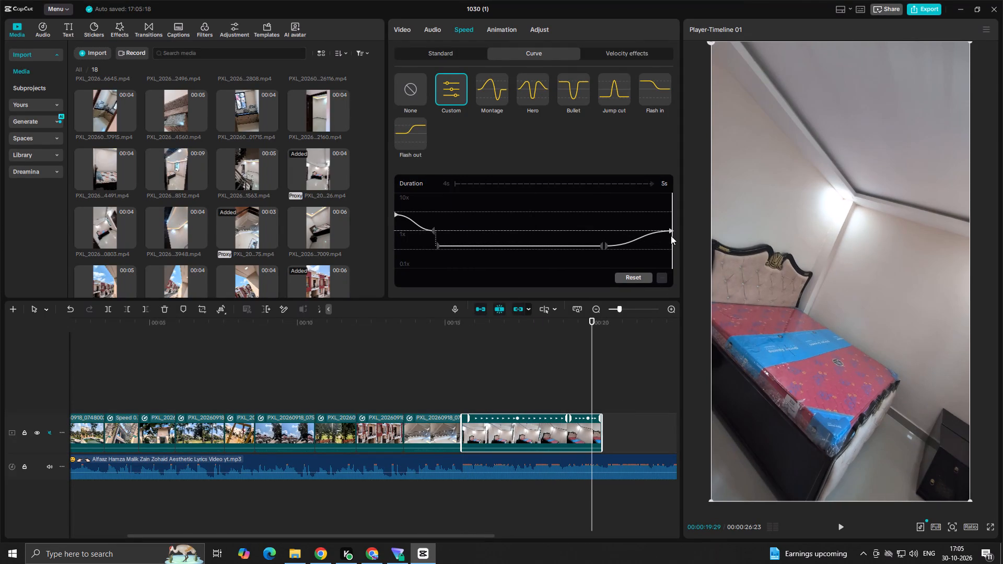
{"action": "left_click_drag", "start_coordinate": [668, 231], "coordinate": [671, 238]}
{"action": "left_click_drag", "start_coordinate": [671, 232], "coordinate": [671, 250]}
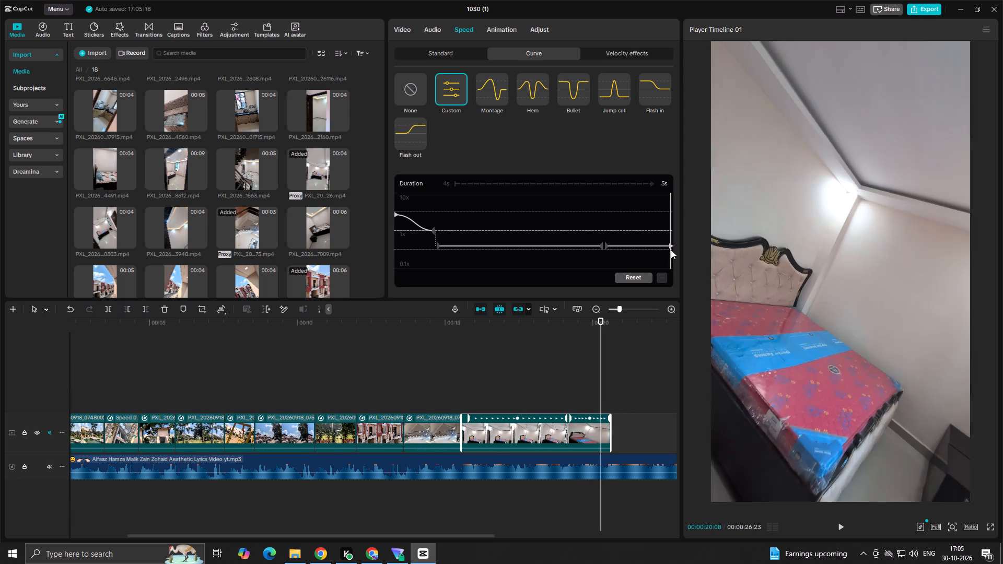
Play back the bedroom clip's new speed ramp against the music to find where to cut it.
{"action": "left_click", "coordinate": [439, 397]}
{"action": "key", "text": "space"}
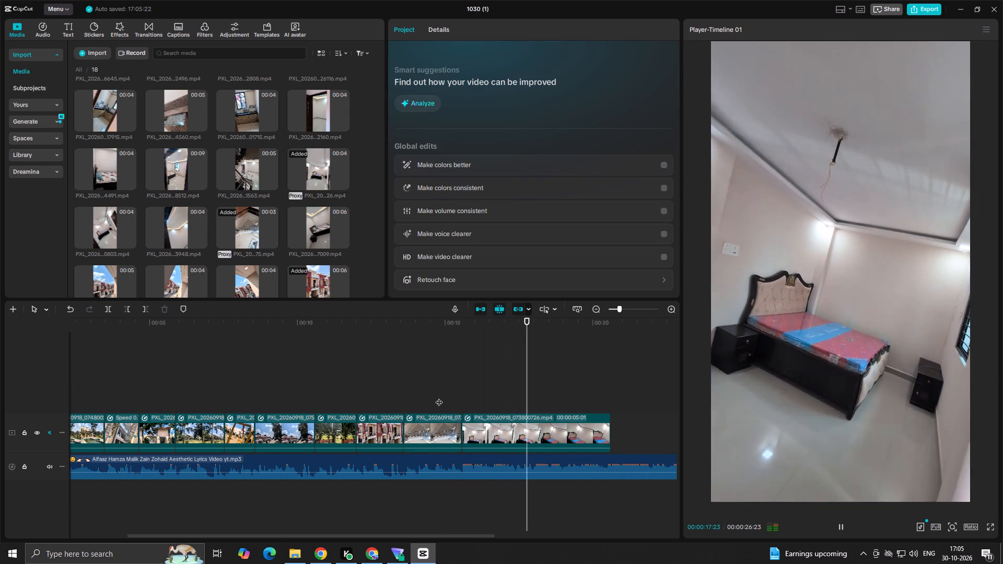
{"action": "key", "text": "space"}
{"action": "key", "text": "space"}
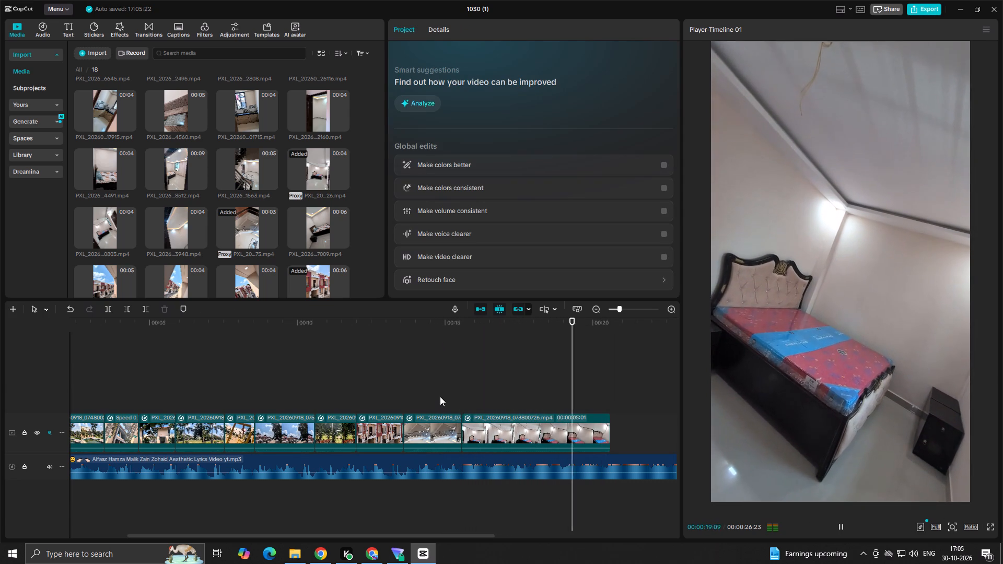
{"action": "key", "text": "space"}
{"action": "key", "text": "space"}
{"action": "key", "text": "space"}
Trim away the part of the bedroom clip after 00:00:19:16 and play back the new ending.
{"action": "left_click", "coordinate": [579, 405]}
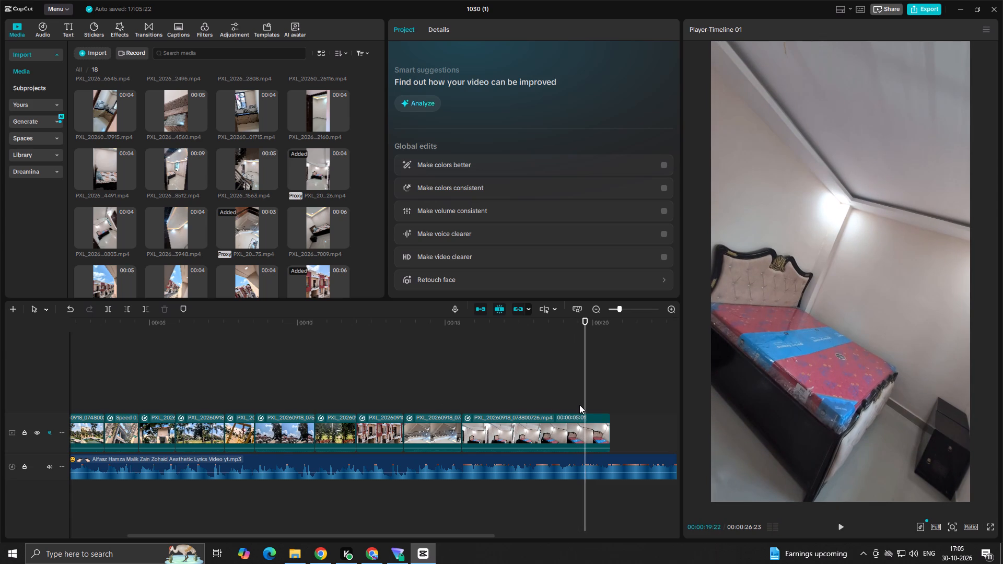
{"action": "left_click", "coordinate": [579, 434]}
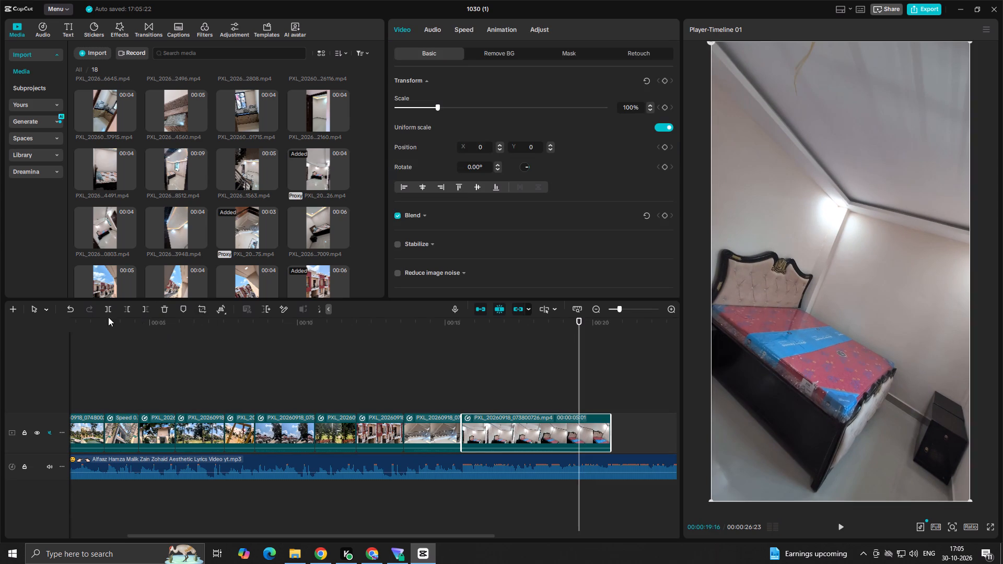
{"action": "left_click", "coordinate": [108, 307]}
{"action": "key", "text": "BackSpace"}
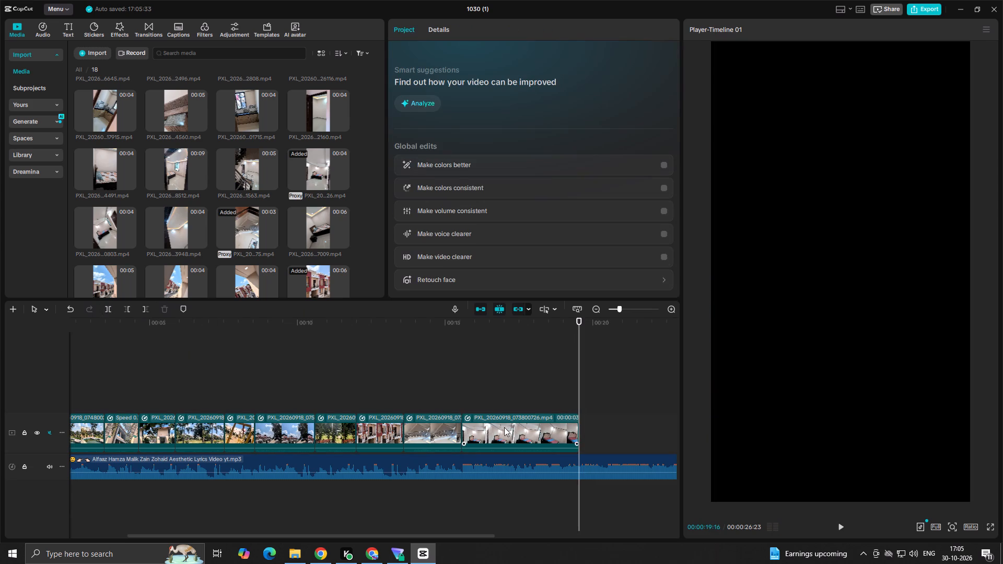
{"action": "left_click", "coordinate": [510, 427]}
{"action": "left_click", "coordinate": [544, 384]}
{"action": "key", "text": "space"}
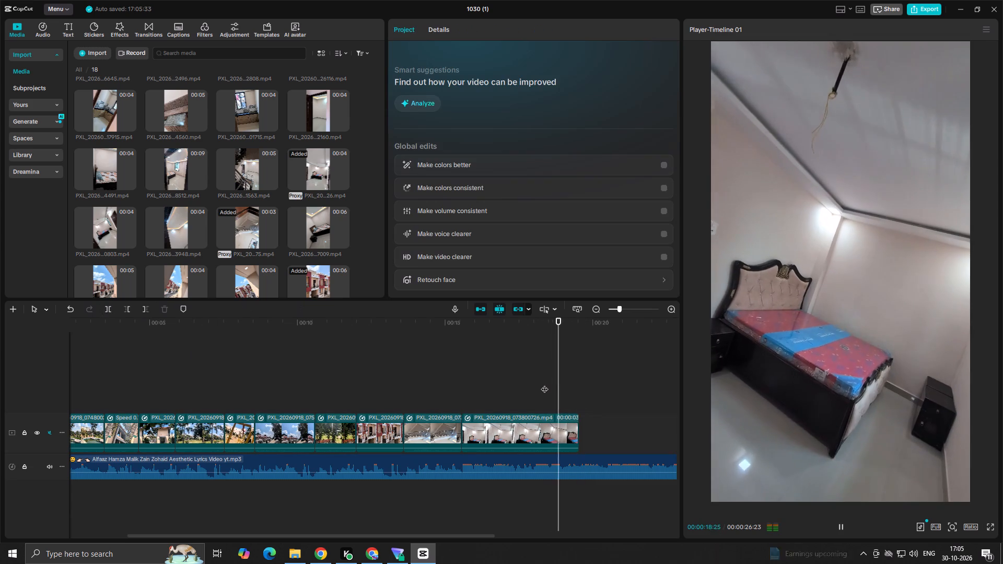
{"action": "left_click", "coordinate": [544, 384]}
{"action": "key", "text": "space"}
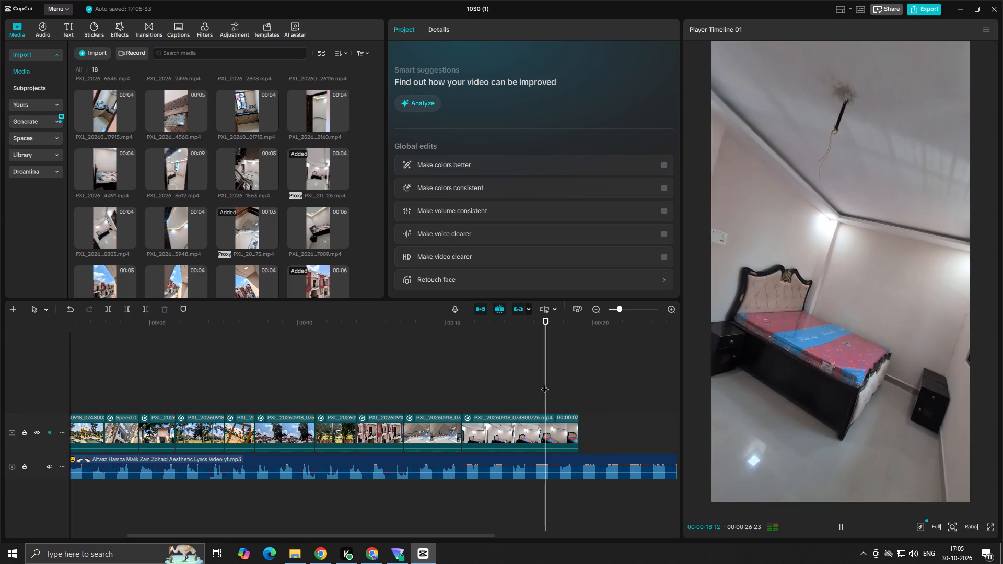
Preview the remaining interior clips in the media library to choose the shot that follows the bedroom clip.
{"action": "key", "text": "space"}
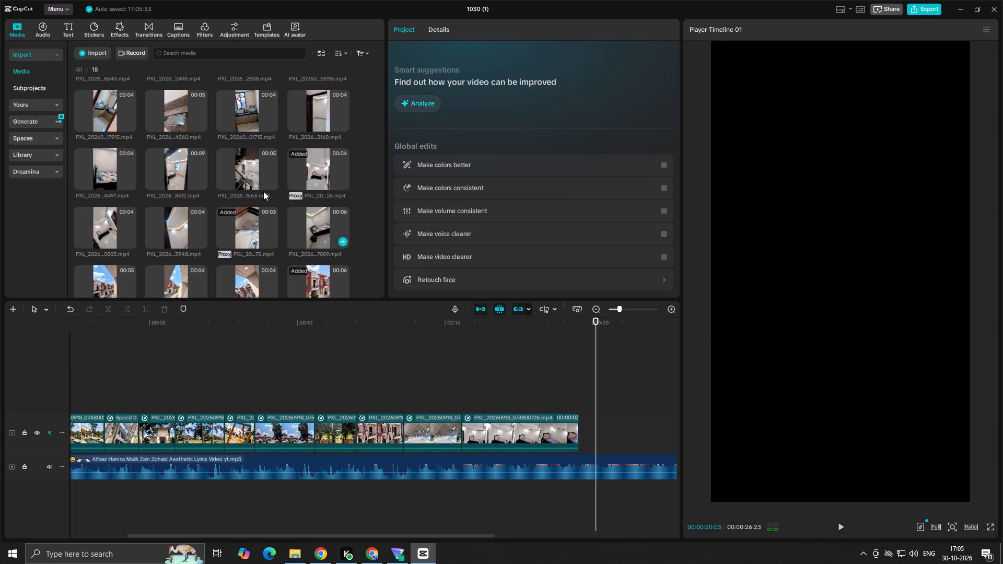
{"action": "left_click", "coordinate": [183, 237]}
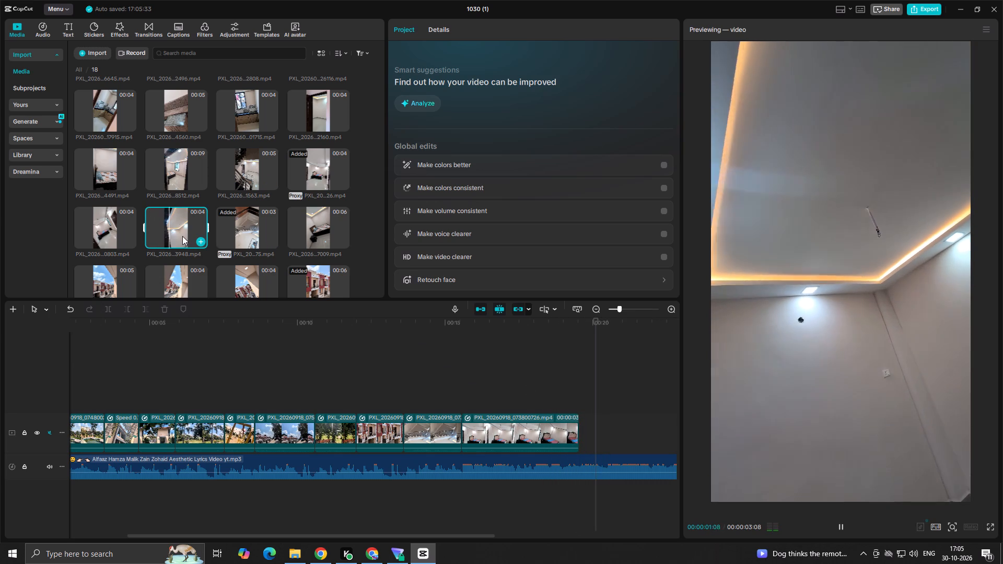
{"action": "key", "text": "space"}
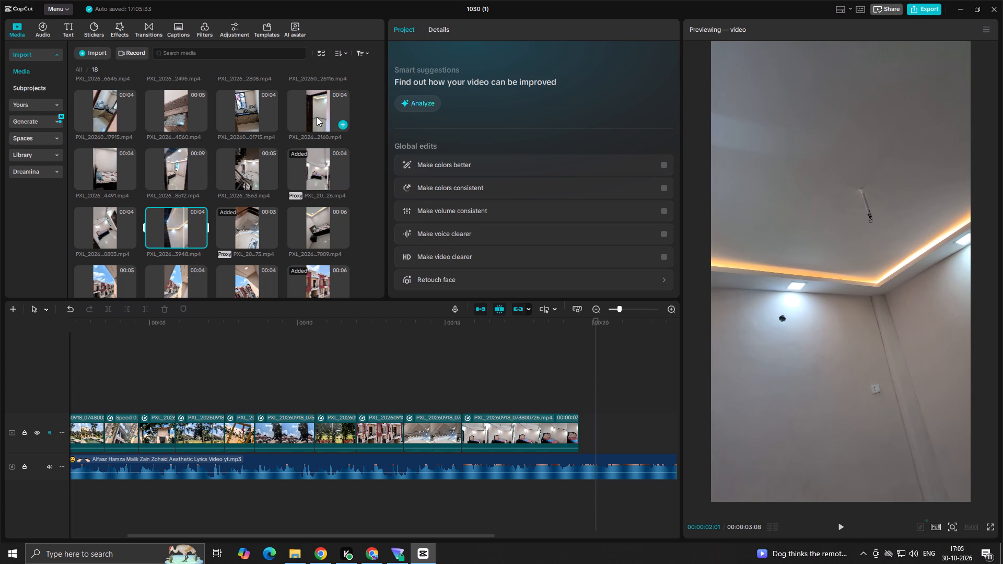
{"action": "left_click", "coordinate": [317, 117]}
{"action": "key", "text": "space"}
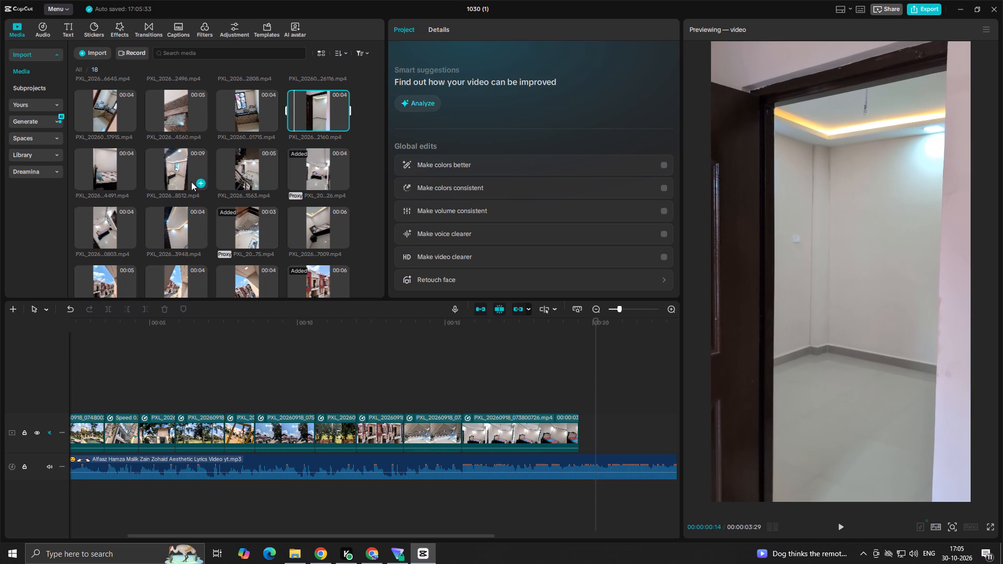
{"action": "left_click", "coordinate": [108, 171]}
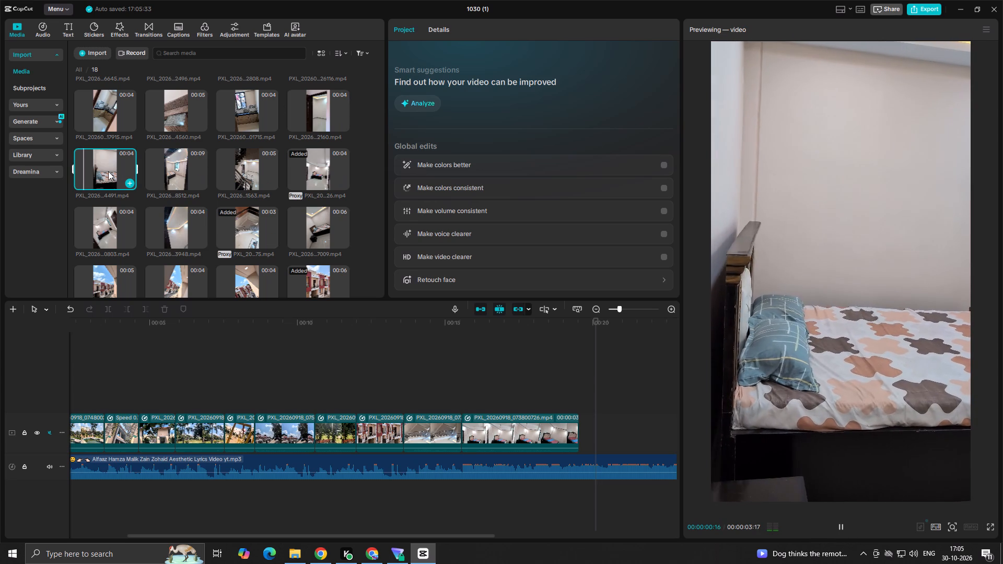
{"action": "key", "text": "space"}
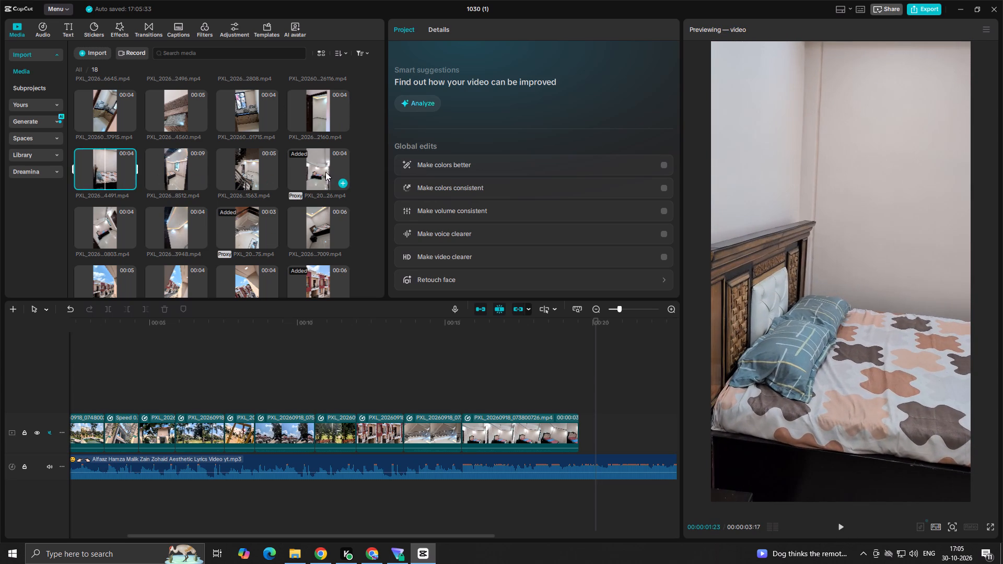
{"action": "left_click", "coordinate": [326, 171]}
{"action": "key", "text": "space"}
{"action": "left_click", "coordinate": [257, 175]}
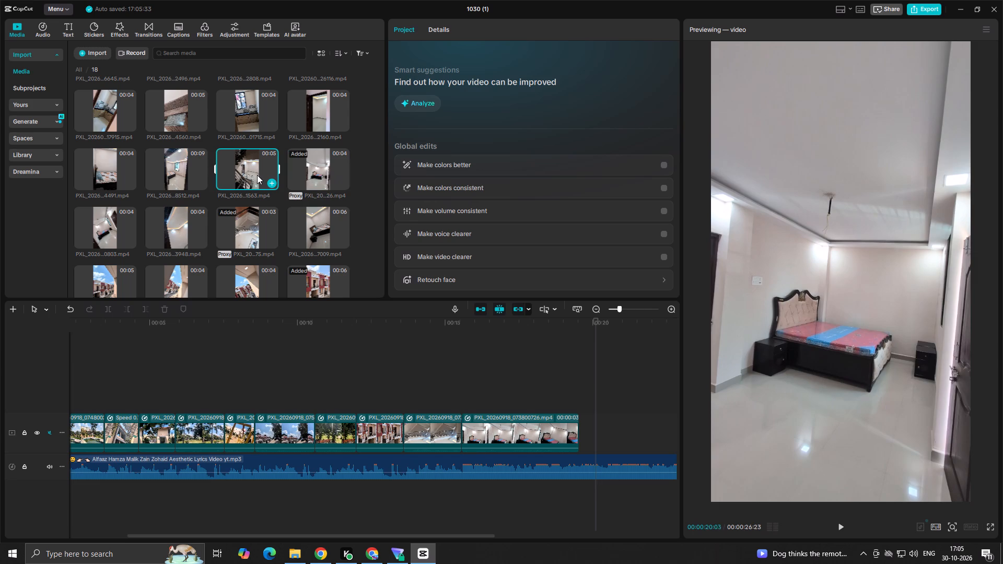
{"action": "key", "text": "space"}
{"action": "left_click", "coordinate": [309, 229]}
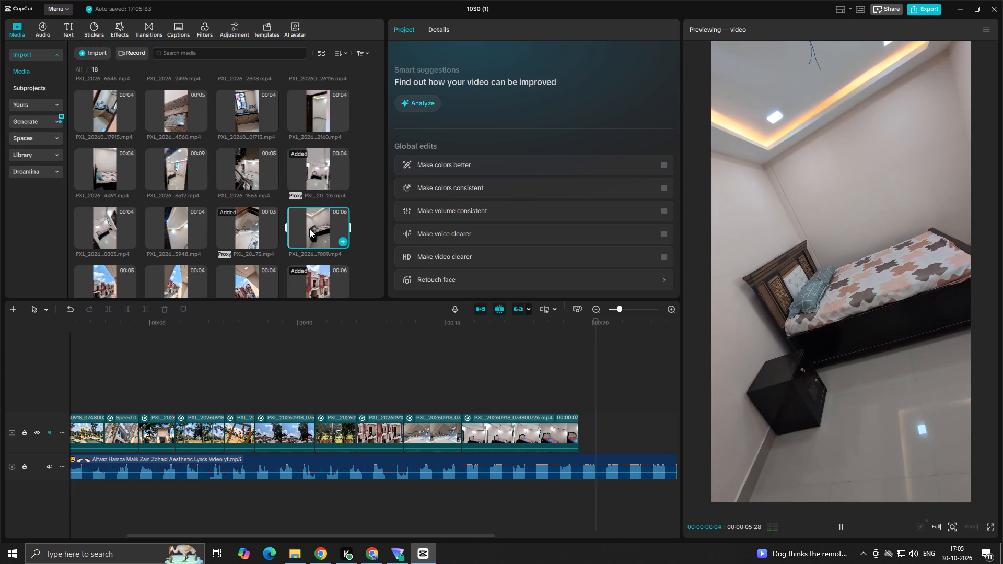
{"action": "key", "text": "space"}
Add the upper staircase clip ending in 1563 to the main track directly after the bedroom clip.
{"action": "left_click_drag", "start_coordinate": [239, 173], "coordinate": [590, 422]}
{"action": "left_click_drag", "start_coordinate": [588, 388], "coordinate": [701, 372]}
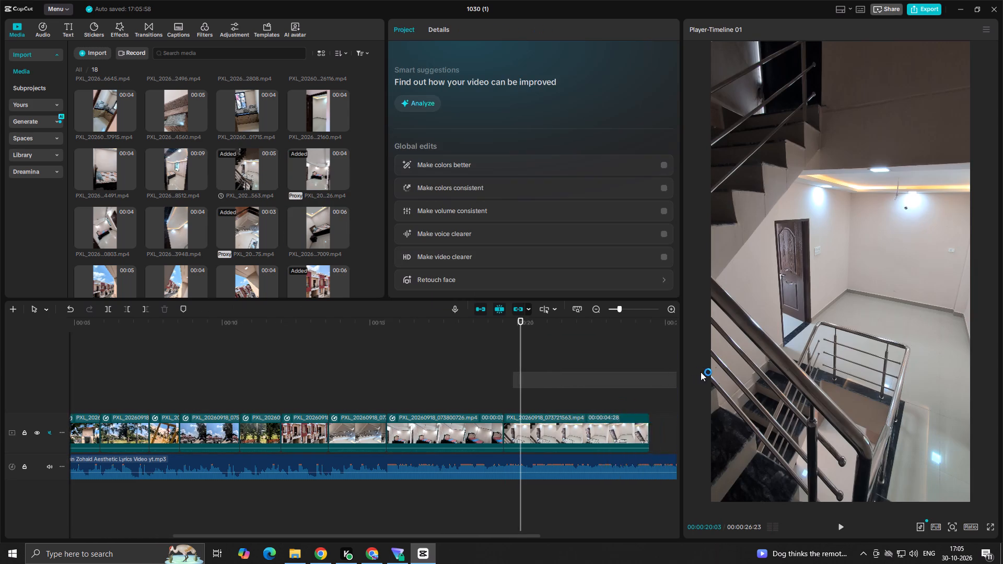
{"action": "left_click_drag", "start_coordinate": [701, 372], "coordinate": [671, 389]}
{"action": "scroll", "coordinate": [567, 374], "scroll_direction": "down", "scroll_amount": 13, "text": "ctrl"}
{"action": "left_click", "coordinate": [569, 421]}
{"action": "left_click_drag", "start_coordinate": [570, 421], "coordinate": [570, 421]}
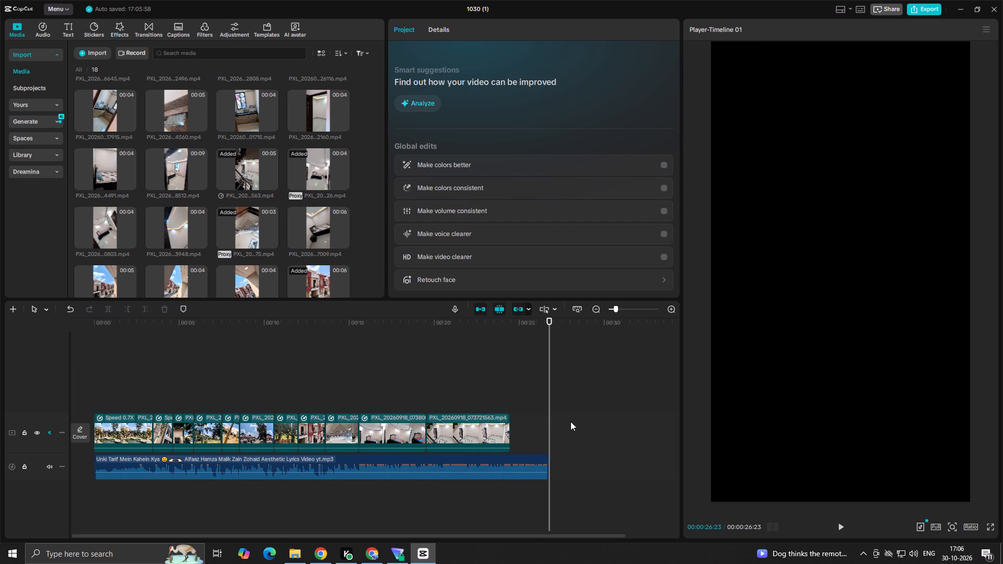
{"action": "left_click_drag", "start_coordinate": [570, 421], "coordinate": [538, 420]}
Play back the bedroom clip against the music, split it at 00:00:16:16 and delete the part after the split.
{"action": "left_click", "coordinate": [302, 387]}
{"action": "key", "text": "space"}
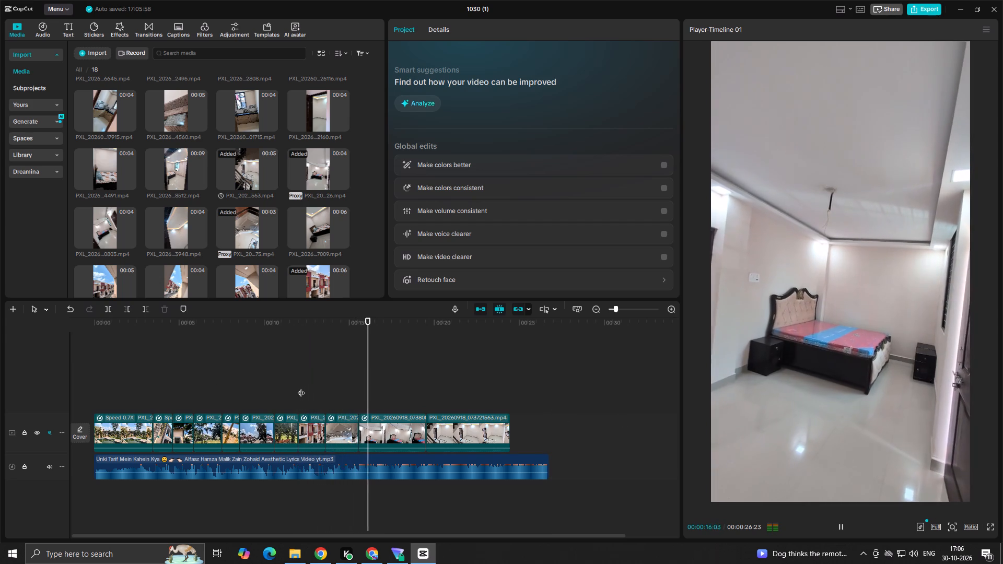
{"action": "key", "text": "space"}
{"action": "scroll", "coordinate": [347, 392], "scroll_direction": "up", "scroll_amount": 7, "text": "ctrl"}
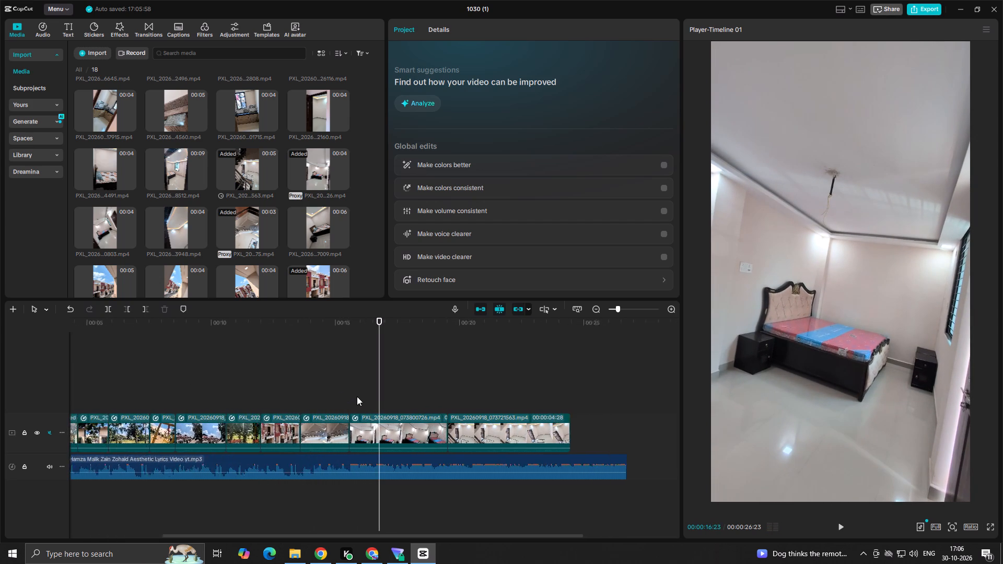
{"action": "scroll", "coordinate": [357, 396], "scroll_direction": "up", "scroll_amount": 5, "text": "ctrl"}
{"action": "left_click", "coordinate": [335, 406]}
{"action": "key", "text": "space"}
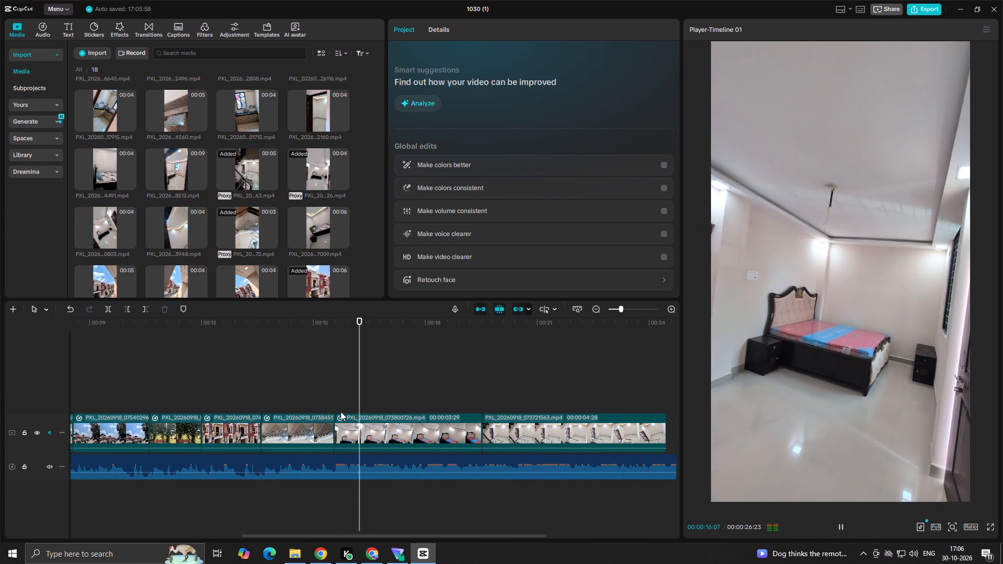
{"action": "key", "text": "space"}
{"action": "key", "text": "space"}
{"action": "key", "text": "space"}
{"action": "left_click", "coordinate": [373, 406]}
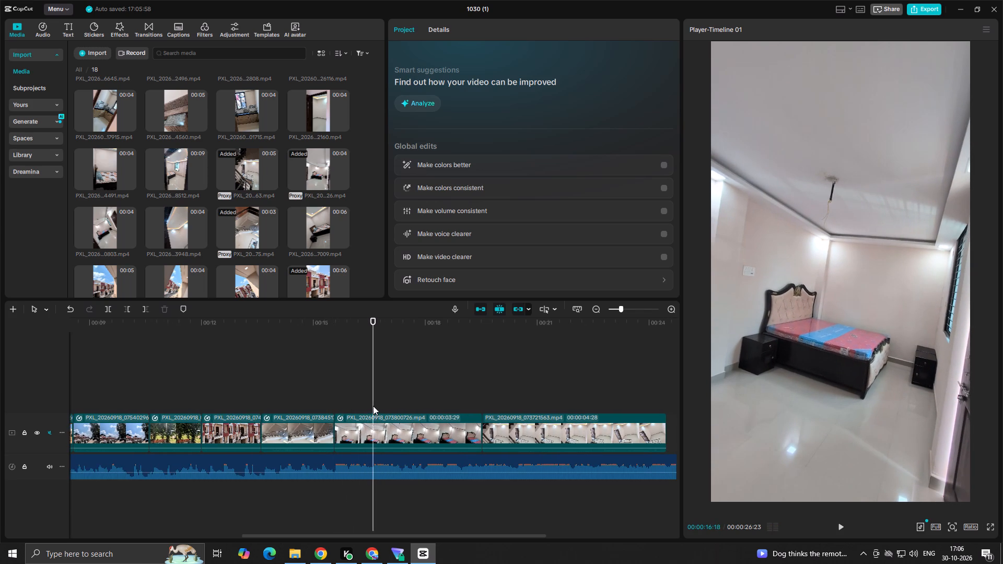
{"action": "left_click", "coordinate": [371, 453]}
{"action": "left_click", "coordinate": [109, 310]}
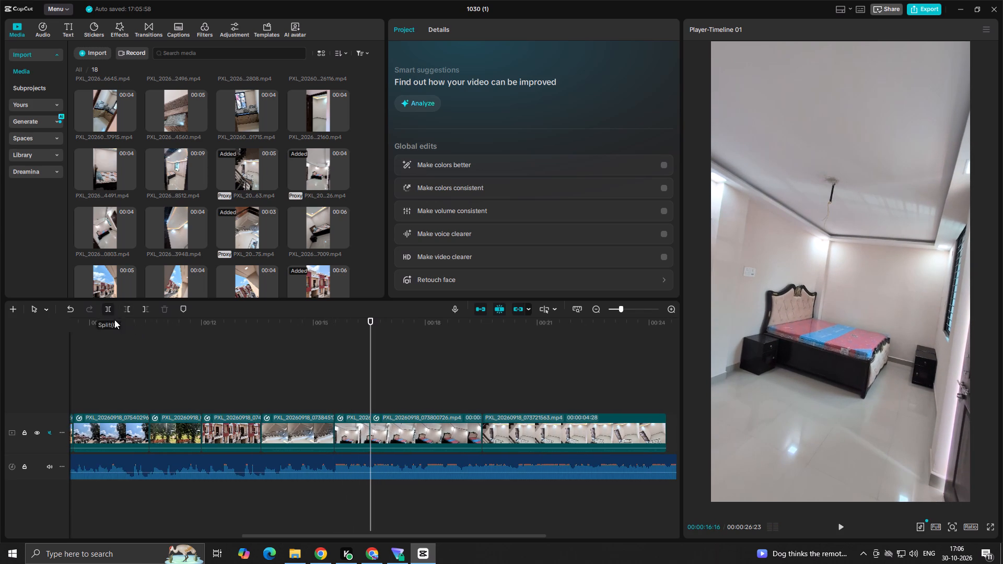
{"action": "left_click", "coordinate": [422, 436]}
{"action": "key", "text": "BackSpace"}
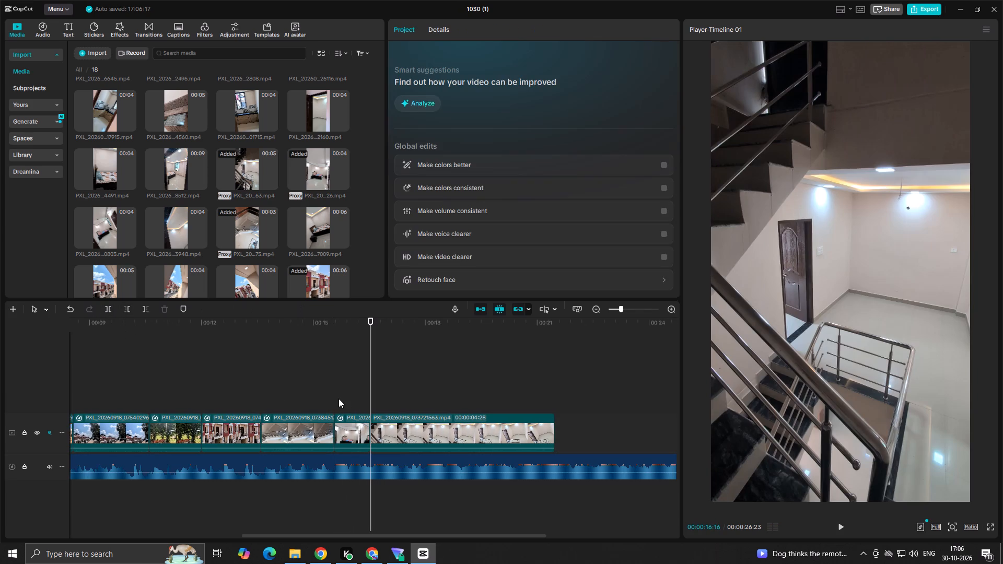
Trim away the part of the upper staircase clip after 00:00:18:02 and play back the new ending.
{"action": "left_click", "coordinate": [318, 398]}
{"action": "key", "text": "space"}
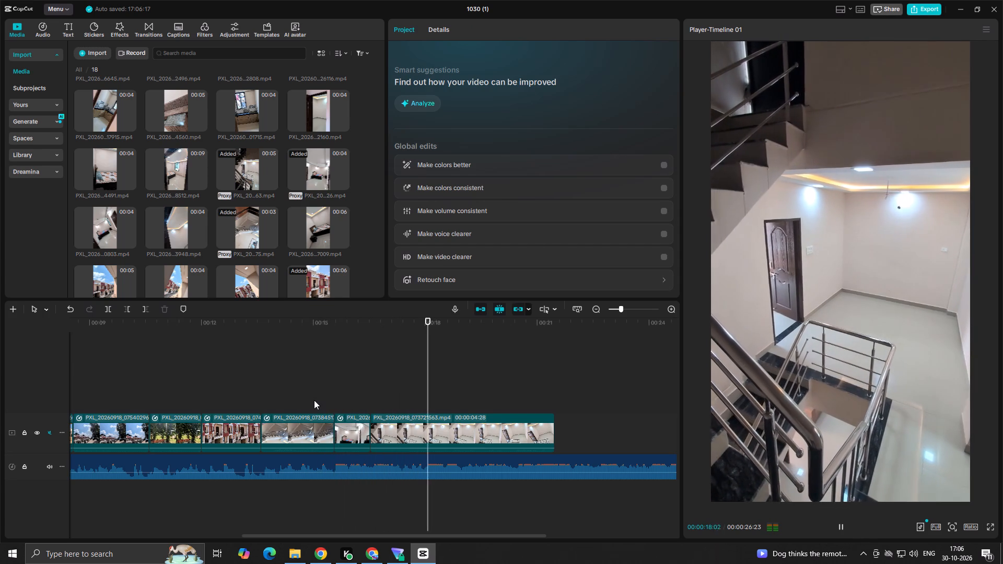
{"action": "key", "text": "space"}
{"action": "left_click", "coordinate": [404, 403]}
{"action": "key", "text": "space"}
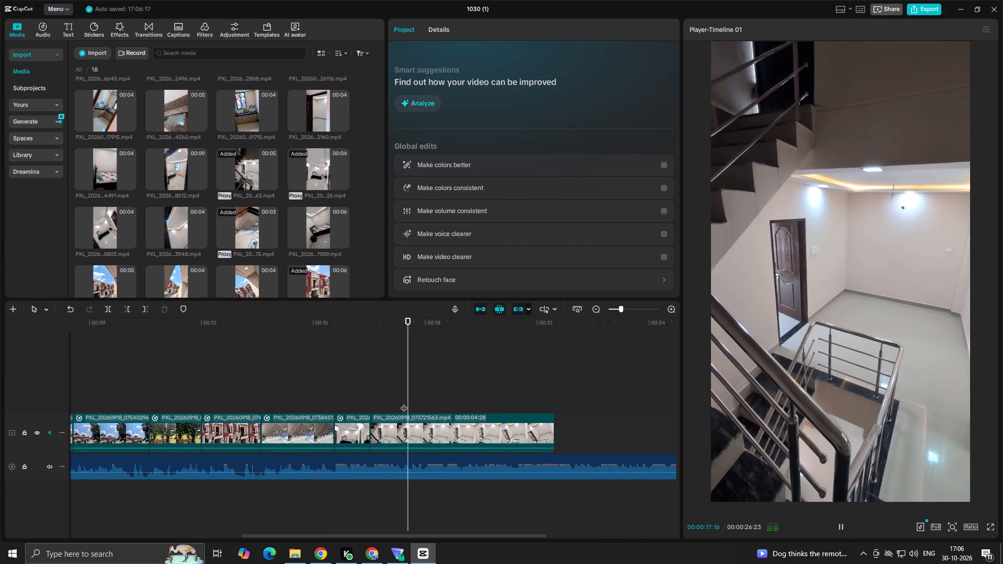
{"action": "key", "text": "space"}
{"action": "left_click", "coordinate": [358, 403]}
{"action": "key", "text": "space"}
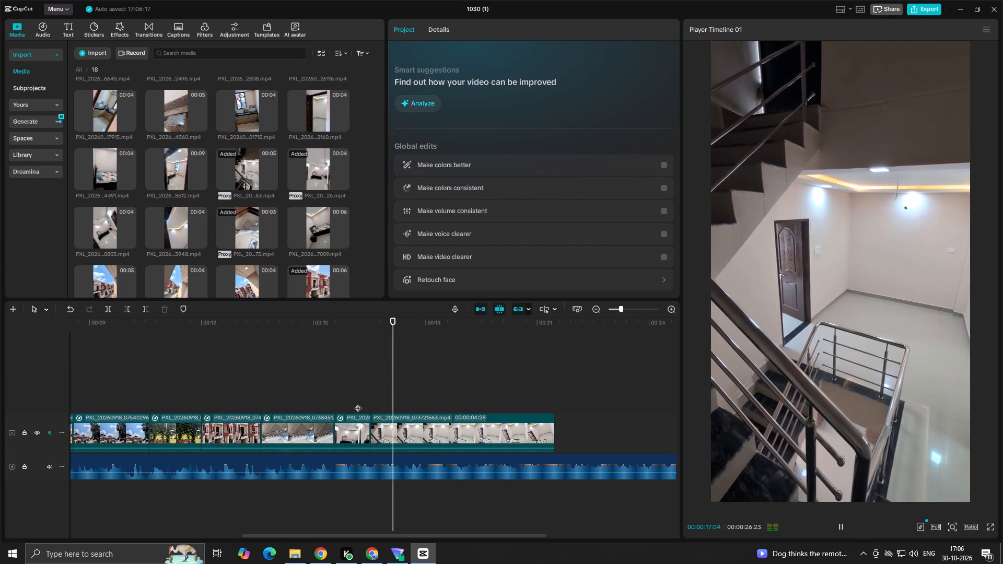
{"action": "key", "text": "space"}
{"action": "left_click", "coordinate": [396, 431]}
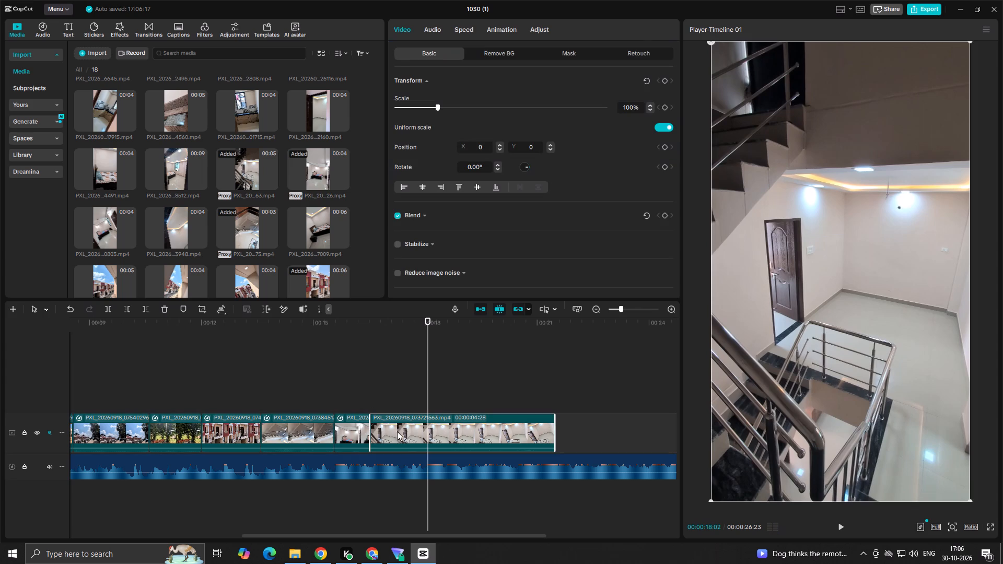
{"action": "left_click", "coordinate": [143, 308]}
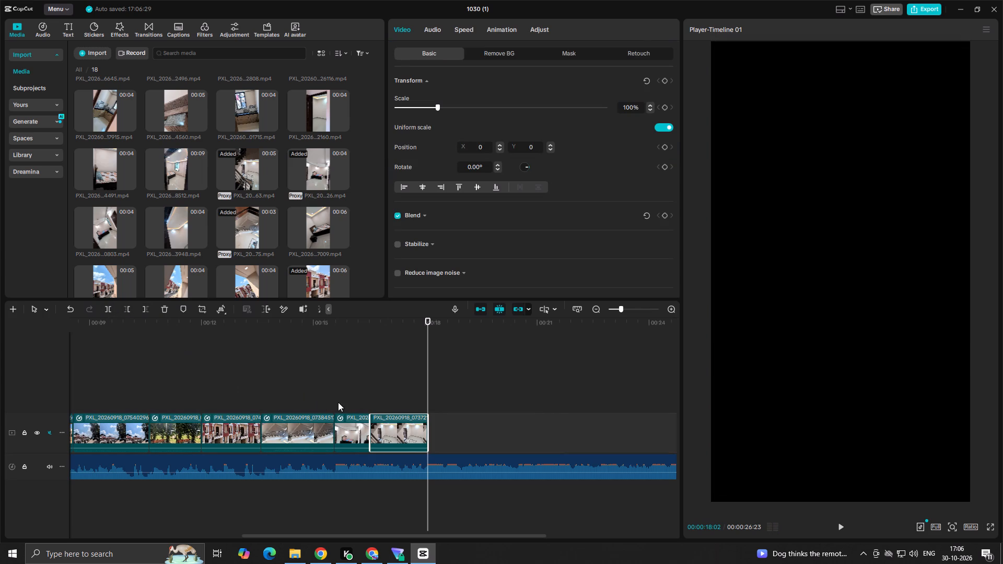
{"action": "left_click", "coordinate": [344, 399]}
{"action": "key", "text": "space"}
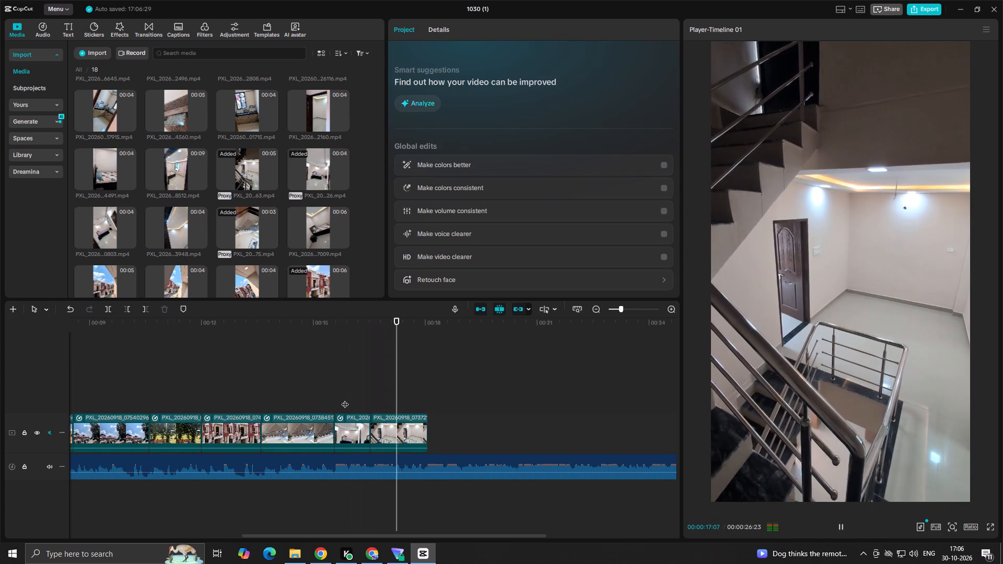
{"action": "key", "text": "space"}
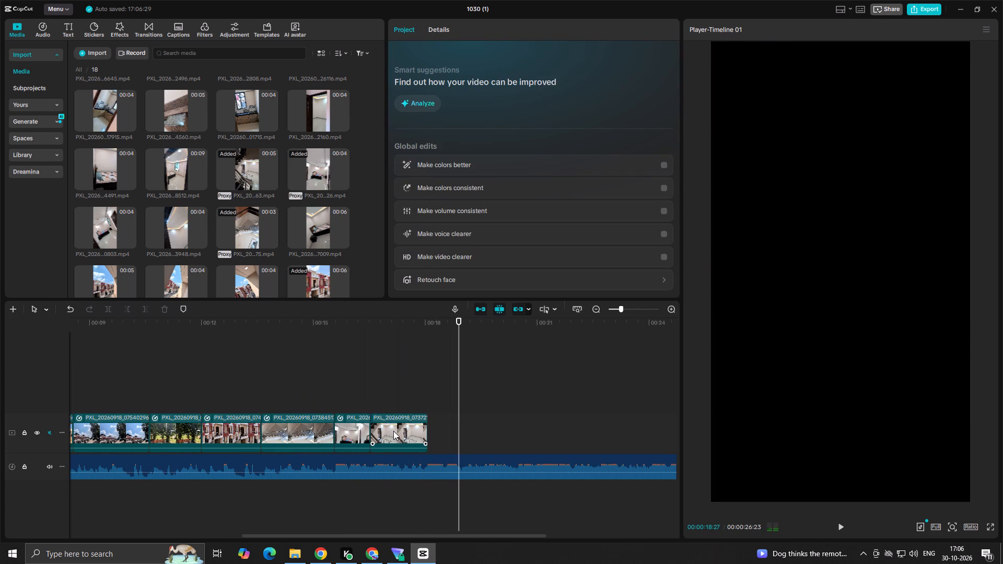
Apply a Custom speed curve to the upper staircase clip, shifting the first inner point earlier and dropping its outgoing speed below 0.6x.
{"action": "left_click", "coordinate": [393, 431]}
{"action": "left_click", "coordinate": [465, 33]}
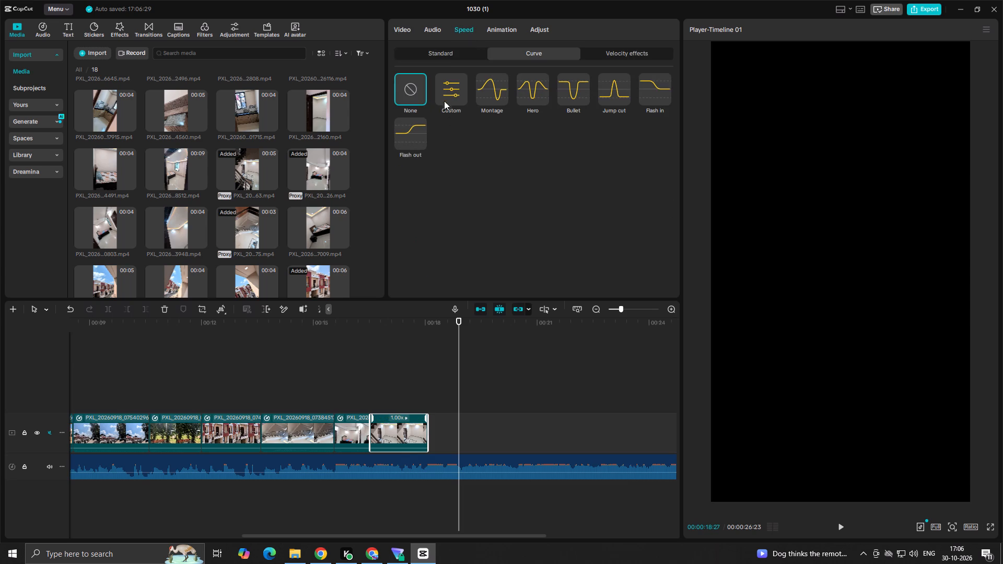
{"action": "left_click", "coordinate": [444, 95]}
{"action": "left_click_drag", "start_coordinate": [464, 230], "coordinate": [437, 231]}
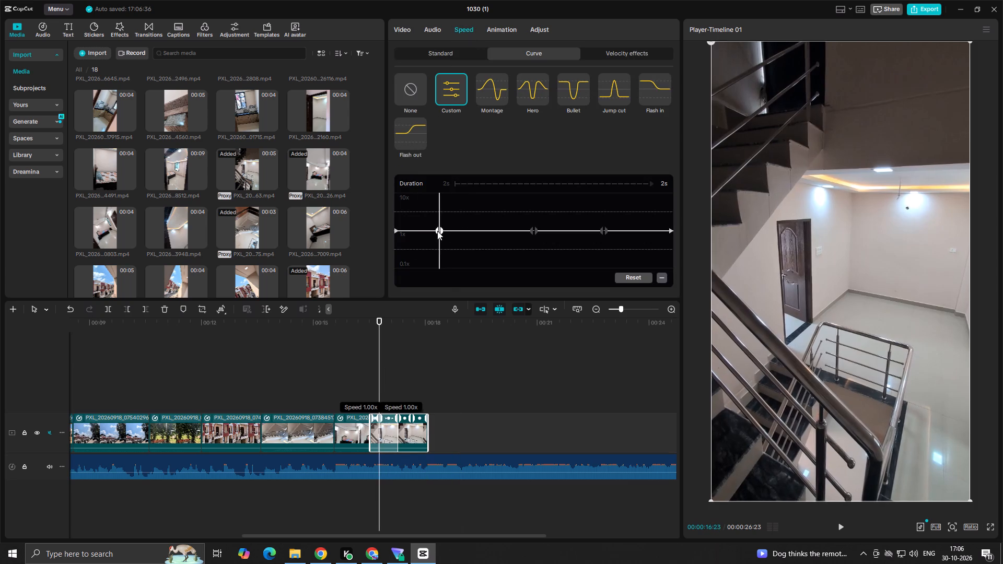
{"action": "left_click_drag", "start_coordinate": [437, 231], "coordinate": [429, 232]}
{"action": "left_click_drag", "start_coordinate": [431, 231], "coordinate": [432, 250]}
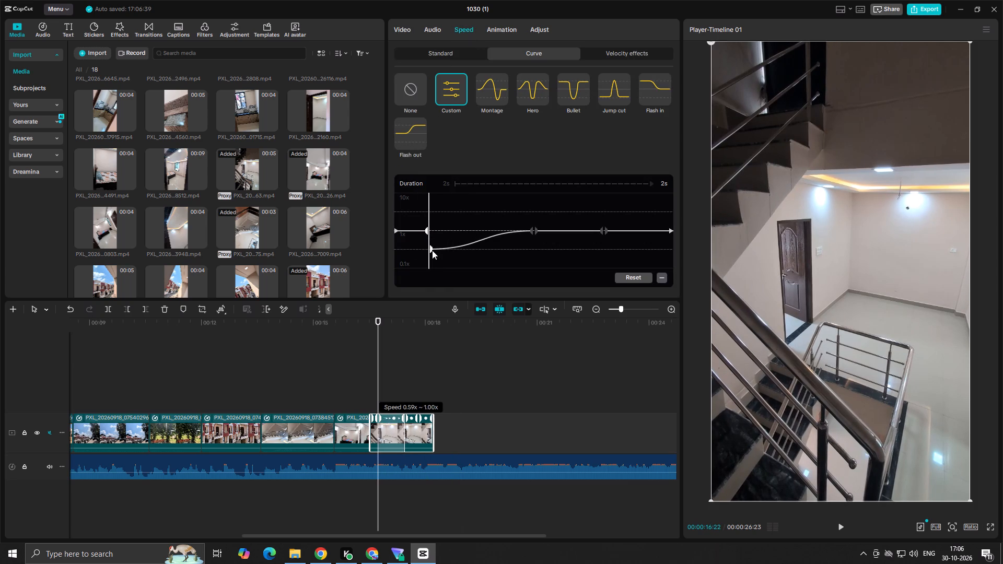
{"action": "left_click_drag", "start_coordinate": [432, 250], "coordinate": [432, 251]}
Remove the middle point of the staircase clip's speed curve and lower both sides of the last inner point below 1x.
{"action": "left_click", "coordinate": [535, 229]}
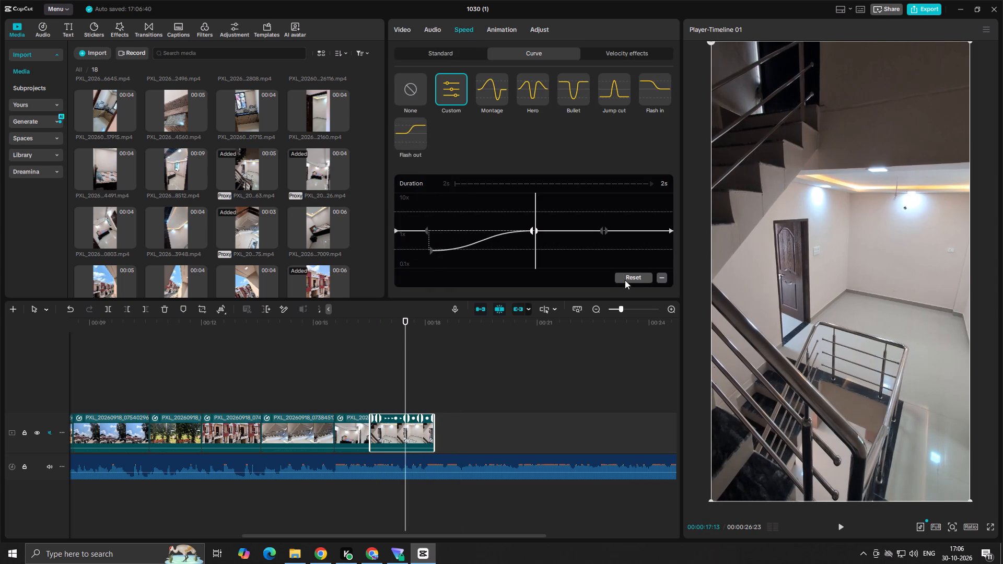
{"action": "left_click_drag", "start_coordinate": [663, 276], "coordinate": [663, 271]}
{"action": "left_click", "coordinate": [659, 279]}
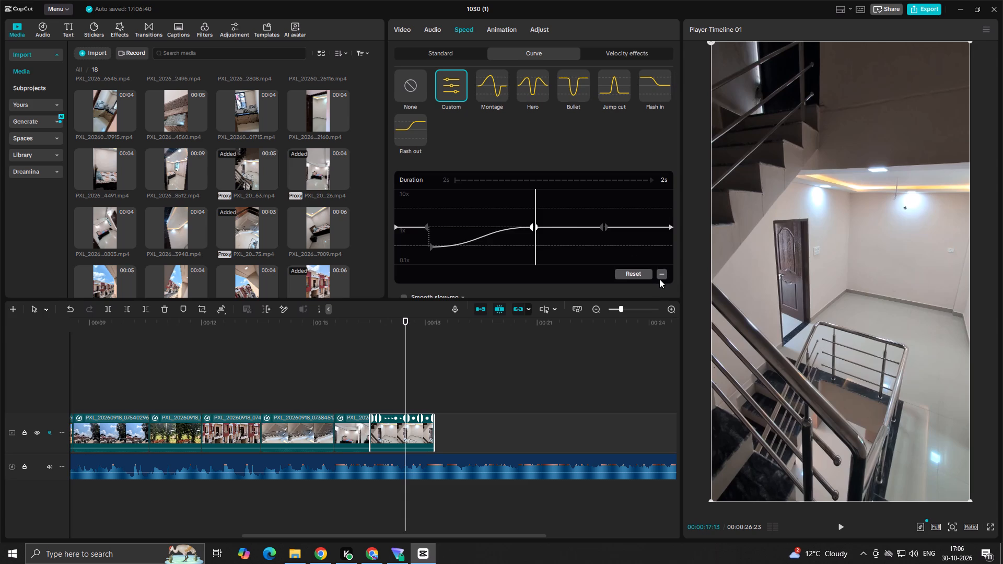
{"action": "left_click_drag", "start_coordinate": [601, 225], "coordinate": [602, 242]}
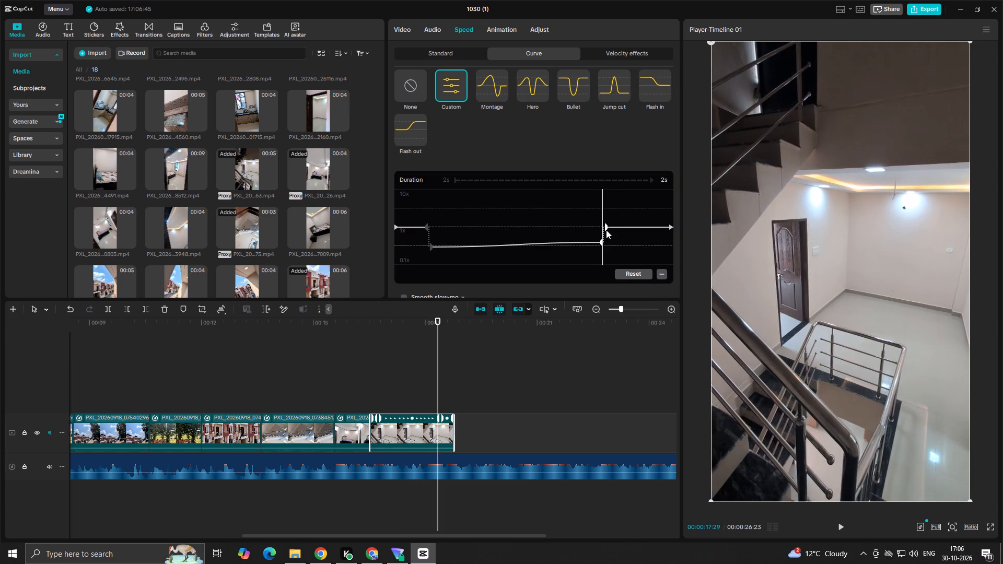
{"action": "left_click_drag", "start_coordinate": [605, 228], "coordinate": [605, 242]}
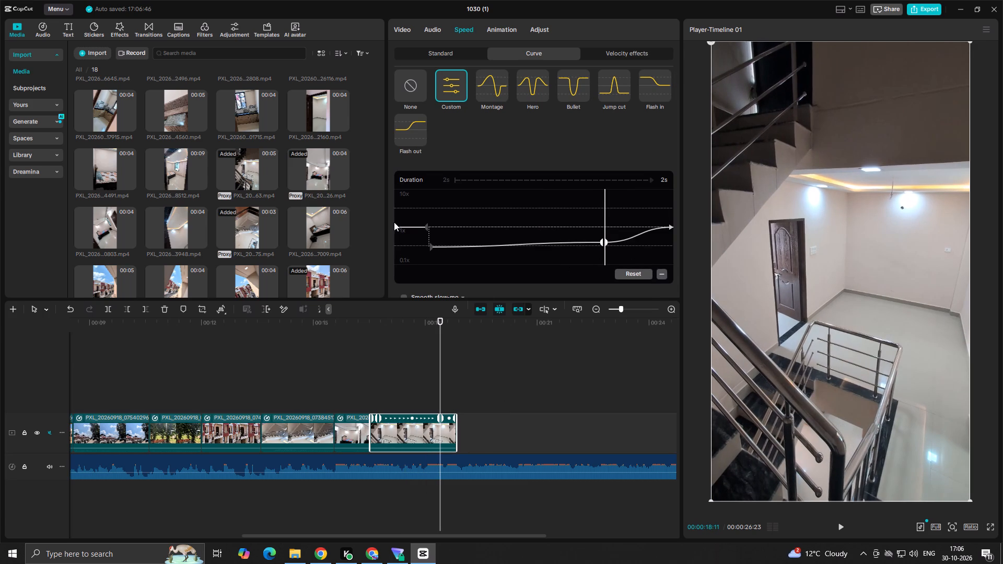
Raise the starting speed of the staircase clip's curve above 4x for a fast opening ramp.
{"action": "left_click_drag", "start_coordinate": [394, 222], "coordinate": [390, 210]}
{"action": "left_click_drag", "start_coordinate": [396, 215], "coordinate": [396, 208]}
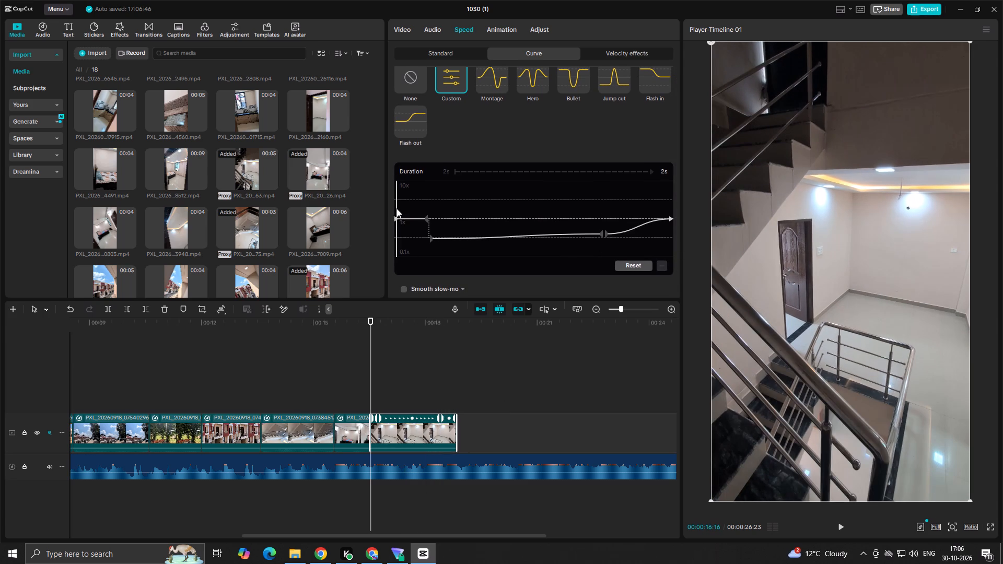
{"action": "left_click_drag", "start_coordinate": [396, 208], "coordinate": [397, 206]}
{"action": "left_click_drag", "start_coordinate": [398, 217], "coordinate": [400, 204]}
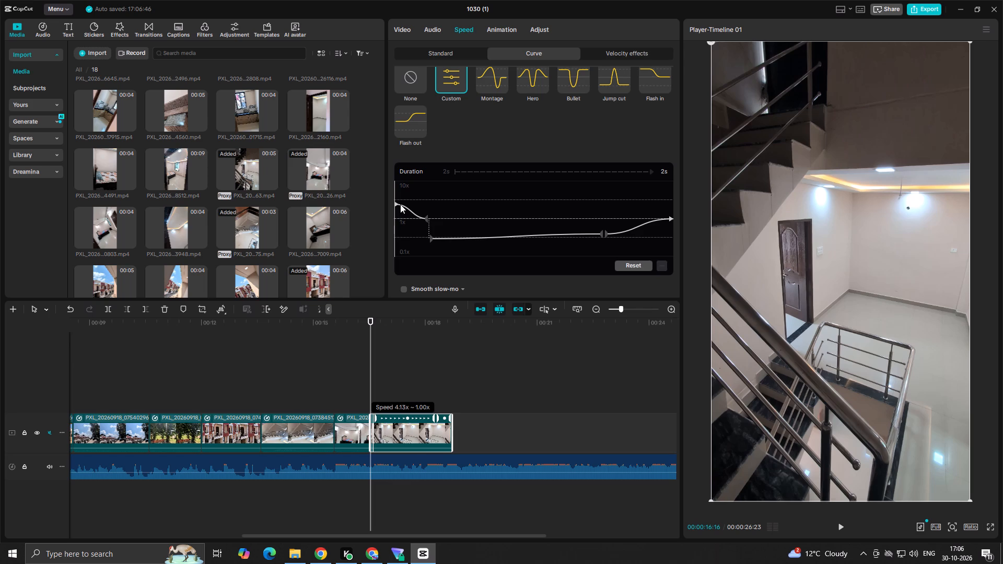
{"action": "left_click_drag", "start_coordinate": [400, 204], "coordinate": [400, 202]}
Play back the staircase clip's new speed ramp against the music to check its timing.
{"action": "left_click", "coordinate": [347, 376]}
{"action": "key", "text": "space"}
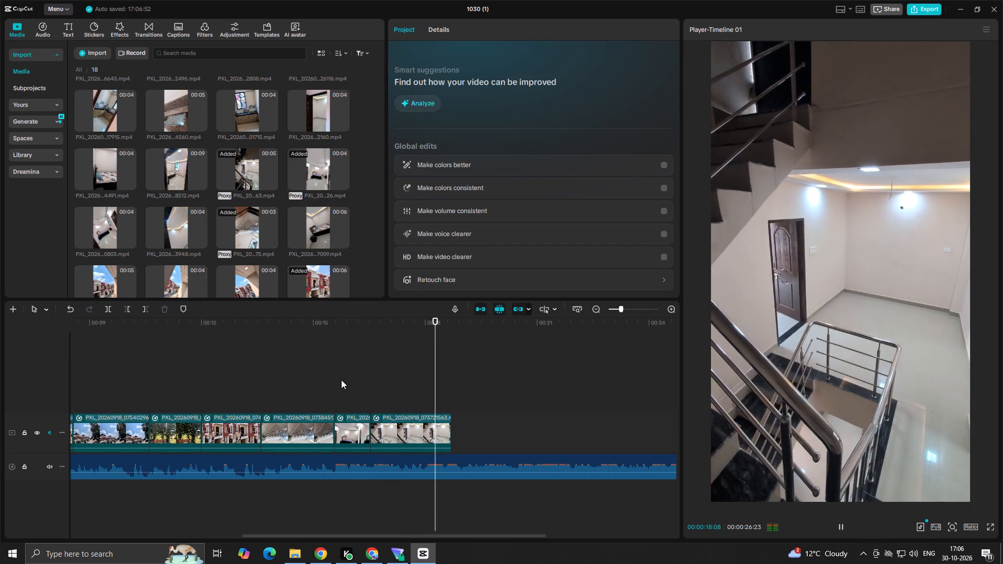
{"action": "key", "text": "space"}
{"action": "left_click", "coordinate": [359, 396]}
{"action": "key", "text": "space"}
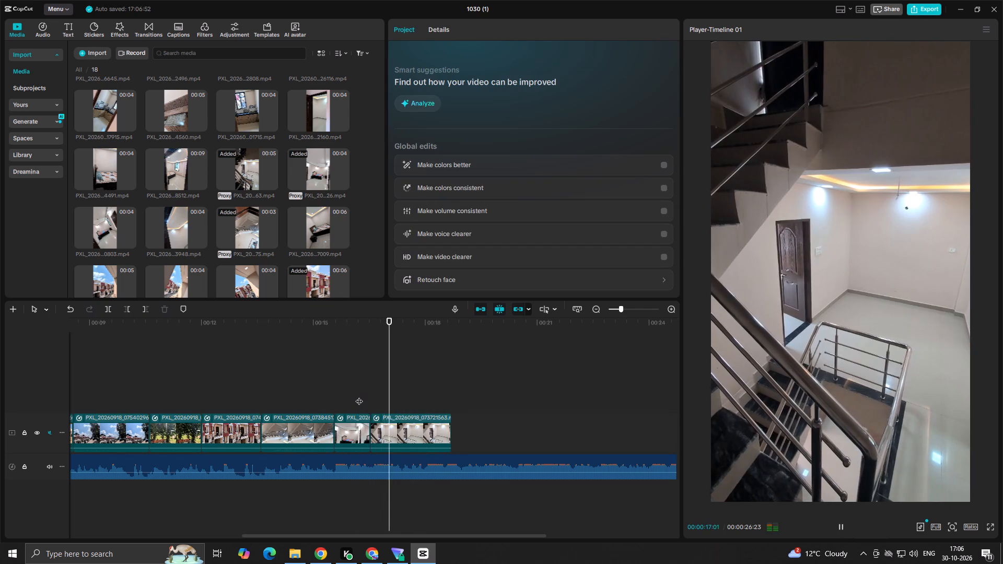
{"action": "key", "text": "space"}
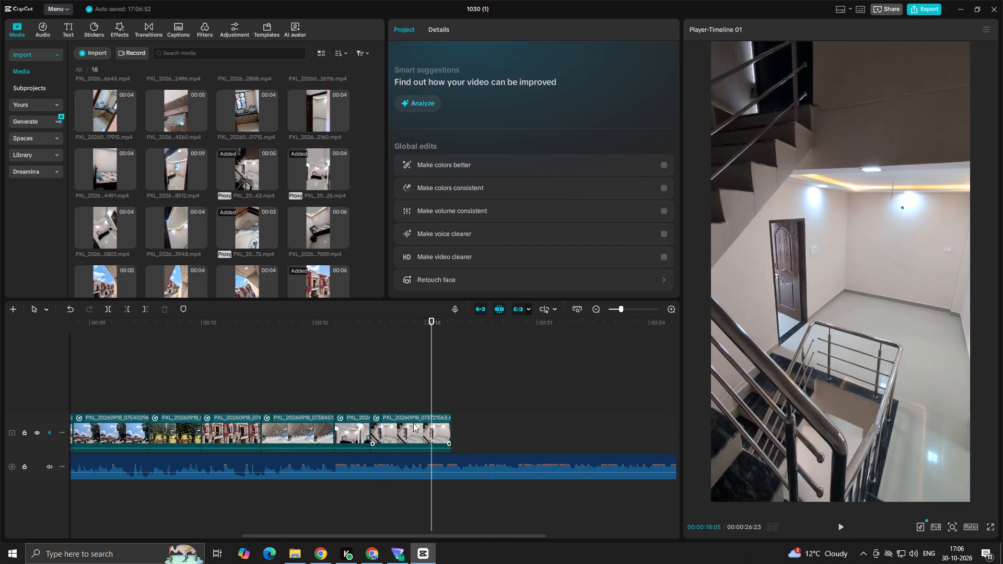
Split the upper staircase clip at 00:00:18:05, delete the part after the cut, and check the new ending against the music.
{"action": "left_click", "coordinate": [411, 423]}
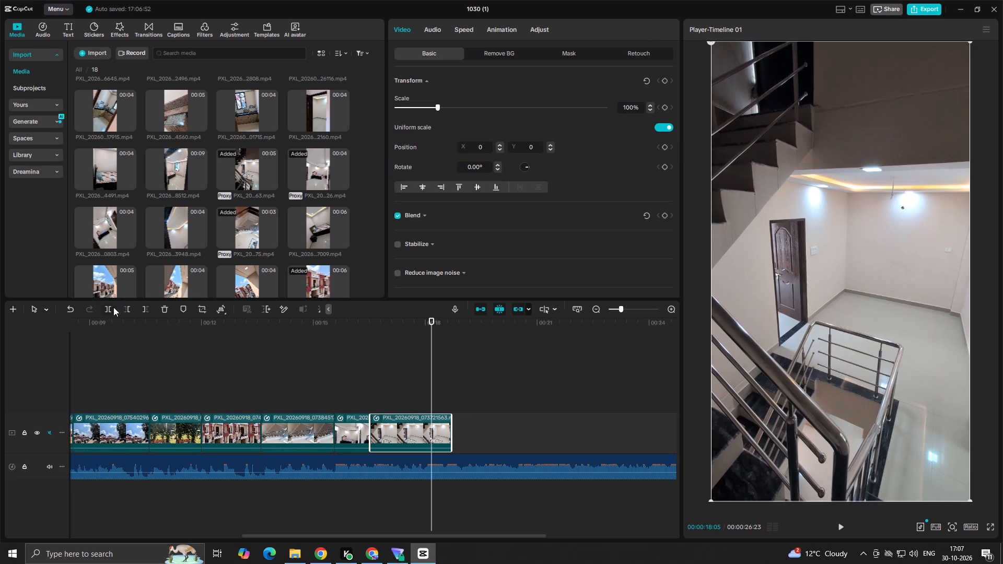
{"action": "left_click", "coordinate": [113, 307]}
{"action": "key", "text": "BackSpace"}
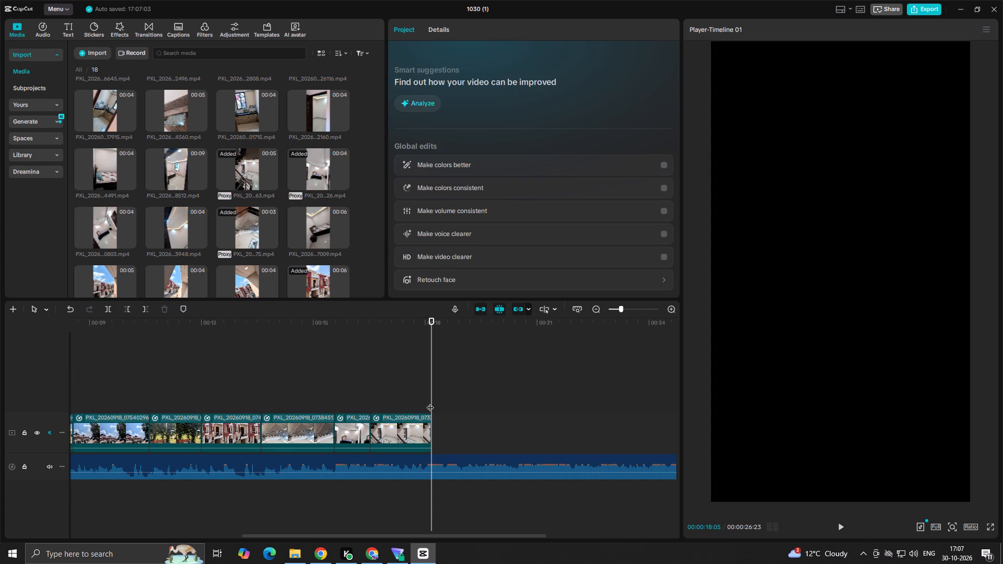
{"action": "left_click", "coordinate": [403, 391]}
{"action": "key", "text": "space"}
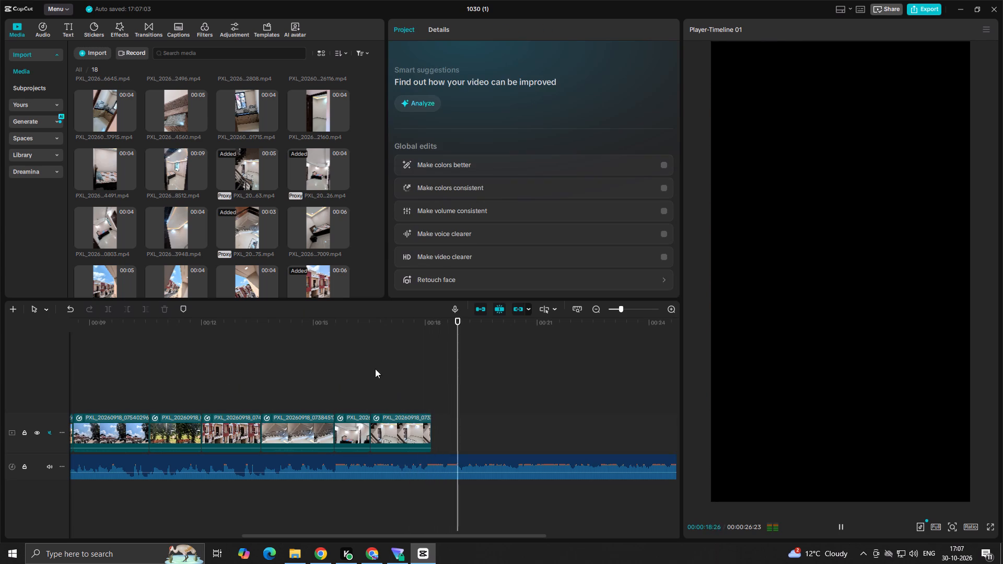
{"action": "key", "text": "space"}
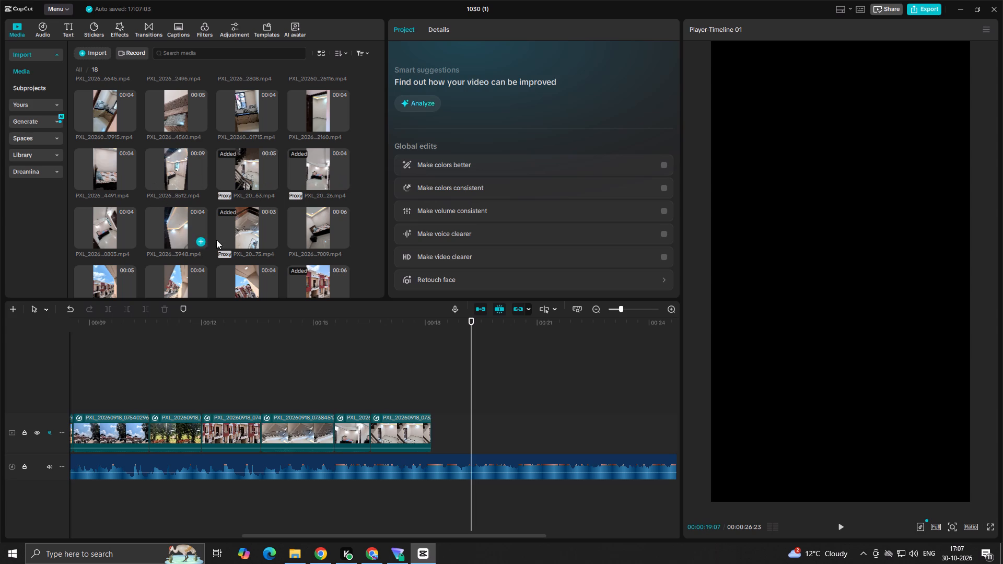
Add the patterned-bed bedroom clip PXL…7009 after the staircase clip on the main track and play it through.
{"action": "left_click", "coordinate": [317, 233]}
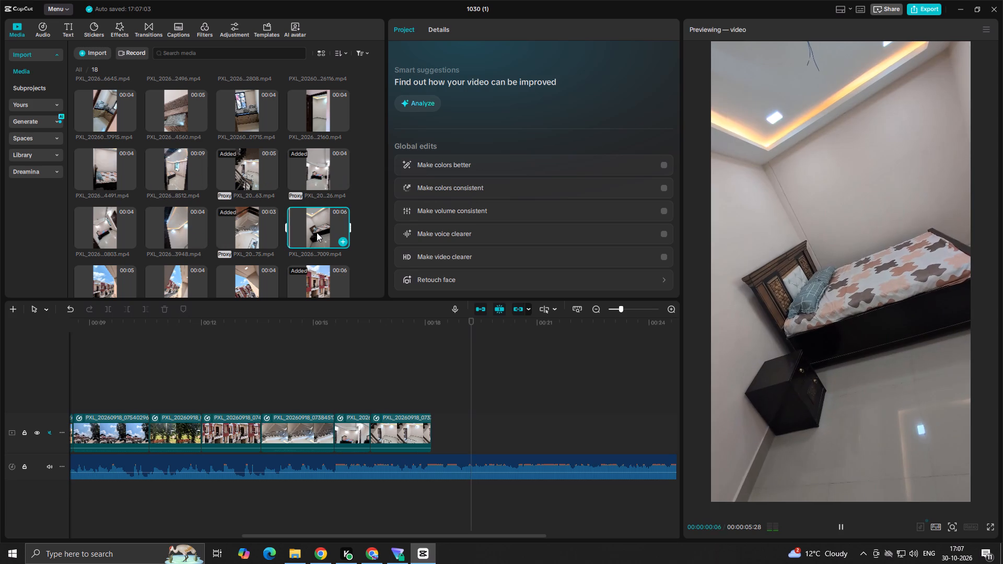
{"action": "key", "text": "space"}
{"action": "left_click_drag", "start_coordinate": [317, 232], "coordinate": [448, 431]}
{"action": "left_click", "coordinate": [425, 397]}
{"action": "key", "text": "space"}
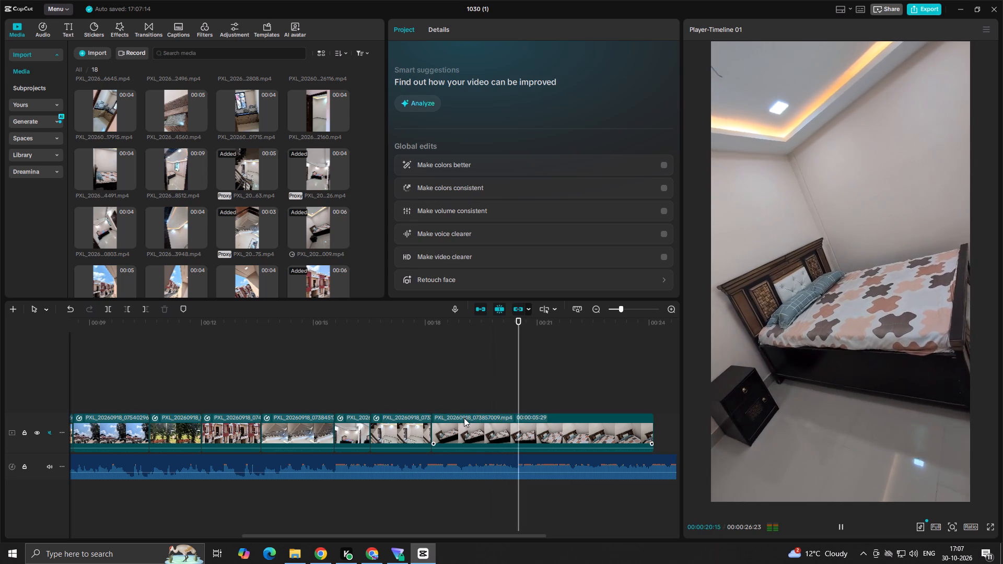
{"action": "key", "text": "space"}
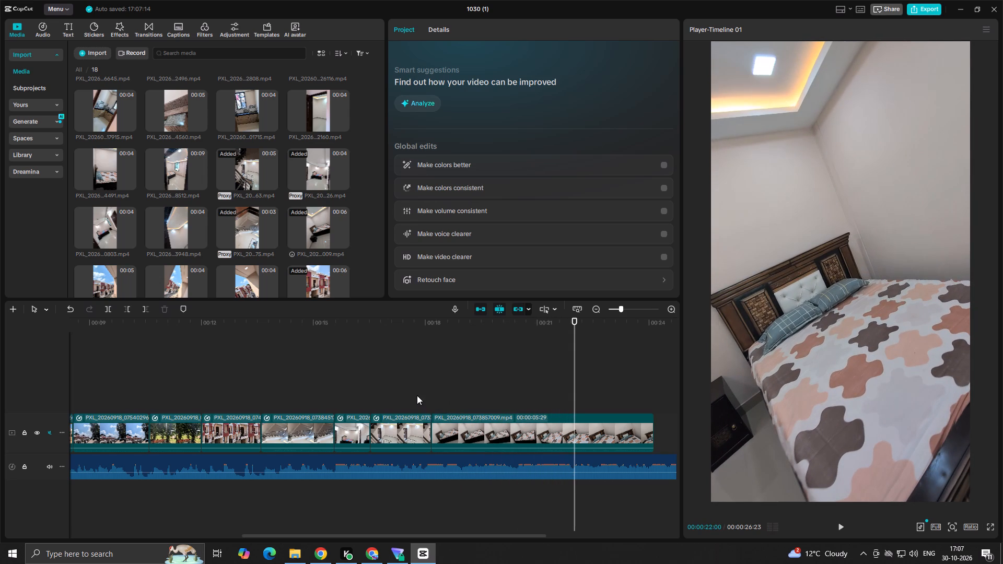
{"action": "left_click", "coordinate": [418, 394]}
{"action": "key", "text": "space"}
{"action": "key", "text": "space"}
Apply a Custom speed curve to the patterned-bed bedroom clip and raise its starting speed to about 5.4x.
{"action": "left_click", "coordinate": [450, 427]}
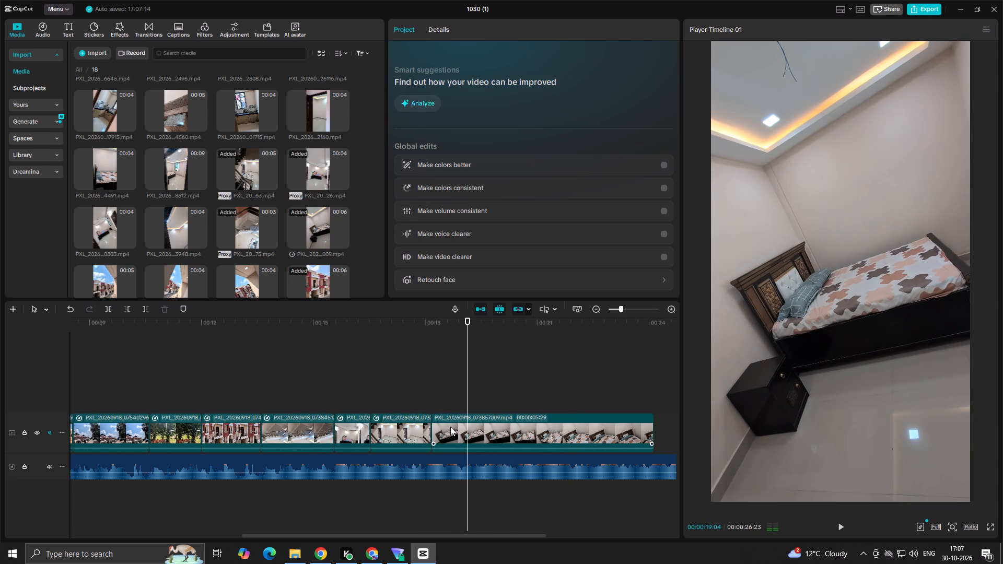
{"action": "left_click", "coordinate": [462, 26]}
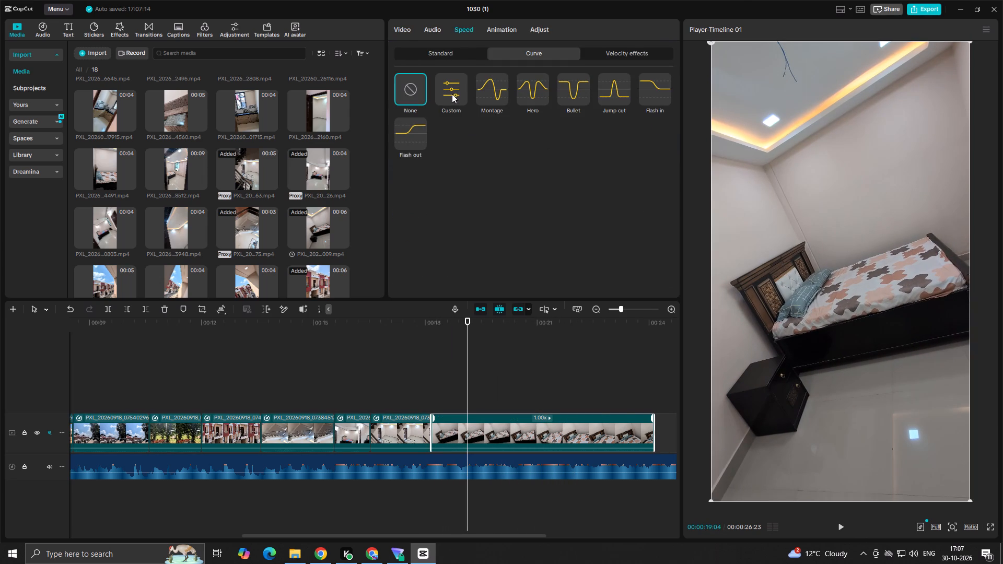
{"action": "left_click", "coordinate": [450, 94]}
{"action": "left_click_drag", "start_coordinate": [392, 229], "coordinate": [391, 210]}
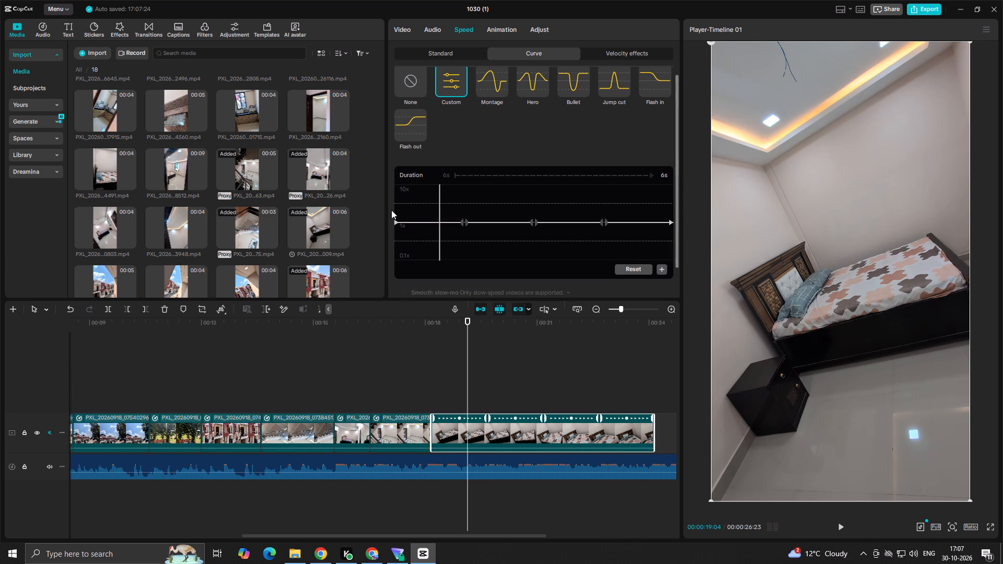
{"action": "left_click_drag", "start_coordinate": [391, 210], "coordinate": [391, 209]}
{"action": "left_click_drag", "start_coordinate": [395, 214], "coordinate": [394, 195]}
{"action": "key", "text": "space"}
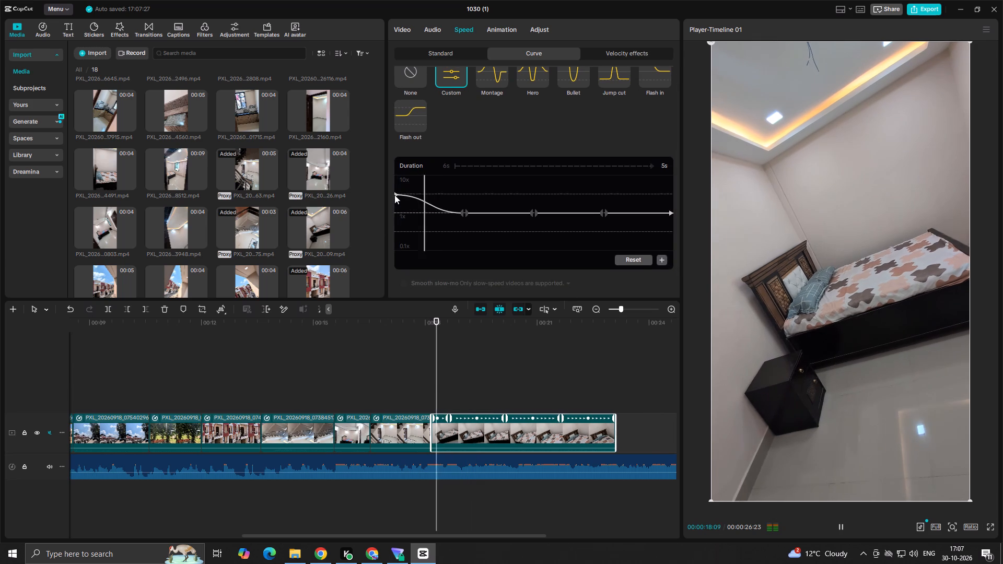
{"action": "key", "text": "space"}
Replay the opening of the bedroom clip to check its fast starting ramp against the music.
{"action": "left_click", "coordinate": [404, 210]}
{"action": "left_click_drag", "start_coordinate": [404, 210], "coordinate": [379, 217]}
{"action": "key", "text": "space"}
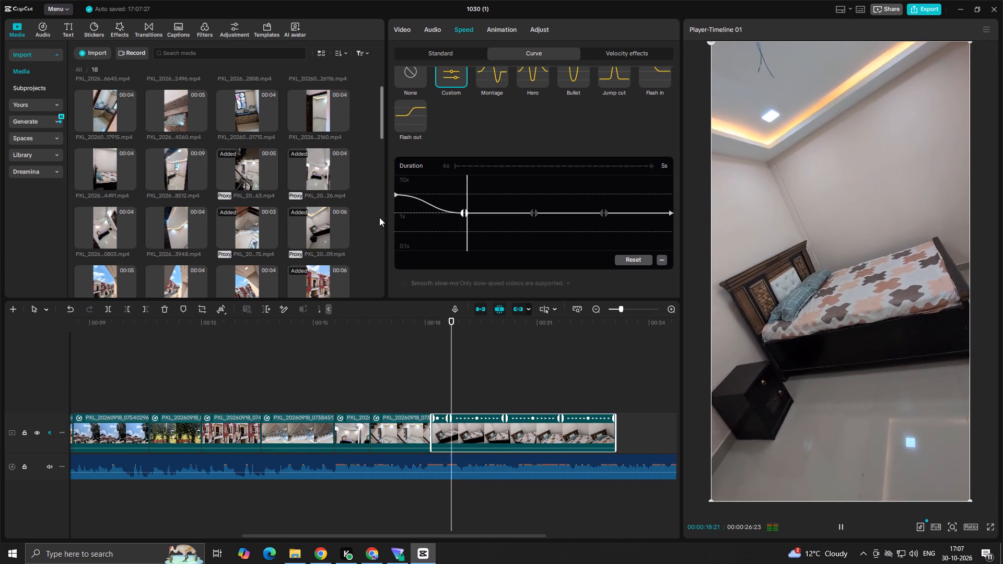
{"action": "key", "text": "space"}
{"action": "left_click", "coordinate": [400, 218]}
{"action": "left_click_drag", "start_coordinate": [400, 218], "coordinate": [360, 220]}
{"action": "key", "text": "space"}
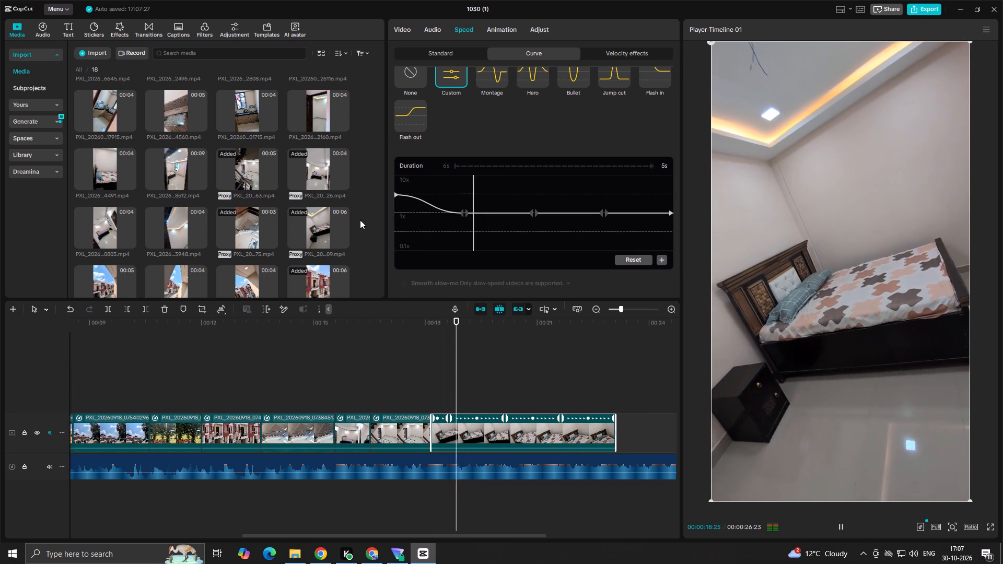
{"action": "key", "text": "space"}
Lower the outgoing speed of the first inner point on the bedroom clip's curve to about 0.65x.
{"action": "left_click", "coordinate": [464, 209]}
{"action": "left_click_drag", "start_coordinate": [465, 209], "coordinate": [458, 216]}
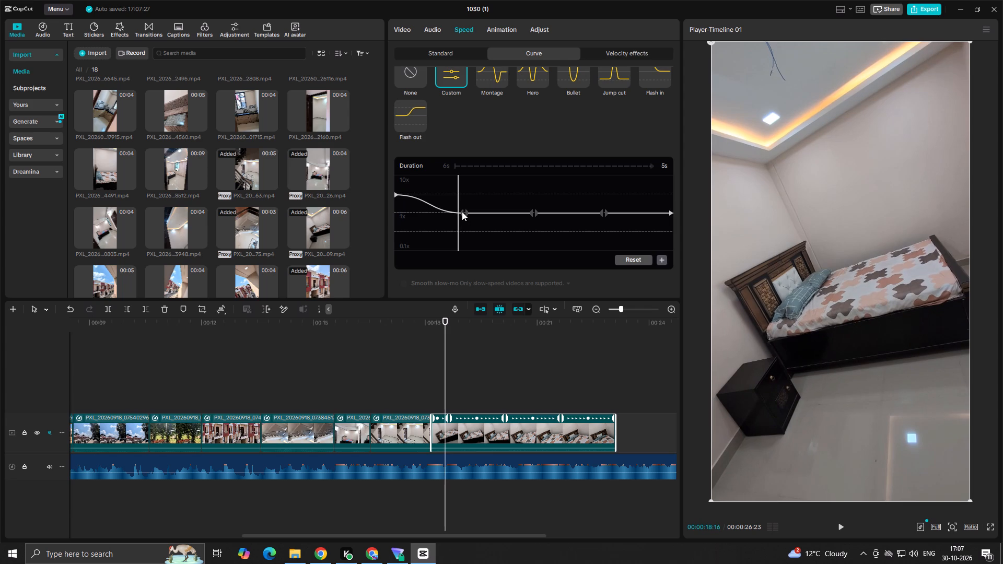
{"action": "left_click", "coordinate": [464, 210]}
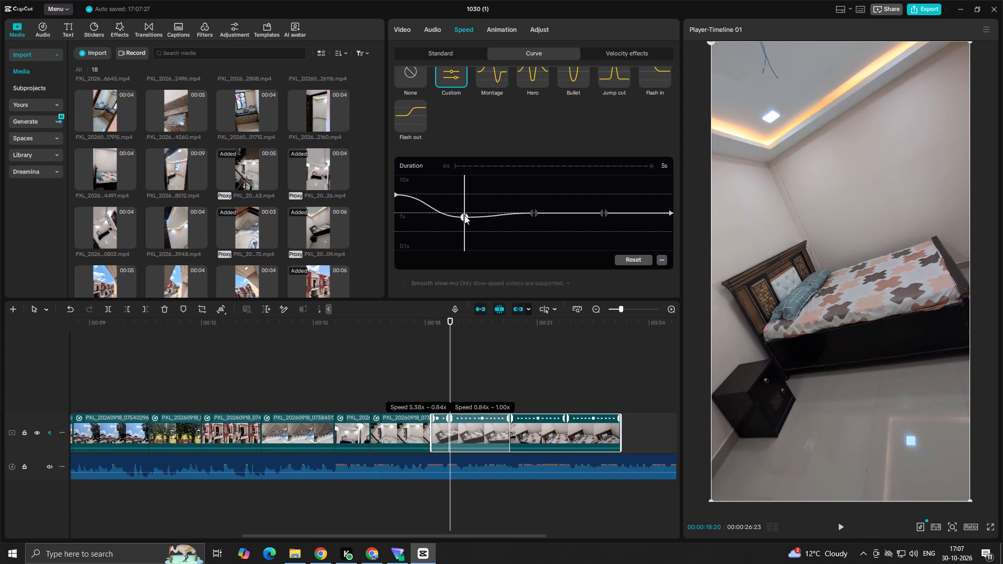
{"action": "left_click_drag", "start_coordinate": [468, 212], "coordinate": [468, 228]}
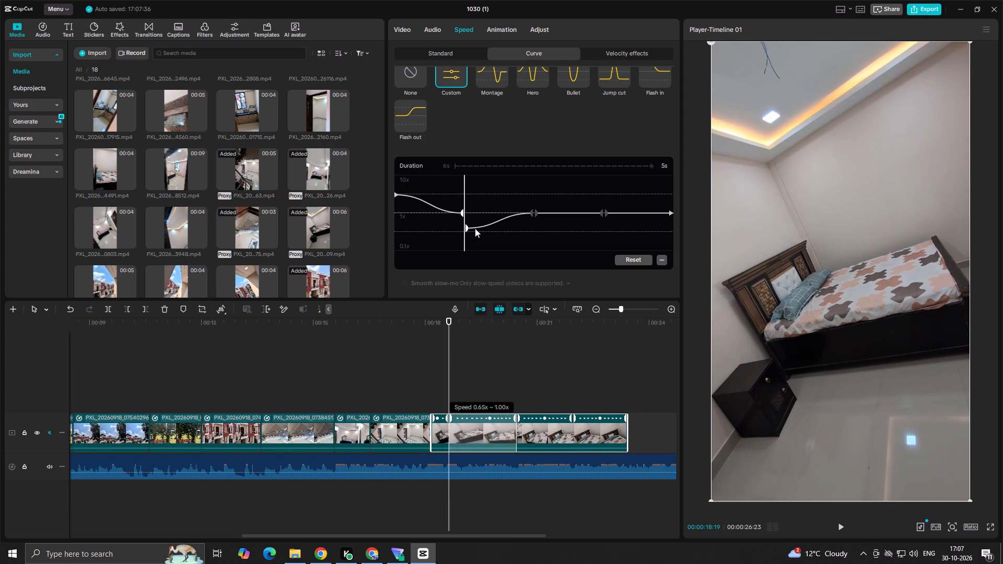
Remove the middle point of the bedroom clip's curve and lower the last inner point to the same slow speed as the first.
{"action": "left_click", "coordinate": [529, 212]}
{"action": "left_click", "coordinate": [538, 211]}
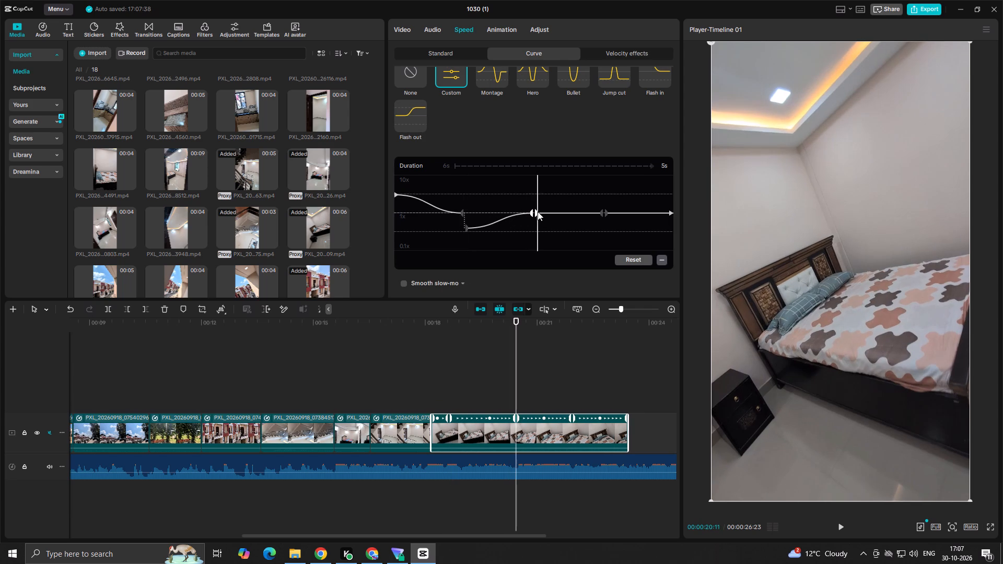
{"action": "left_click", "coordinate": [666, 261]}
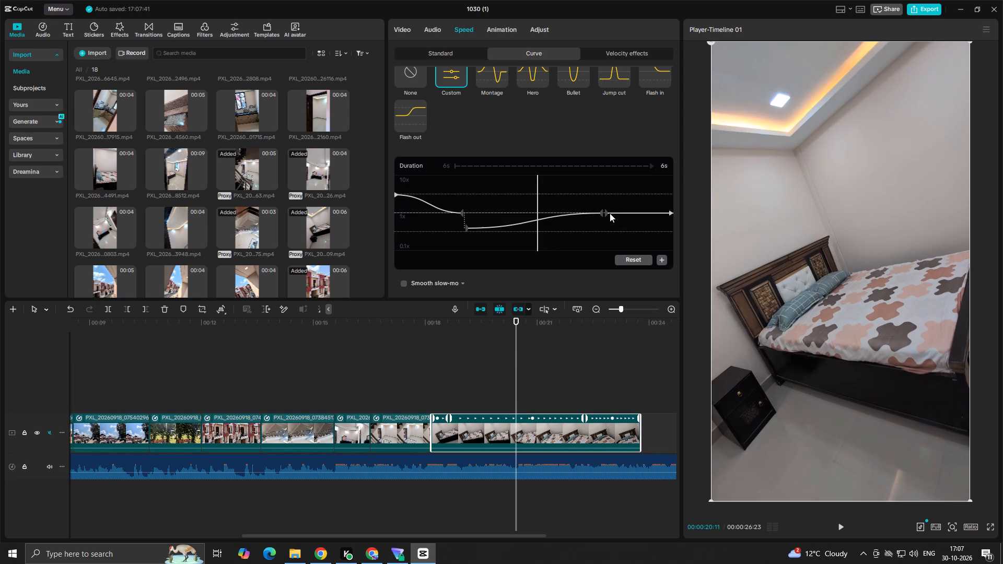
{"action": "left_click_drag", "start_coordinate": [603, 213], "coordinate": [600, 230]}
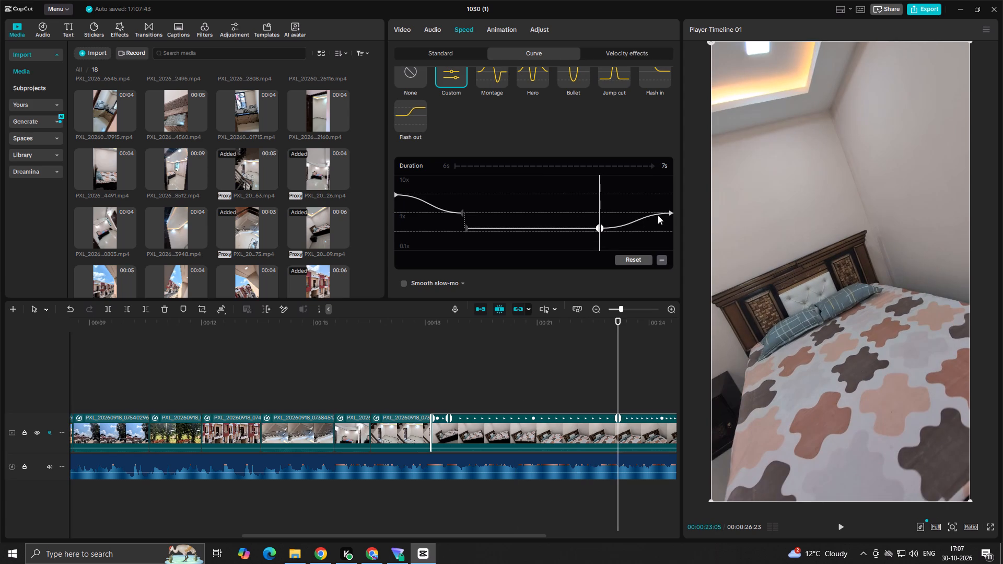
{"action": "left_click_drag", "start_coordinate": [668, 213], "coordinate": [670, 228]}
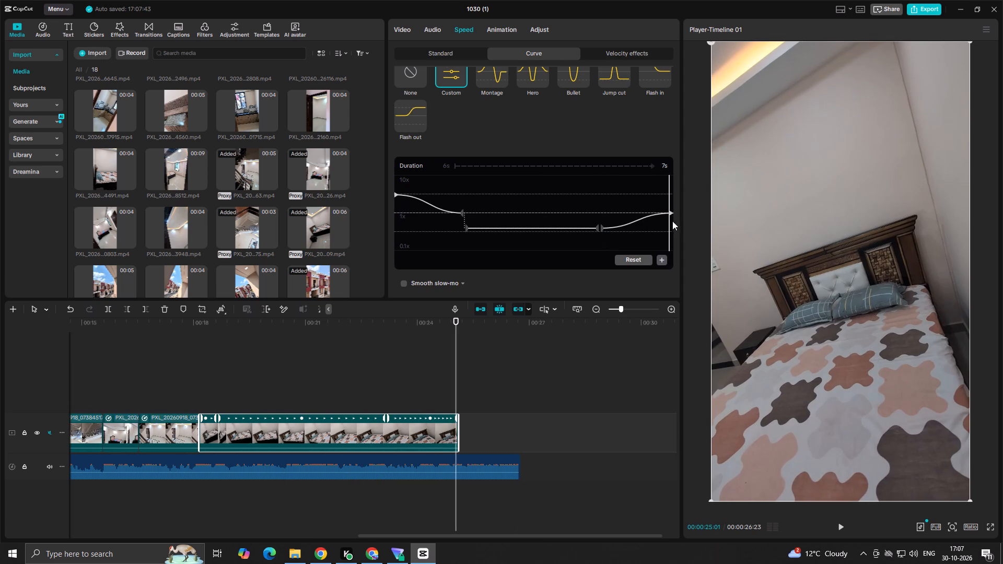
Play the sequence from 00:00:16:07 into the bedroom clip to check the transition and ramp timing with the music.
{"action": "left_click", "coordinate": [180, 389]}
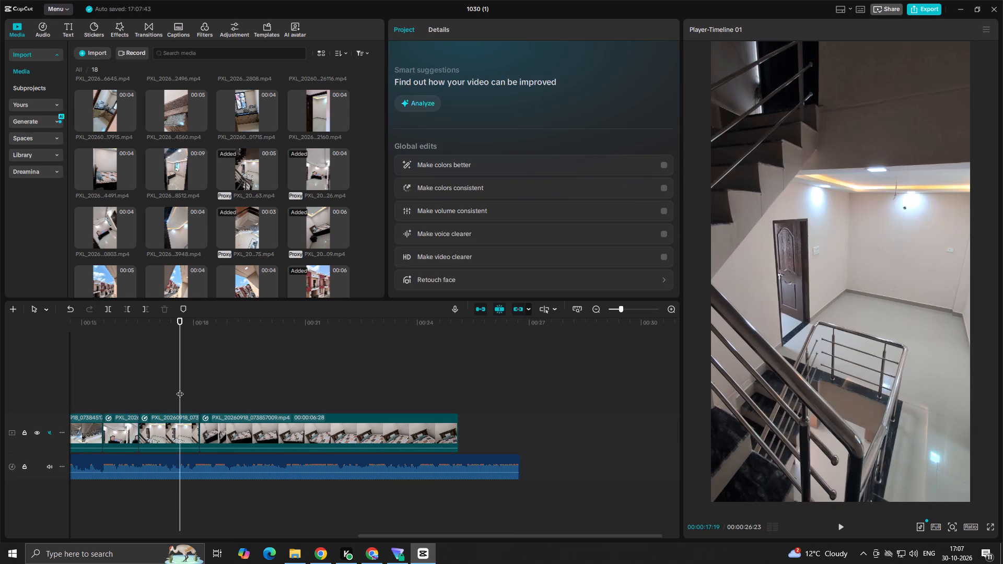
{"action": "left_click", "coordinate": [158, 385]}
{"action": "left_click", "coordinate": [128, 394]}
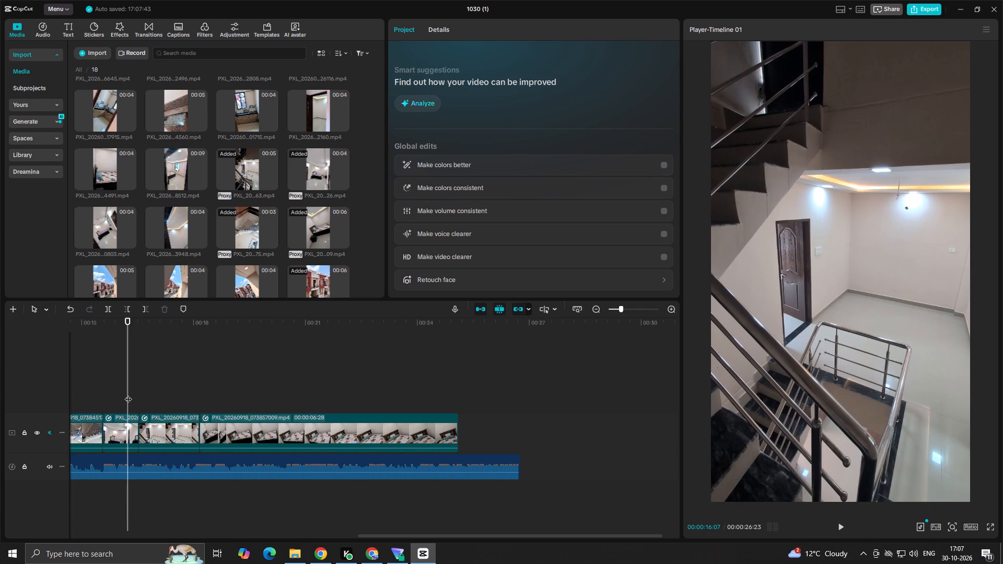
{"action": "key", "text": "space"}
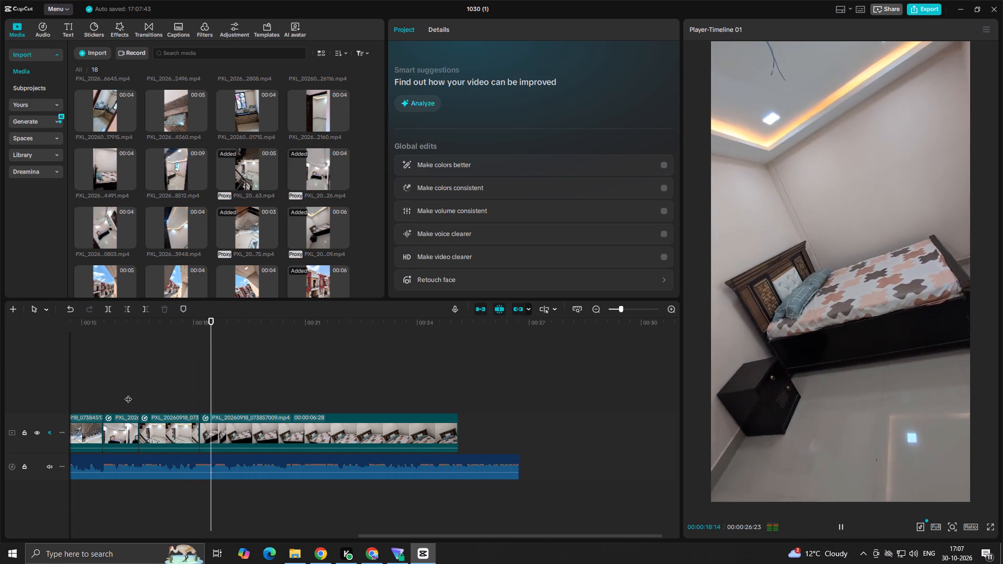
{"action": "key", "text": "space"}
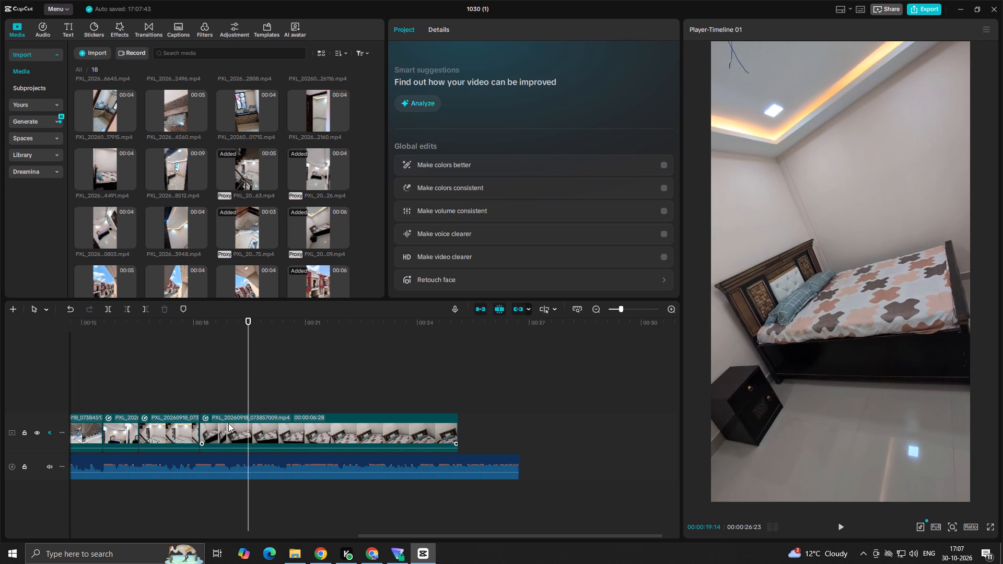
{"action": "key", "text": "space"}
{"action": "key", "text": "space"}
Split the bedroom clip at 00:00:19:16, delete the part after the cut, and play on from there.
{"action": "left_click", "coordinate": [246, 404]}
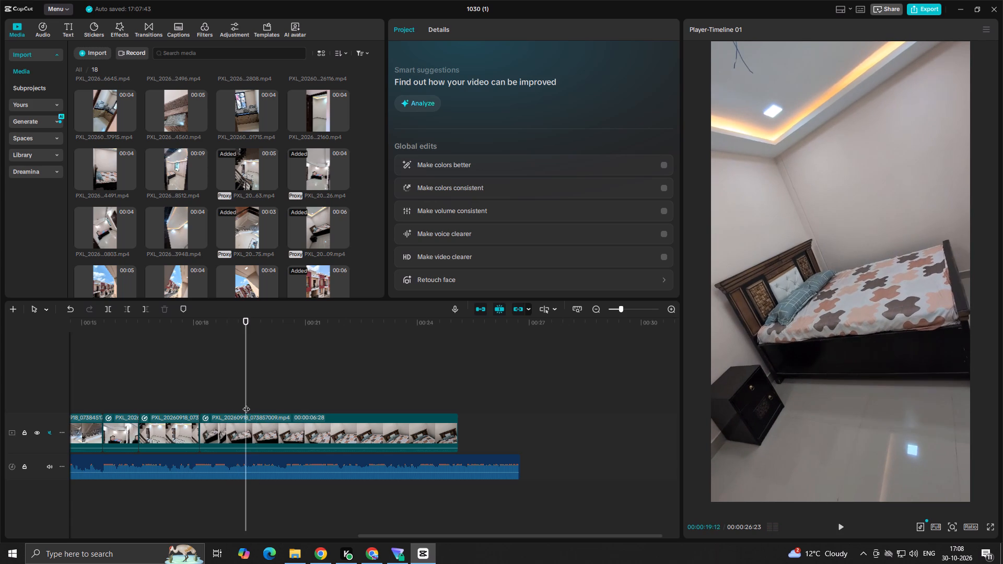
{"action": "key", "text": "space"}
{"action": "key", "text": "space"}
{"action": "left_click", "coordinate": [251, 409]}
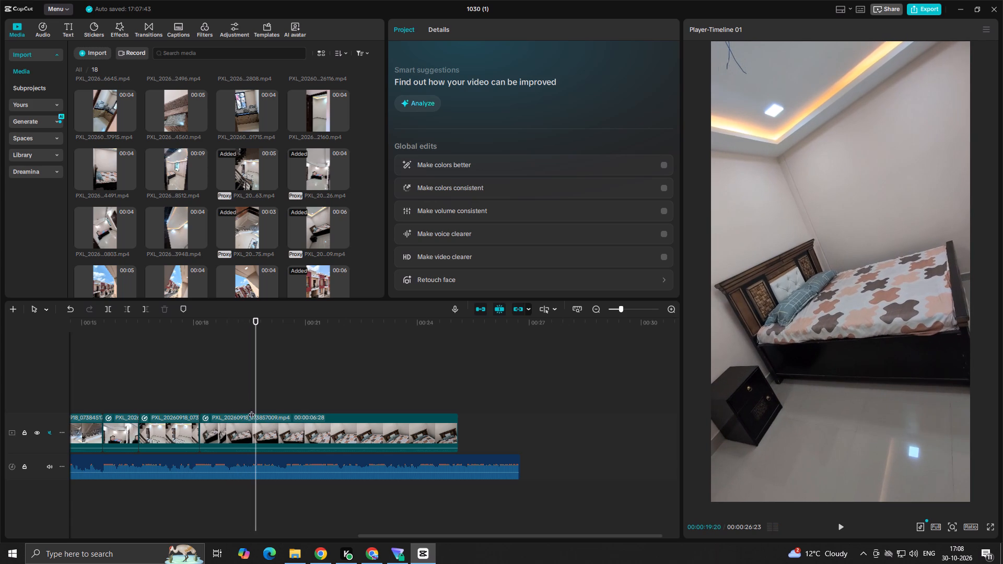
{"action": "left_click", "coordinate": [252, 426]}
{"action": "left_click", "coordinate": [106, 307]}
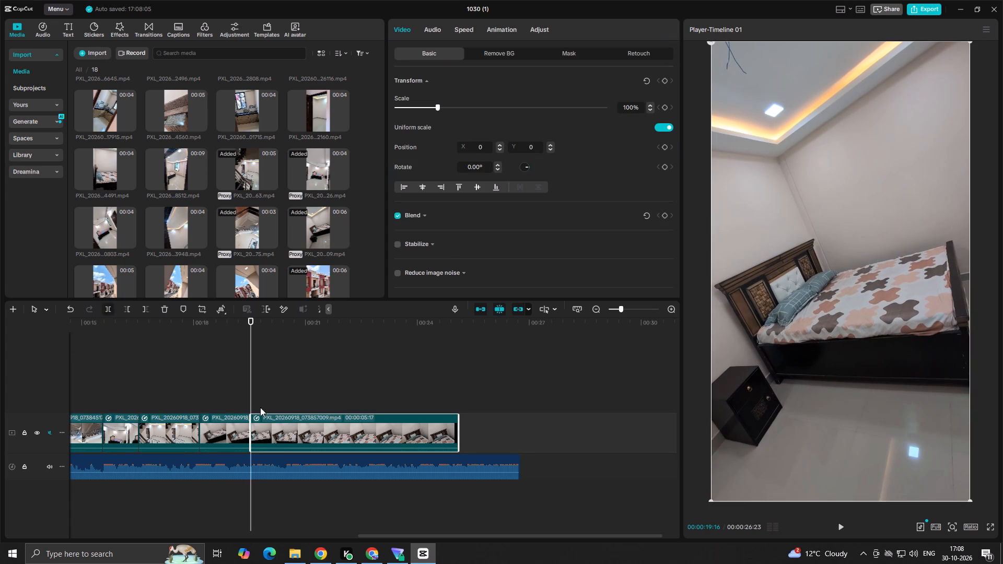
{"action": "key", "text": "BackSpace"}
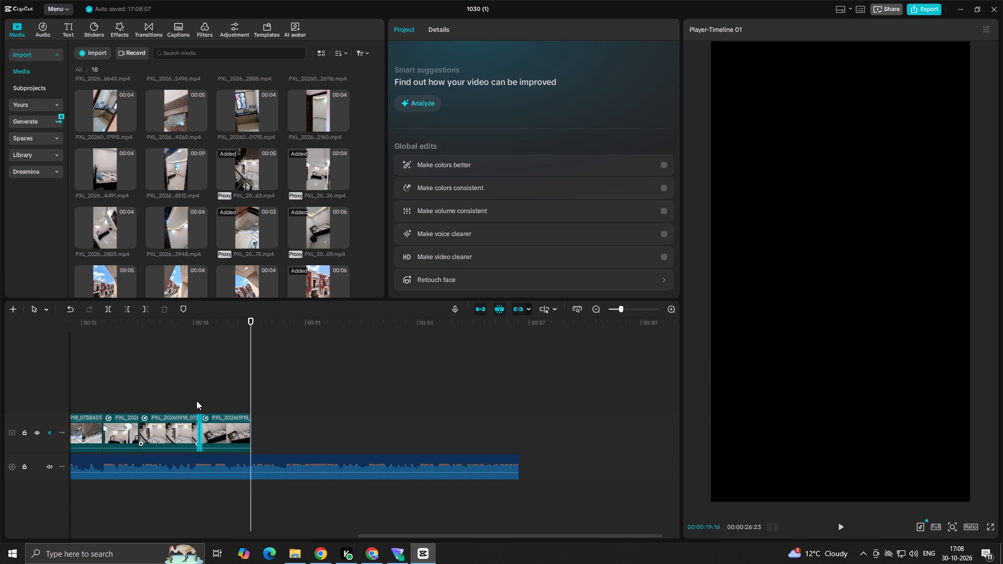
{"action": "left_click", "coordinate": [196, 401]}
{"action": "key", "text": "space"}
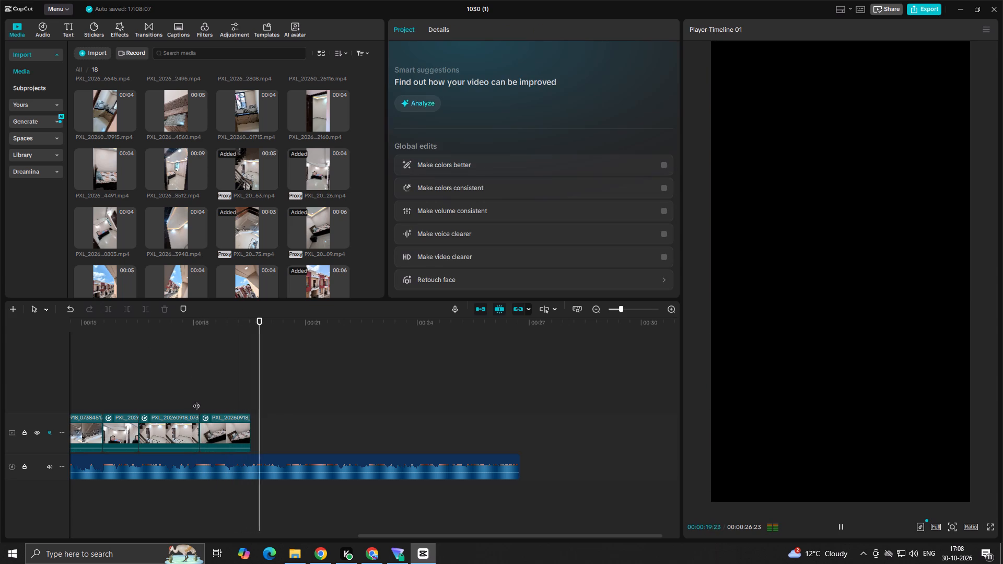
{"action": "key", "text": "space"}
Preview the unused interior clips in the media library to choose the shot that follows the bedroom clip.
{"action": "left_click", "coordinate": [318, 239]}
{"action": "key", "text": "space"}
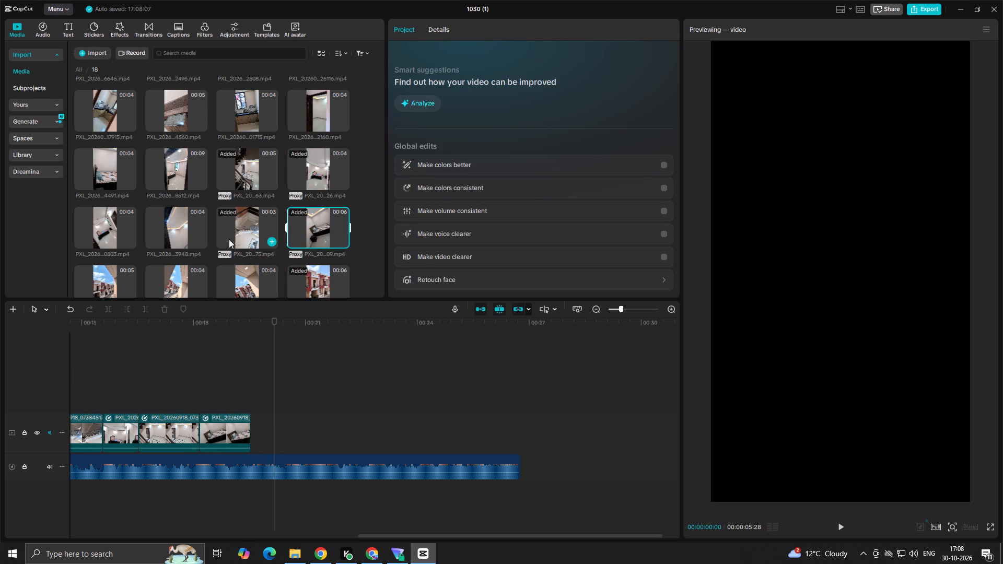
{"action": "left_click", "coordinate": [171, 235]}
{"action": "key", "text": "space"}
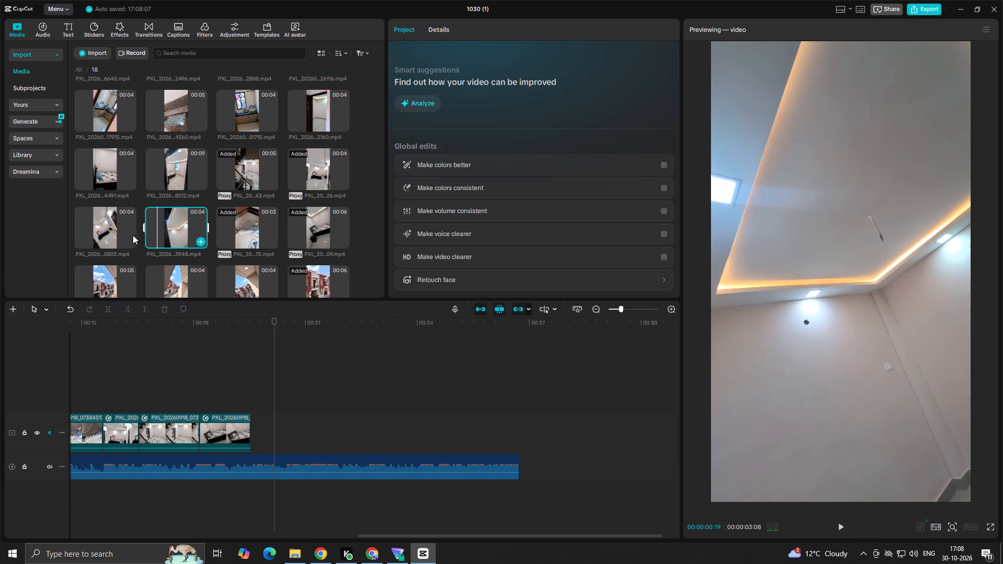
{"action": "left_click", "coordinate": [84, 227]}
{"action": "key", "text": "space"}
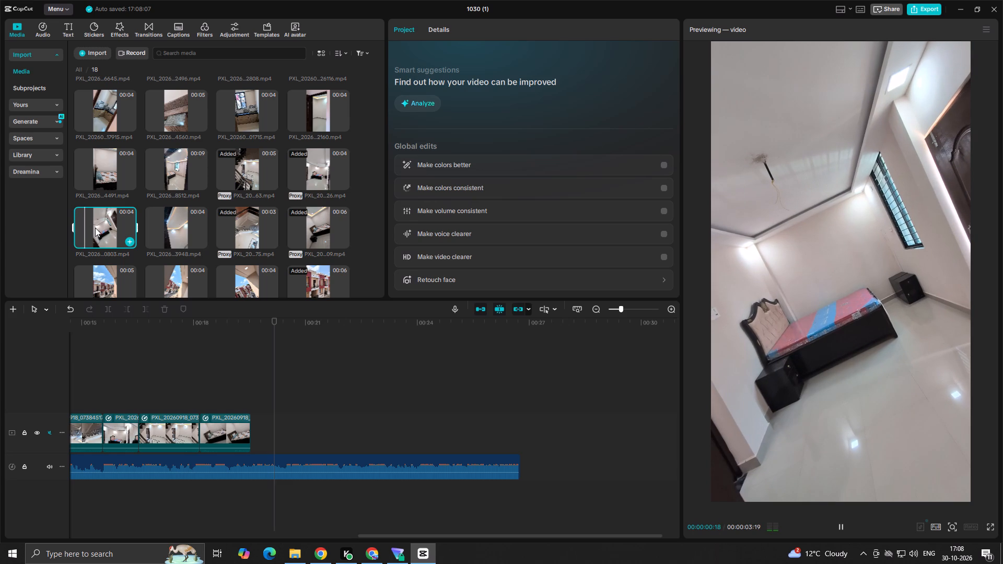
{"action": "key", "text": "space"}
{"action": "key", "text": "space"}
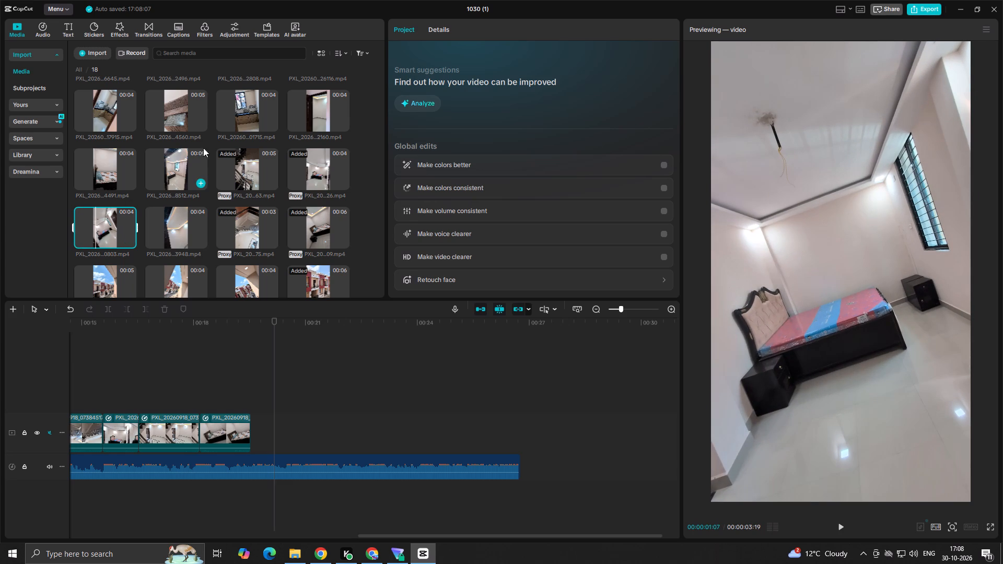
{"action": "left_click", "coordinate": [256, 122]}
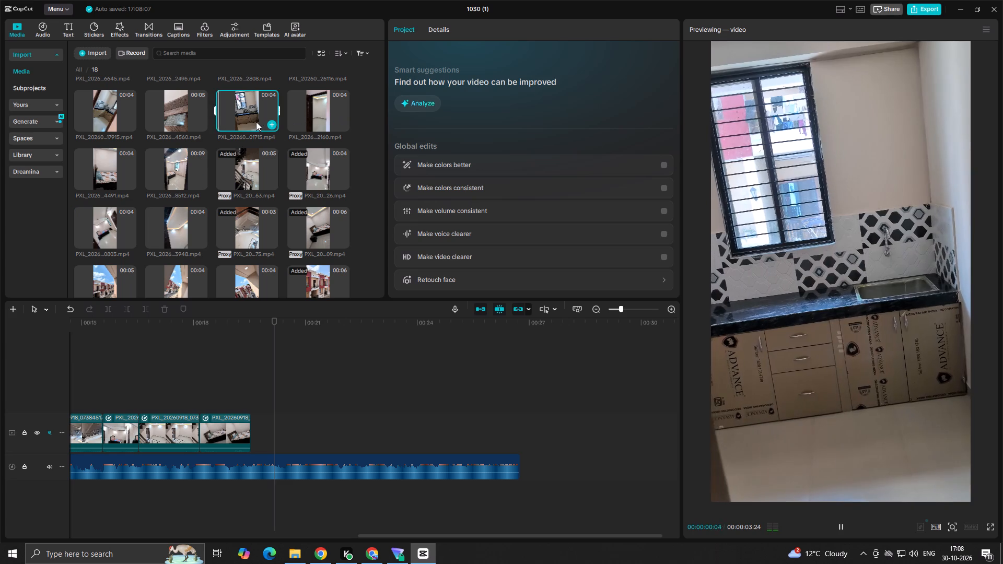
{"action": "key", "text": "space"}
{"action": "left_click", "coordinate": [186, 113]}
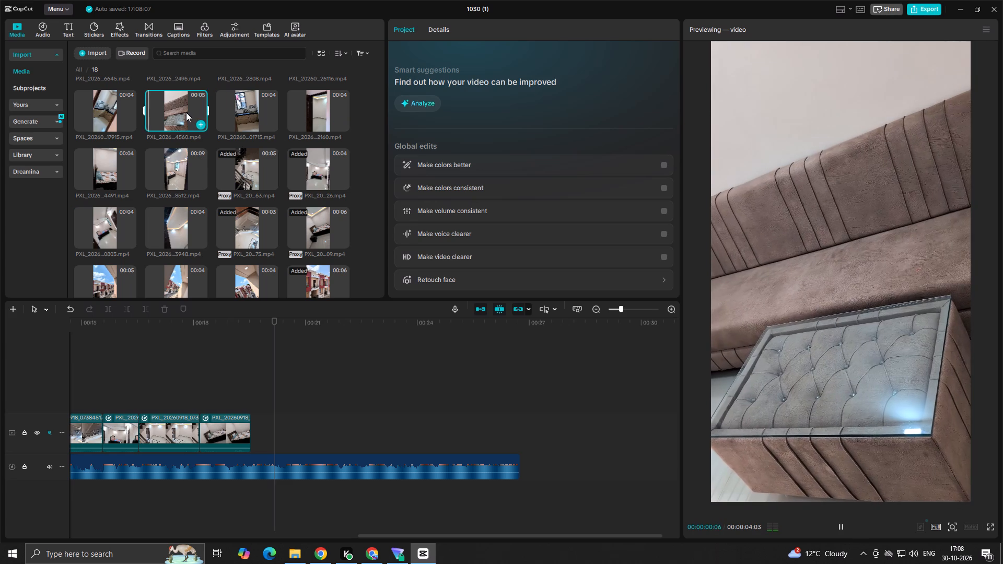
{"action": "key", "text": "space"}
Preview the kitchen corner clip PXL_20260918_073517915.mp4 and add it directly after the bedroom clip on the main track.
{"action": "left_click", "coordinate": [100, 112]}
{"action": "key", "text": "space"}
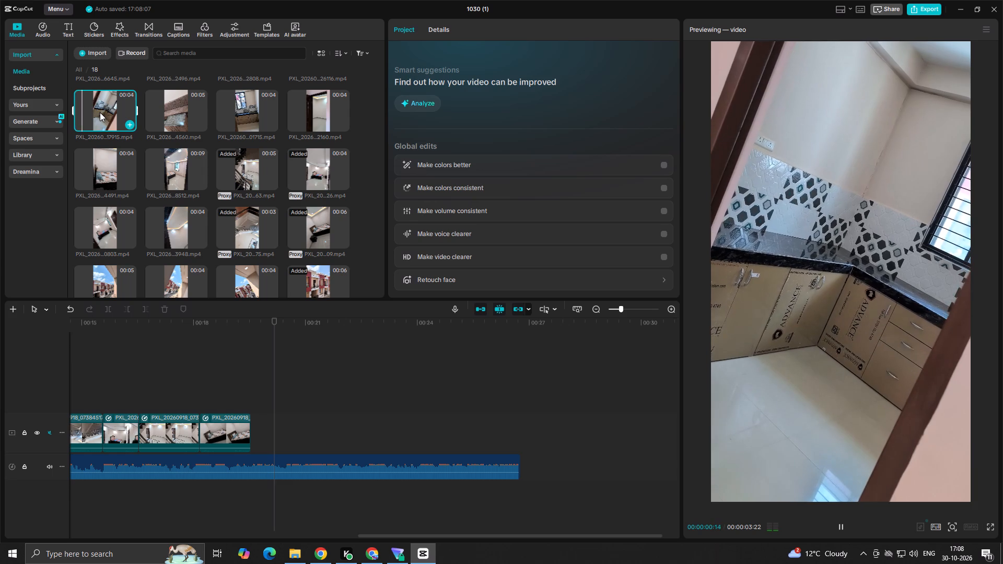
{"action": "left_click_drag", "start_coordinate": [100, 112], "coordinate": [253, 426]}
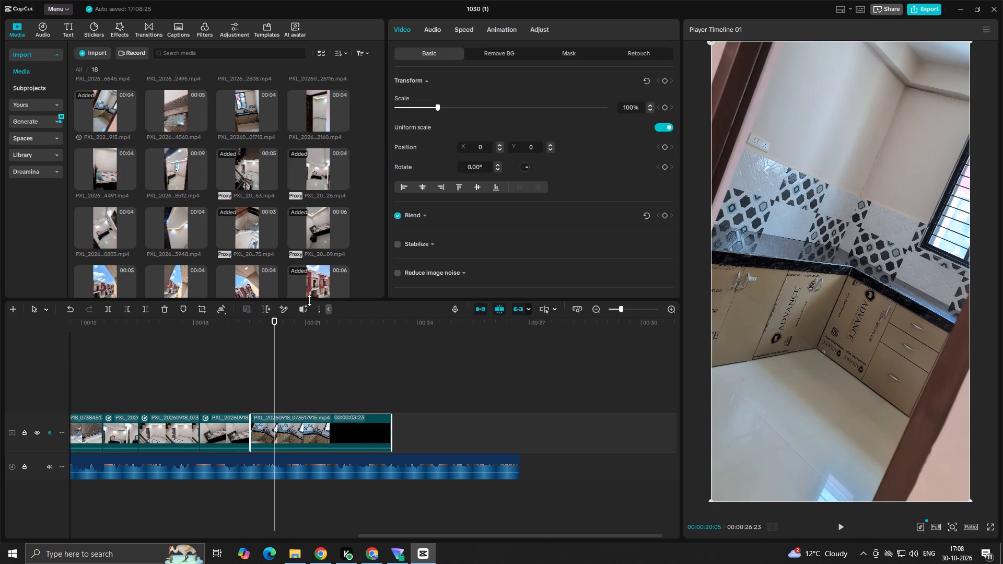
Apply a custom speed curve to the kitchen clip, raise its start point well above 3x, and play the result.
{"action": "left_click", "coordinate": [462, 31]}
{"action": "left_click", "coordinate": [457, 95]}
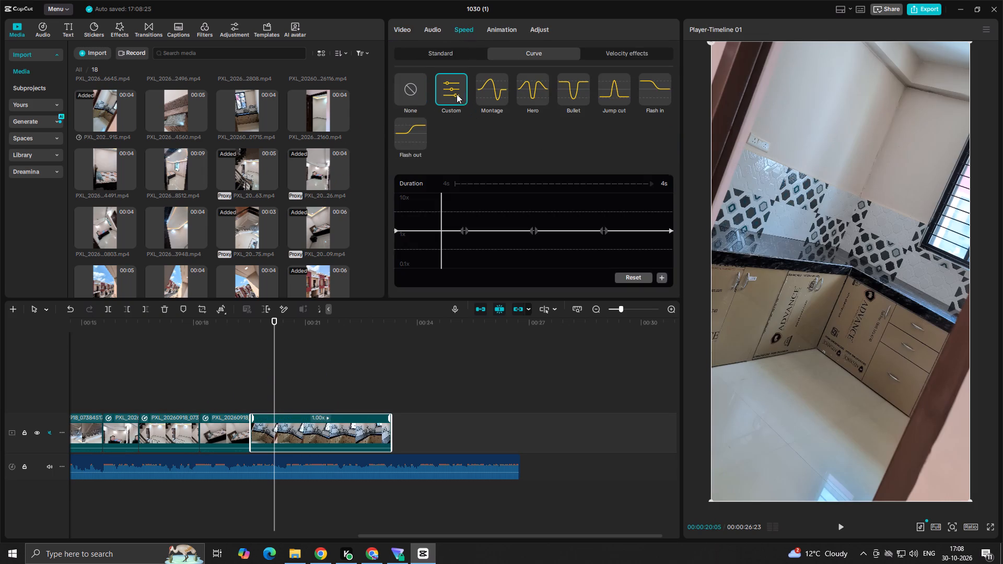
{"action": "left_click_drag", "start_coordinate": [399, 230], "coordinate": [390, 215]}
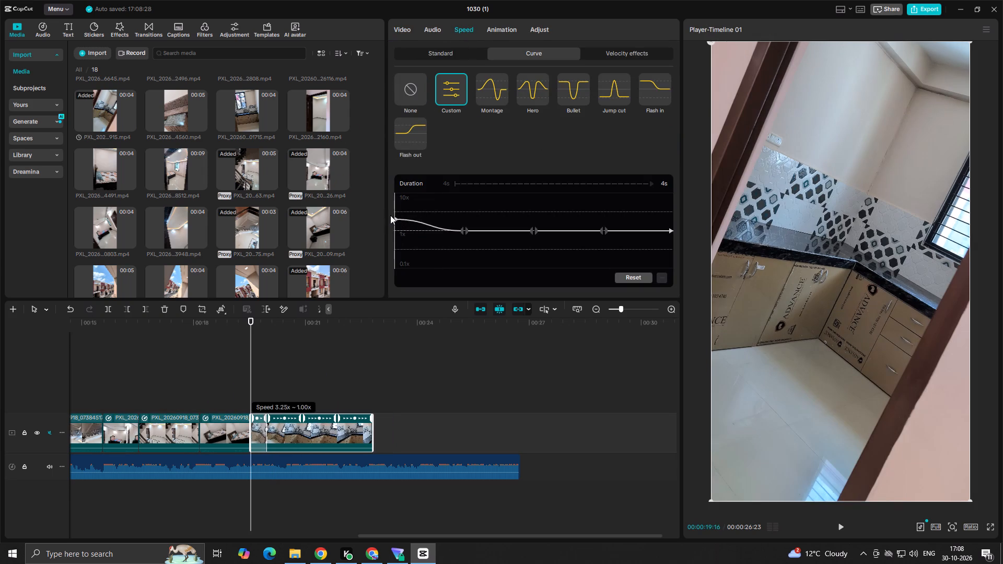
{"action": "left_click_drag", "start_coordinate": [390, 215], "coordinate": [390, 213]}
{"action": "key", "text": "space"}
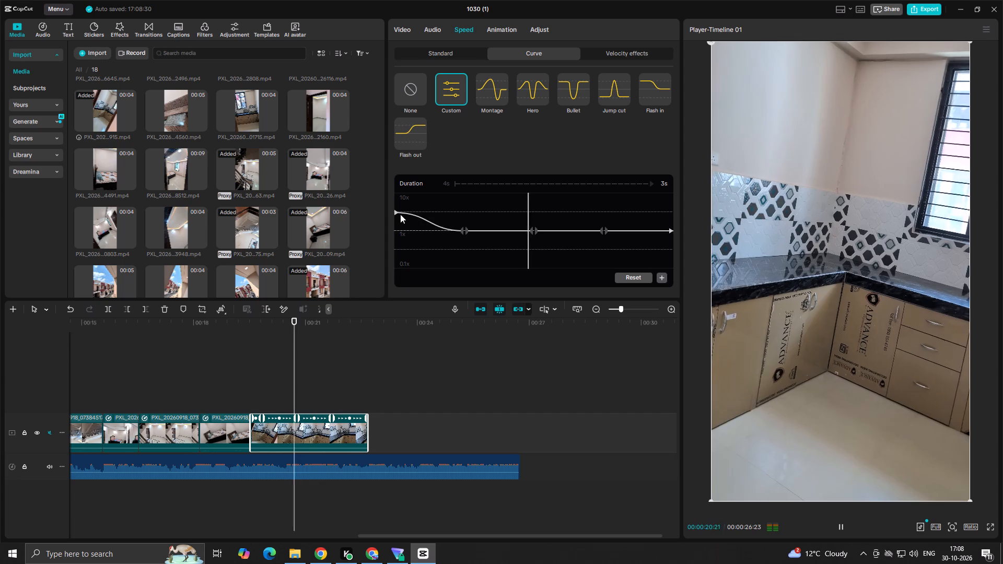
{"action": "key", "text": "space"}
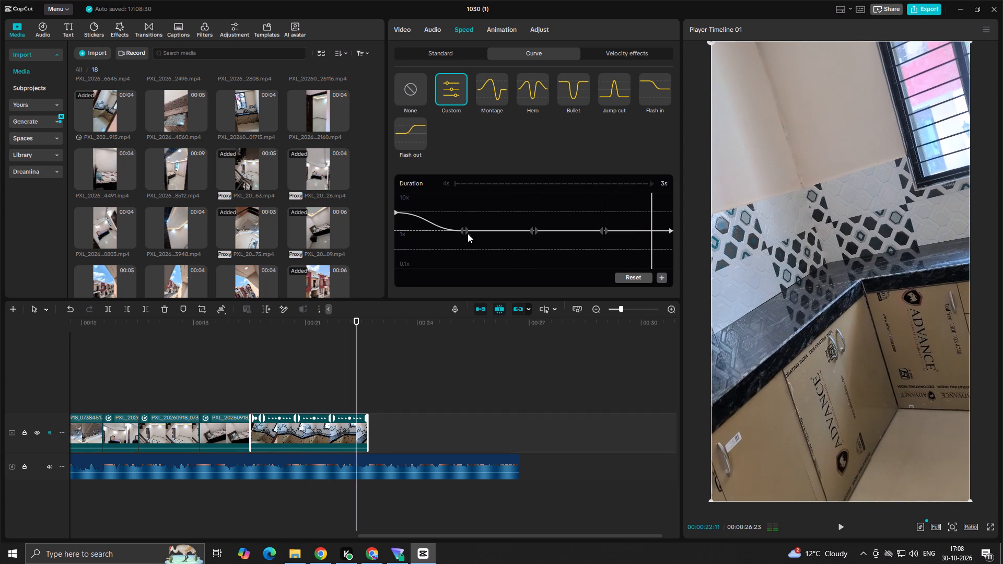
Play from the previous bedroom clip into the kitchen clip, split the kitchen clip at 00:00:20:28, and delete the part after the cut.
{"action": "left_click", "coordinate": [238, 397]}
{"action": "key", "text": "space"}
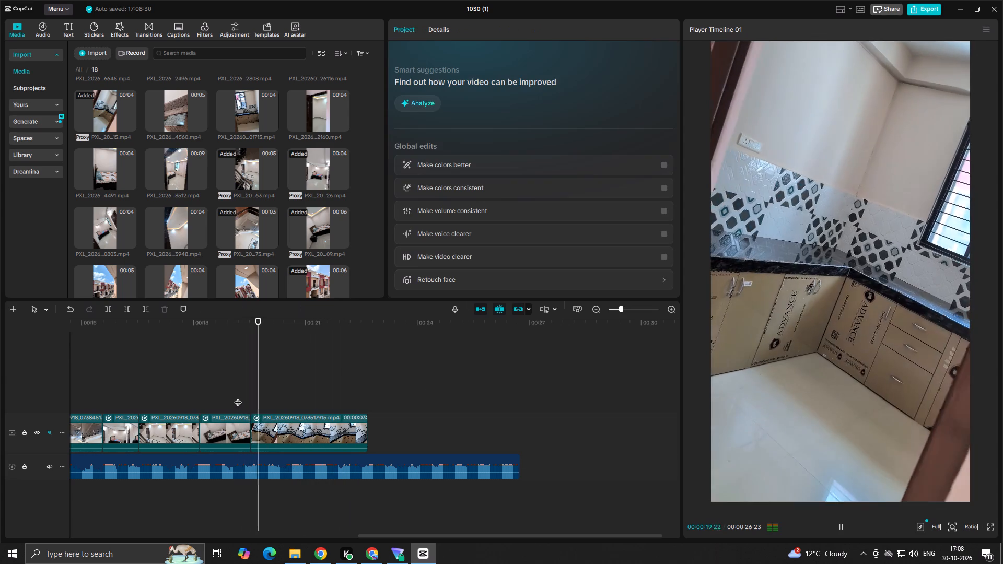
{"action": "key", "text": "space"}
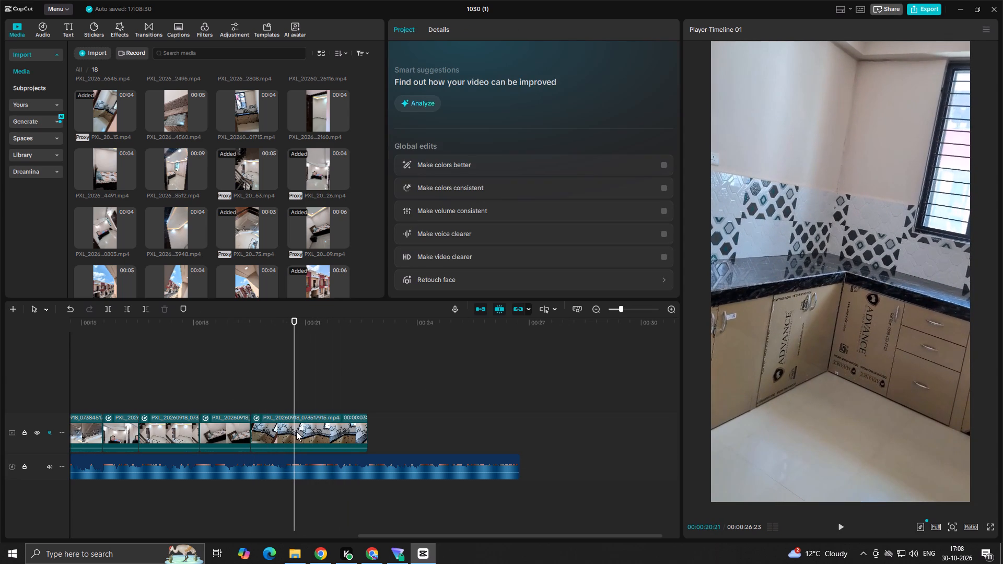
{"action": "key", "text": "space"}
{"action": "key", "text": "space"}
{"action": "left_click", "coordinate": [296, 431]}
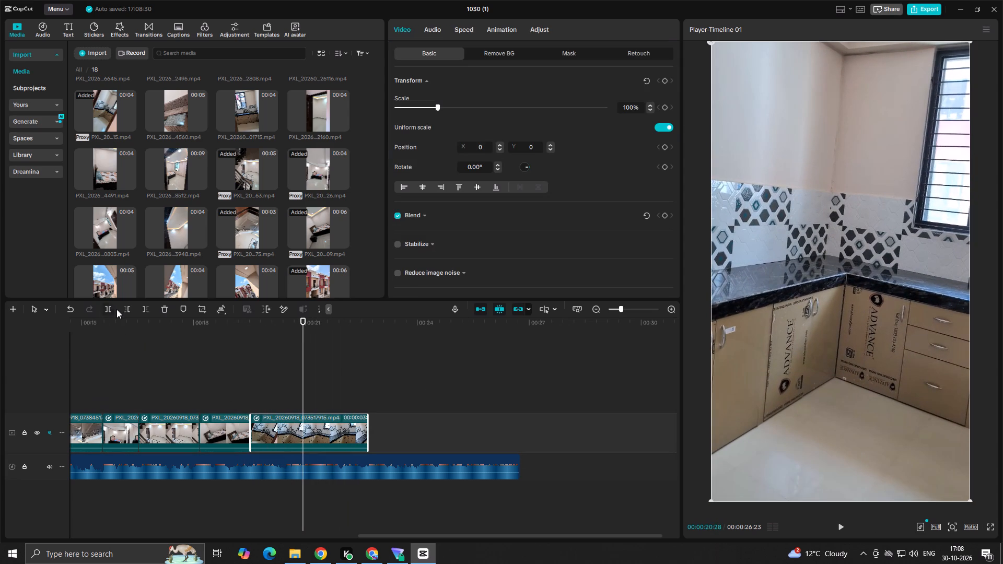
{"action": "left_click", "coordinate": [111, 310]}
{"action": "key", "text": "BackSpace"}
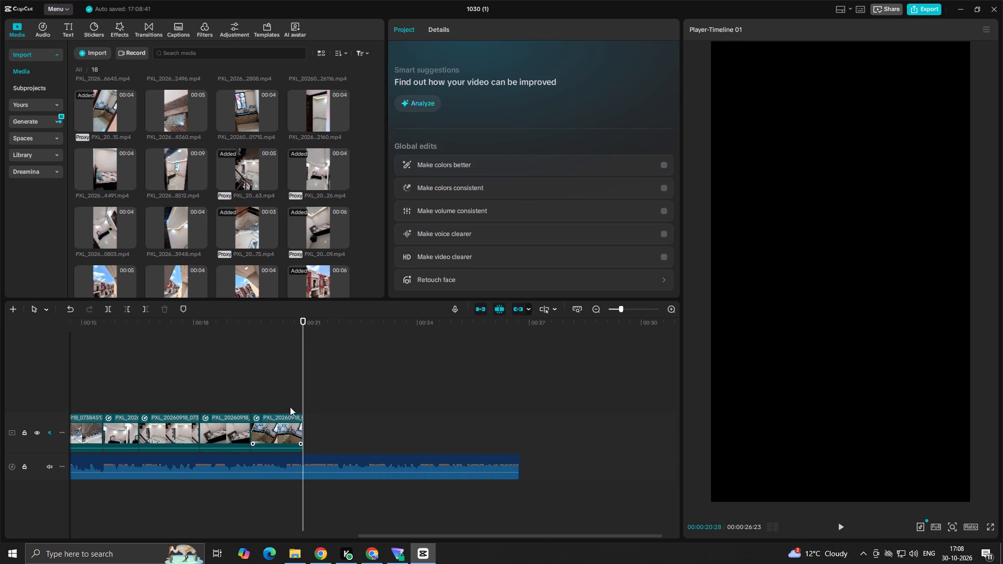
Play from the kitchen clip past its new end to check the cut against the music.
{"action": "left_click", "coordinate": [273, 396]}
{"action": "key", "text": "space"}
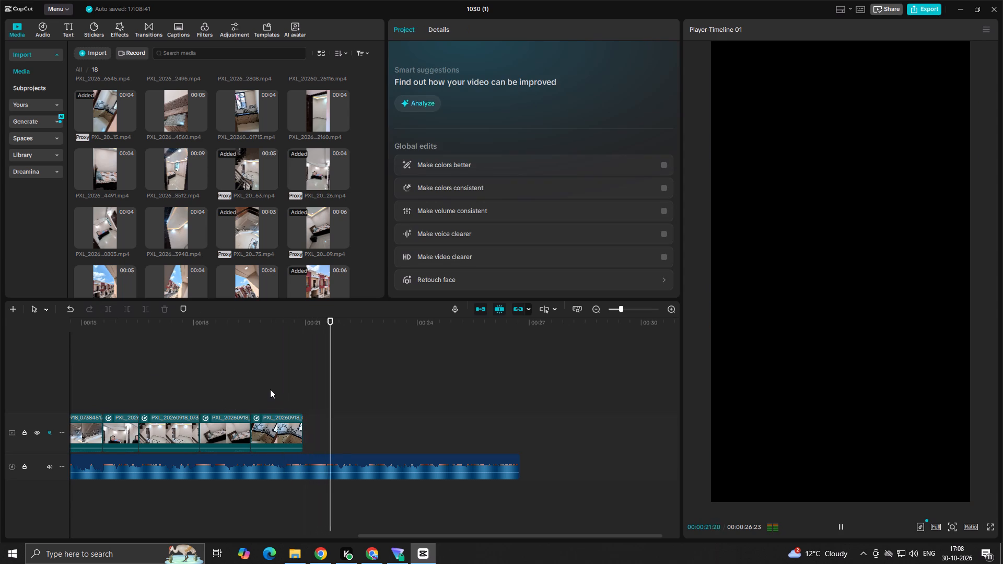
{"action": "key", "text": "space"}
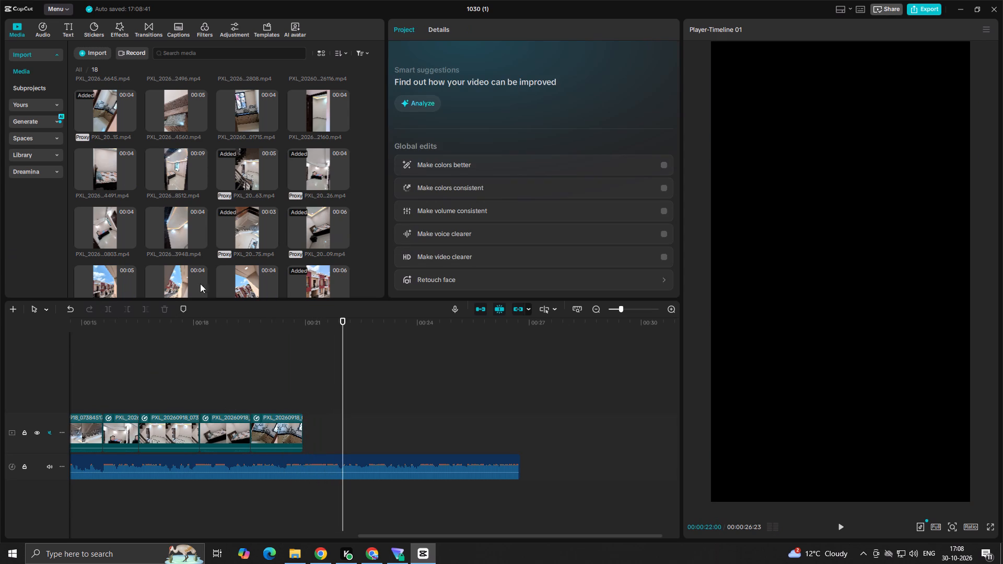
Preview the kitchen window clip and the grey-bed bedroom clips in the media library to choose the following shot.
{"action": "scroll", "coordinate": [201, 210], "scroll_direction": "up", "scroll_amount": 3}
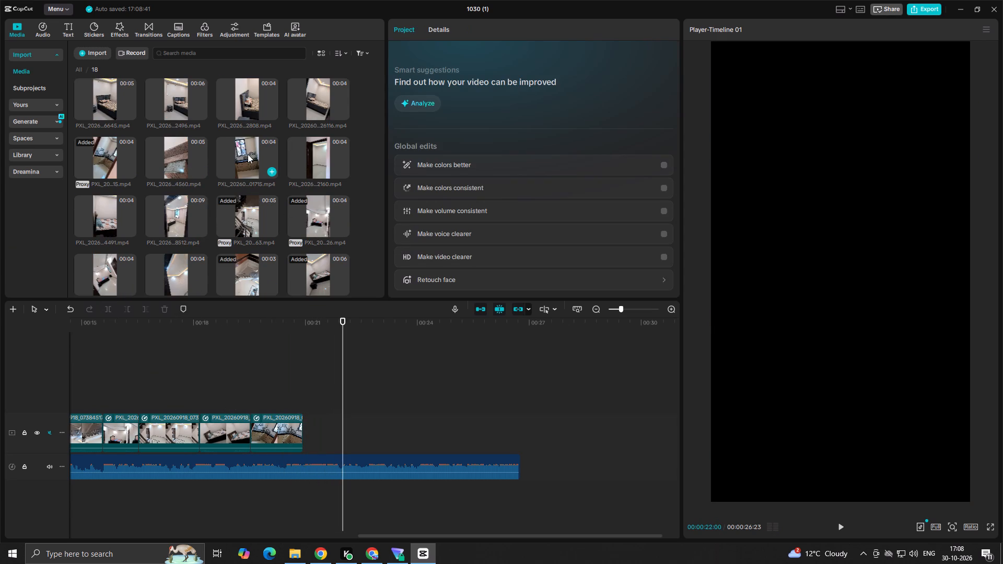
{"action": "left_click", "coordinate": [248, 154]}
{"action": "key", "text": "space"}
{"action": "left_click", "coordinate": [320, 102]}
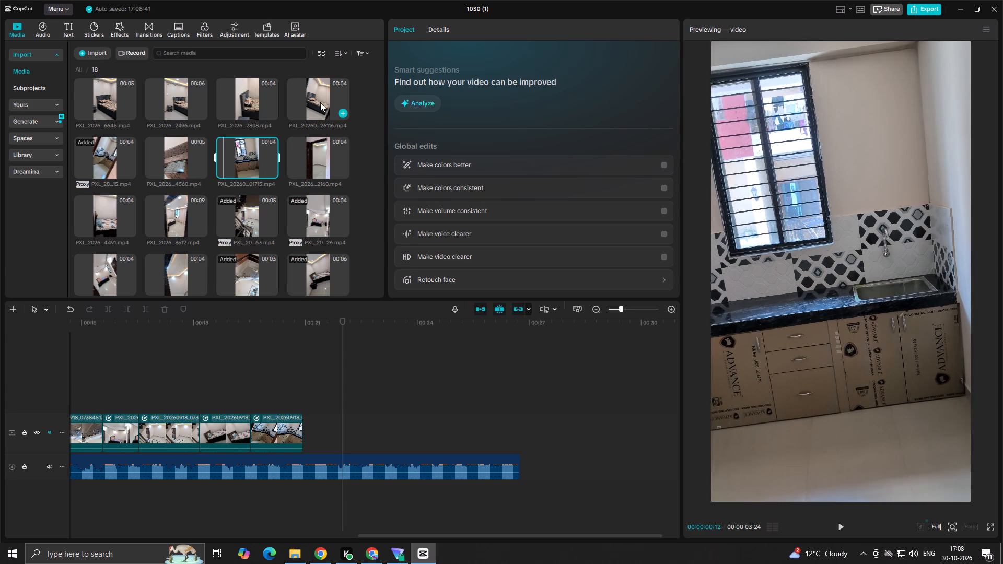
{"action": "key", "text": "space"}
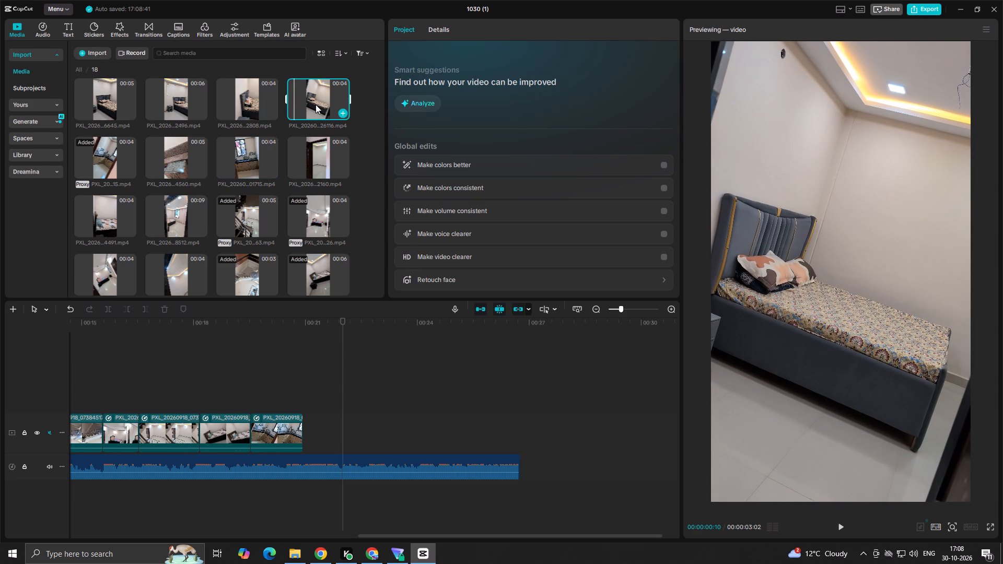
{"action": "left_click", "coordinate": [238, 100]}
{"action": "left_click", "coordinate": [190, 101]}
{"action": "left_click", "coordinate": [163, 101]}
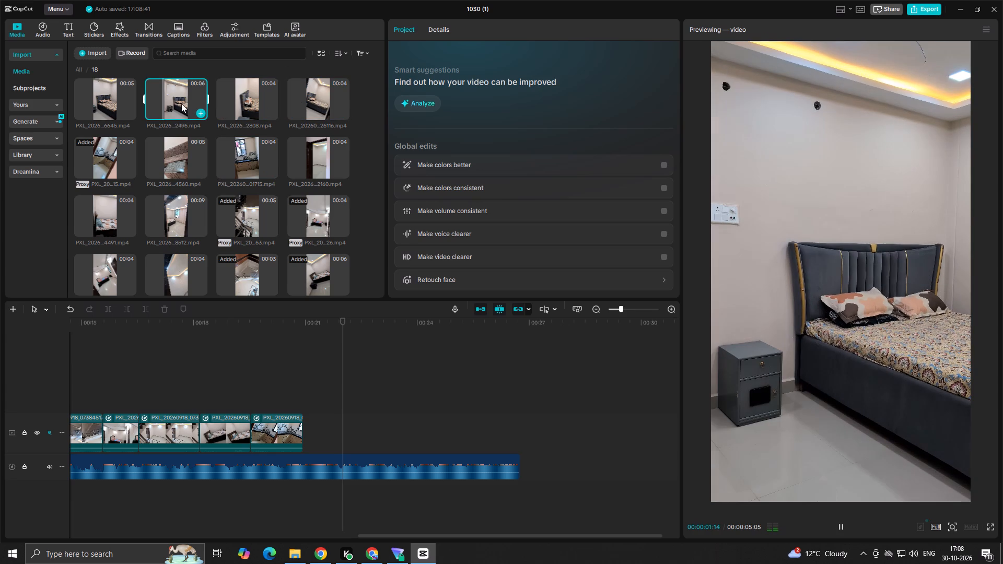
{"action": "left_click", "coordinate": [301, 99]}
{"action": "key", "text": "space"}
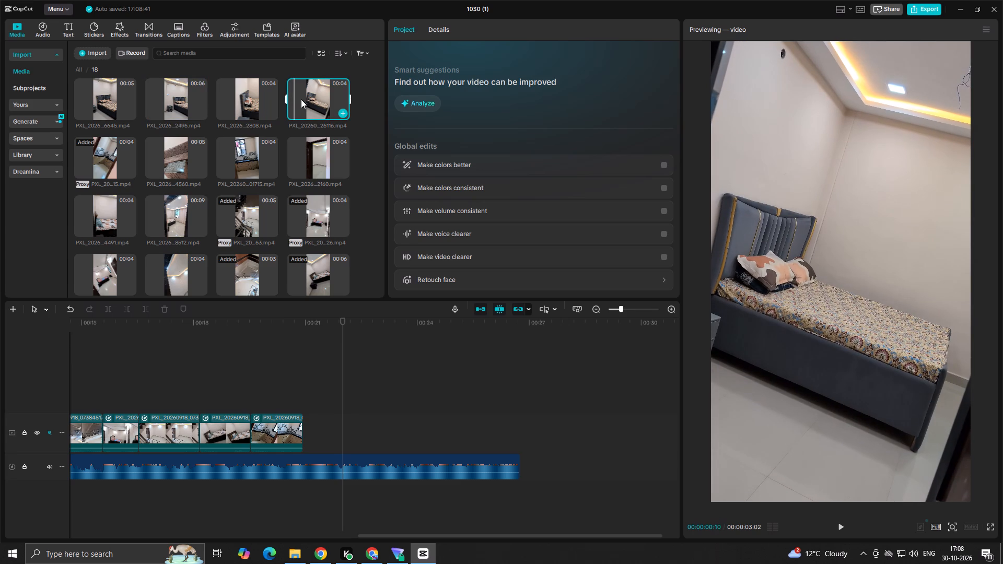
{"action": "left_click", "coordinate": [114, 108]}
{"action": "key", "text": "space"}
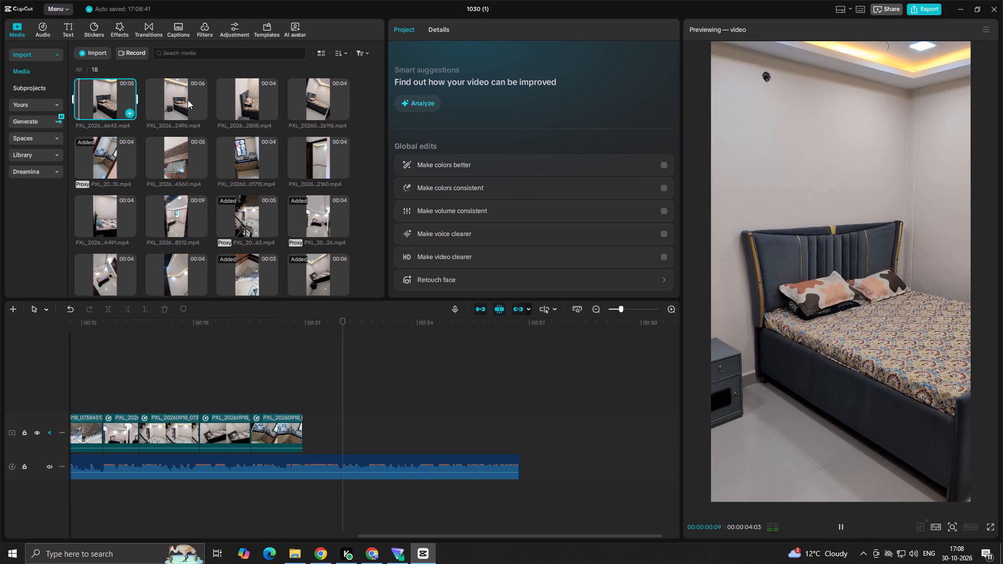
Add the grey-bed clip PXL_20260918_073426116.mp4 directly after the kitchen clip and play across the join.
{"action": "left_click_drag", "start_coordinate": [325, 108], "coordinate": [317, 436]}
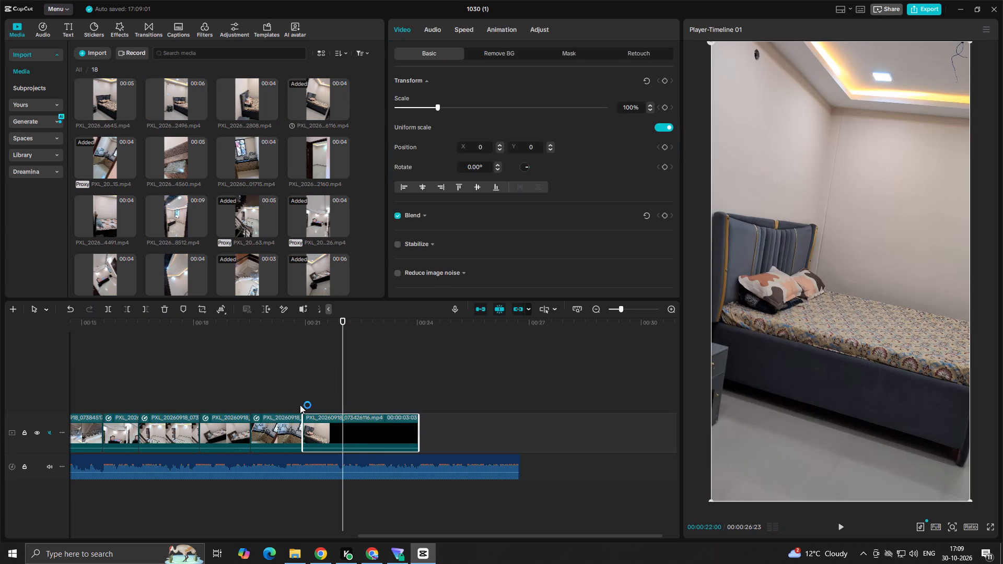
{"action": "left_click", "coordinate": [285, 396]}
{"action": "key", "text": "space"}
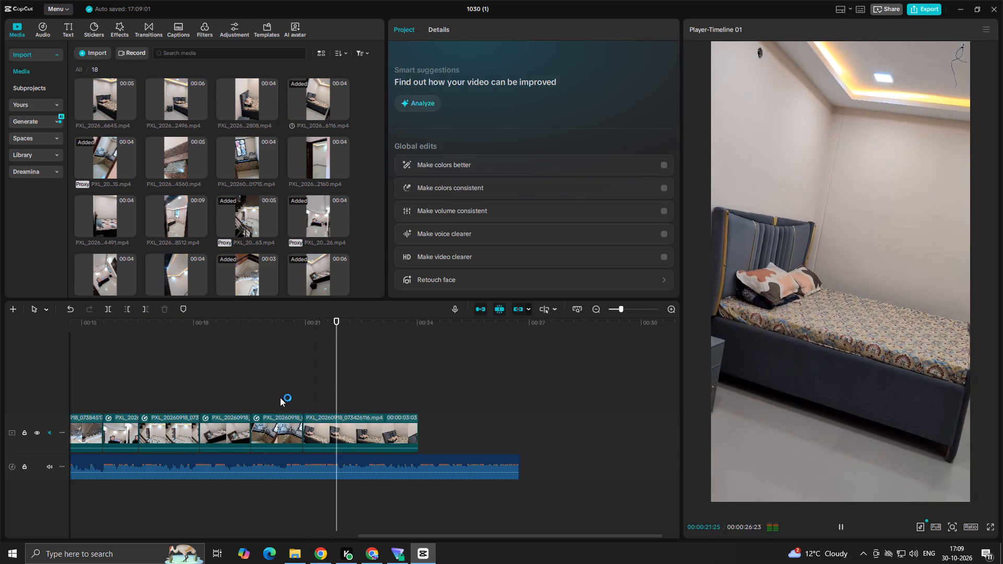
{"action": "key", "text": "space"}
Apply a custom speed curve to the grey-bed clip, raise its start point to about 5.50x, and play the result.
{"action": "left_click", "coordinate": [352, 431]}
{"action": "left_click", "coordinate": [464, 28]}
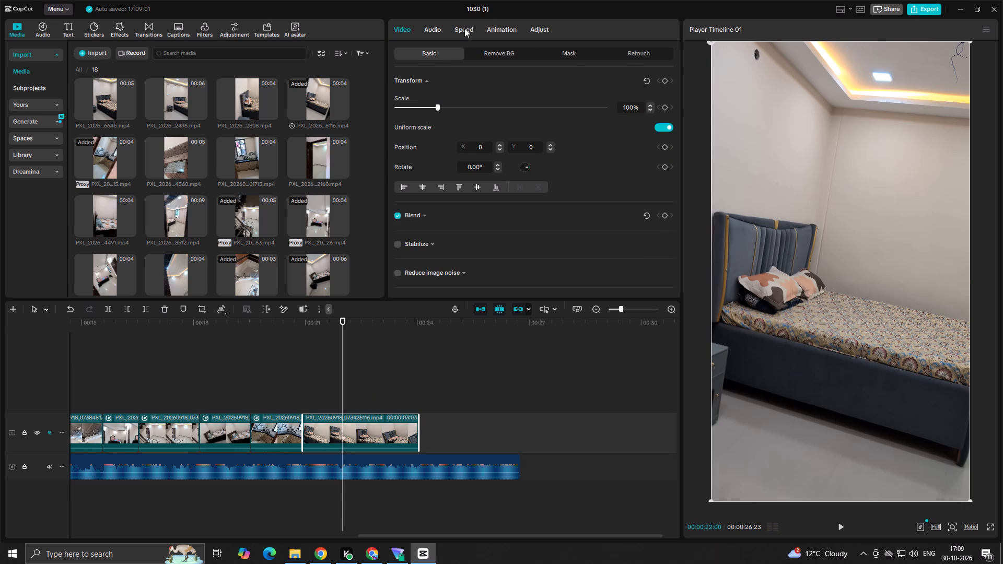
{"action": "left_click", "coordinate": [454, 92]}
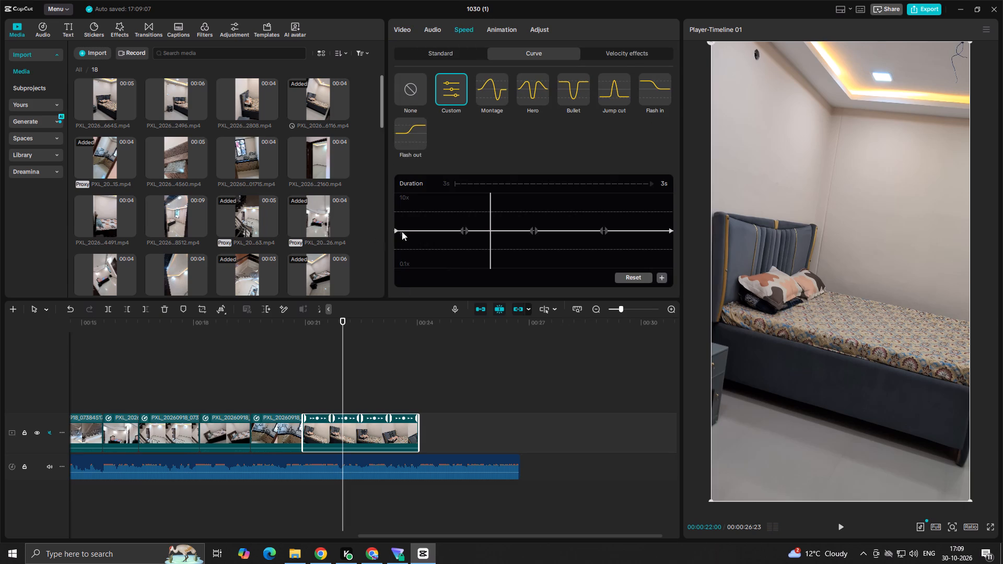
{"action": "left_click_drag", "start_coordinate": [398, 229], "coordinate": [392, 212]}
{"action": "key", "text": "space"}
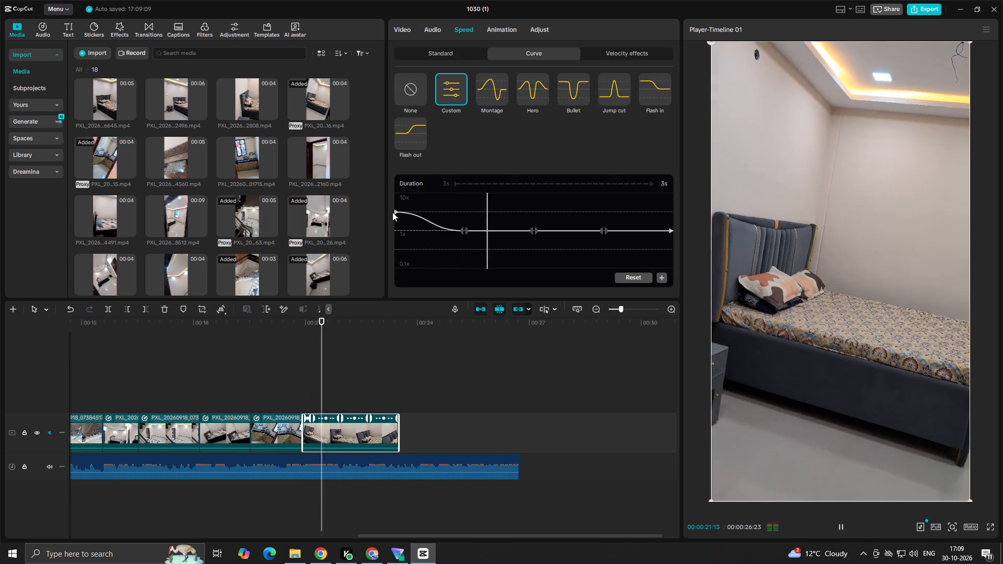
{"action": "key", "text": "space"}
Shift the first inner point of the grey-bed clip's curve slightly earlier and lower its outgoing speed below 1x.
{"action": "left_click_drag", "start_coordinate": [462, 230], "coordinate": [455, 230]}
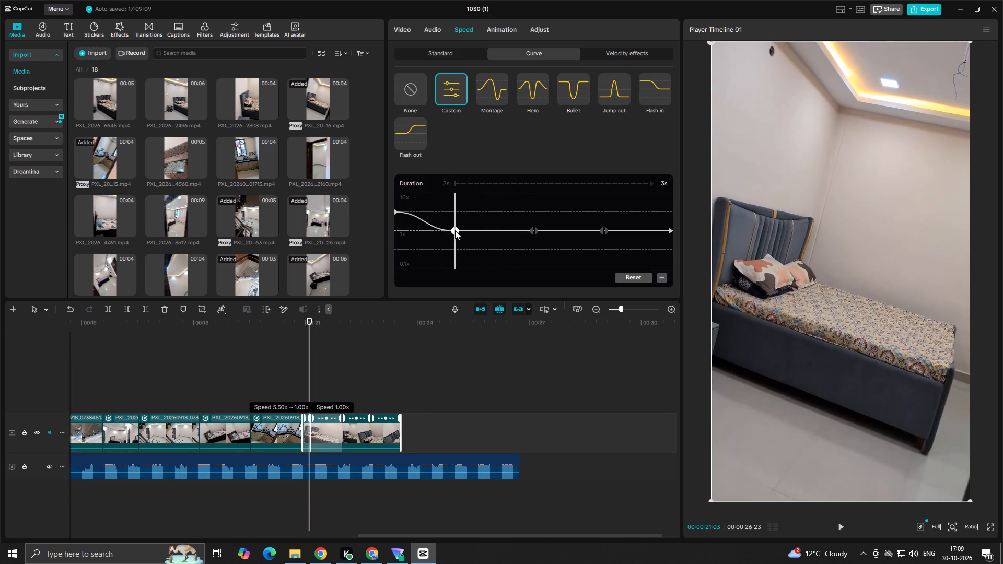
{"action": "left_click_drag", "start_coordinate": [455, 230], "coordinate": [453, 231]}
{"action": "left_click_drag", "start_coordinate": [457, 230], "coordinate": [454, 249]}
Remove the middle point of the grey-bed clip's curve and lower the last inner point to a similar slow speed as the first.
{"action": "left_click", "coordinate": [532, 228]}
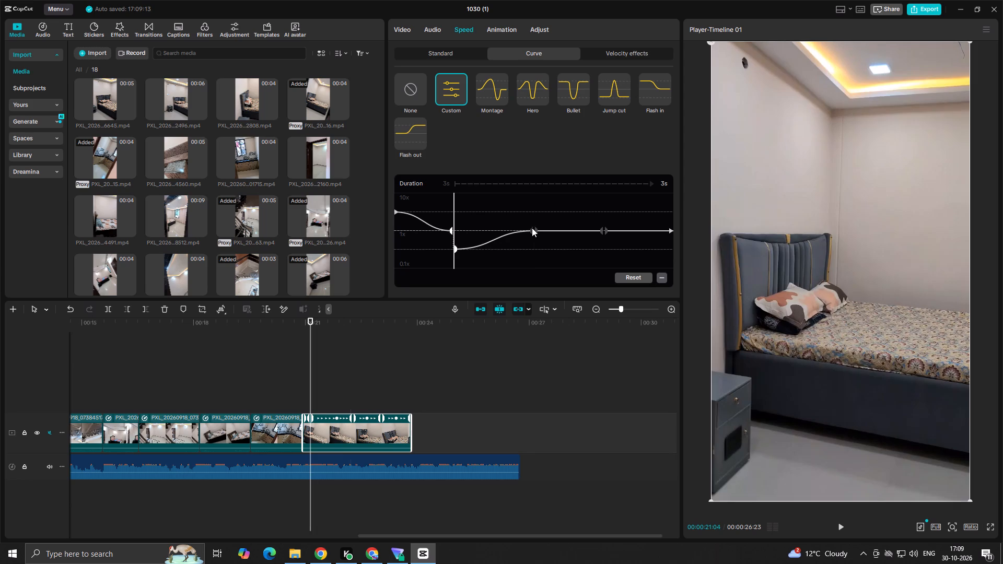
{"action": "left_click", "coordinate": [666, 275]}
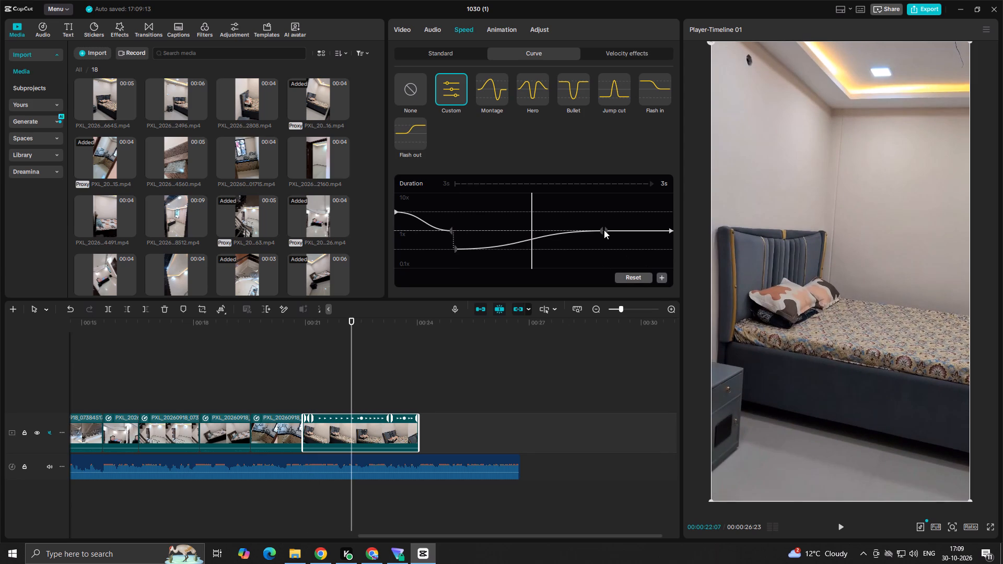
{"action": "left_click_drag", "start_coordinate": [604, 229], "coordinate": [606, 256]}
{"action": "left_click_drag", "start_coordinate": [603, 227], "coordinate": [603, 231]}
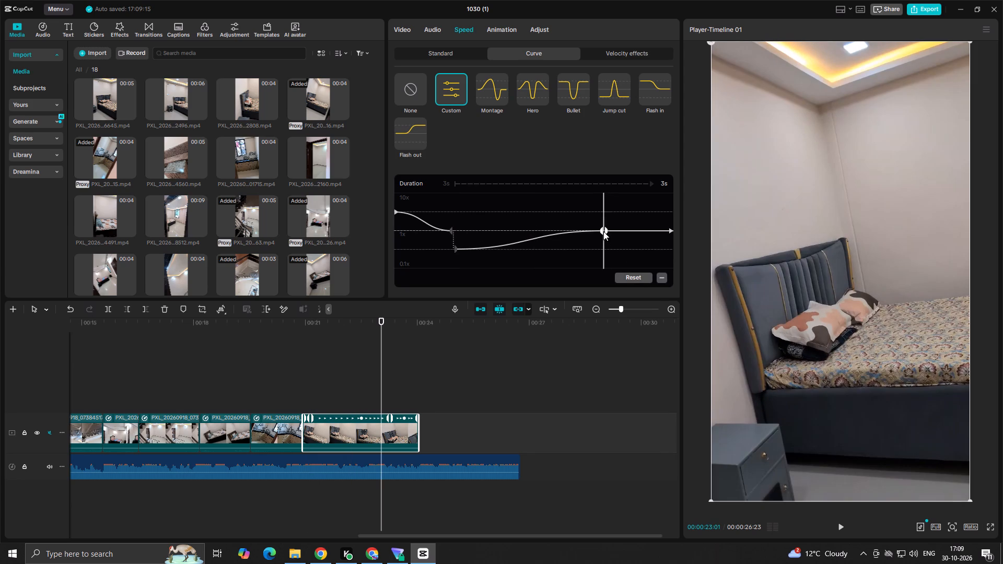
{"action": "left_click_drag", "start_coordinate": [603, 231], "coordinate": [607, 252]}
Find the cut point by playing from the kitchen clip, split the grey-bed clip at 00:00:22:22 and delete its remainder.
{"action": "left_click", "coordinate": [294, 393]}
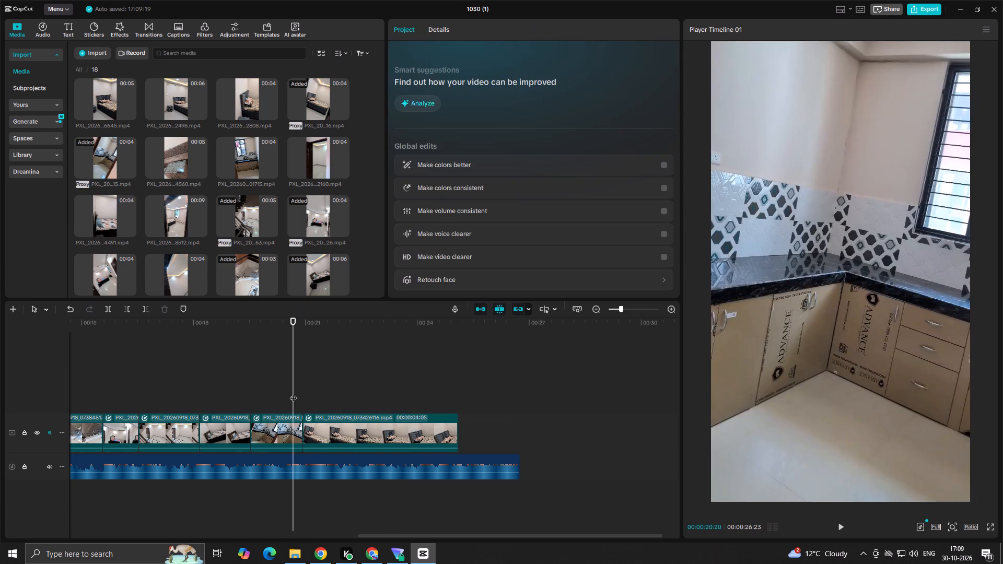
{"action": "key", "text": "space"}
{"action": "key", "text": "space"}
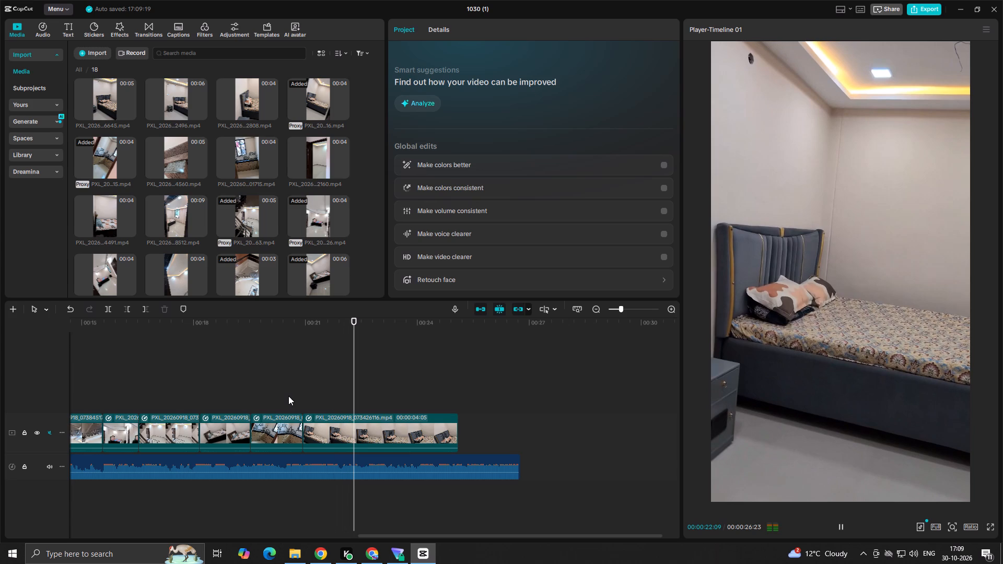
{"action": "key", "text": "space"}
{"action": "key", "text": "space"}
{"action": "key", "text": "space"}
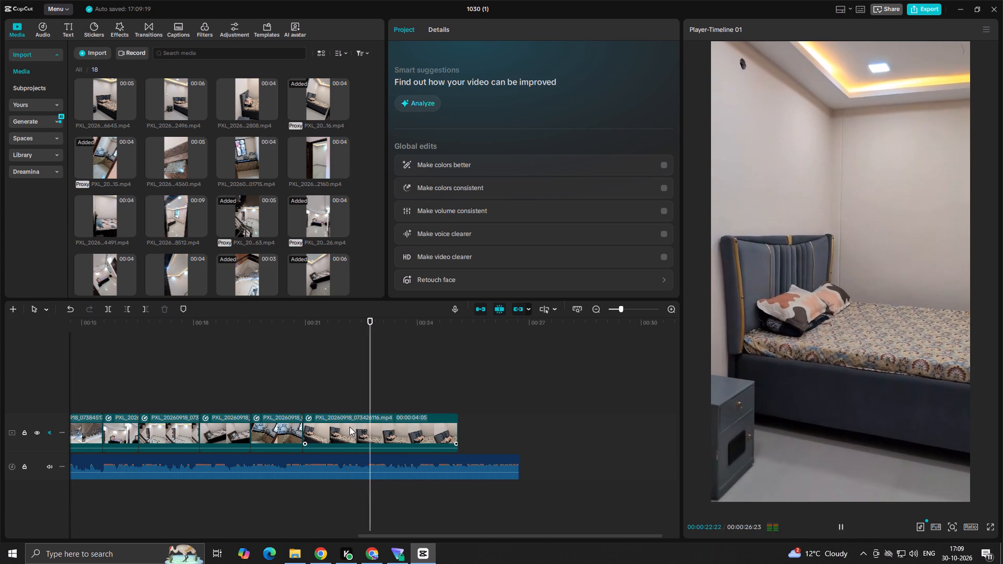
{"action": "key", "text": "space"}
{"action": "left_click", "coordinate": [363, 402]}
{"action": "left_click_drag", "start_coordinate": [363, 403], "coordinate": [371, 403]}
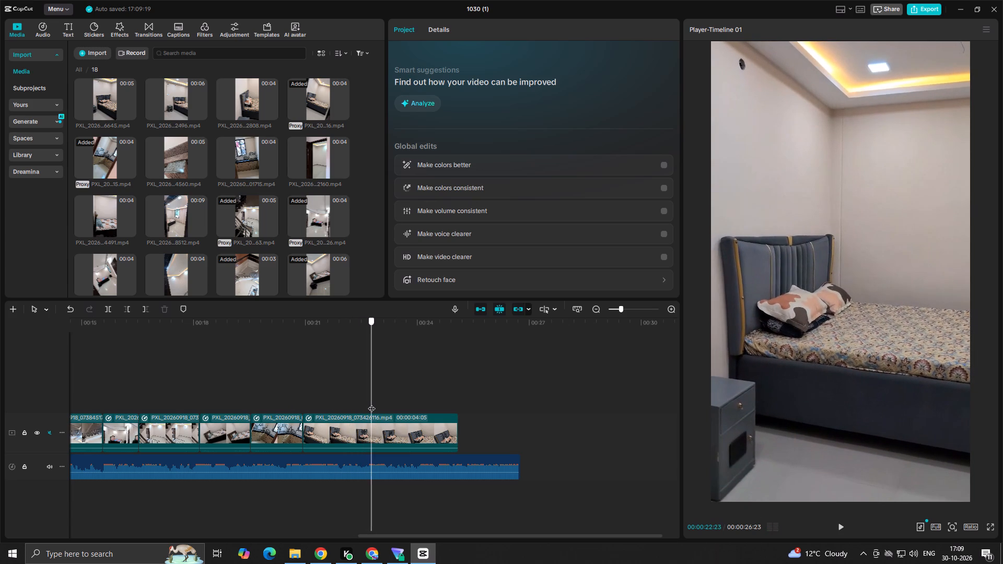
{"action": "left_click_drag", "start_coordinate": [371, 403], "coordinate": [370, 404]}
{"action": "left_click", "coordinate": [365, 439]}
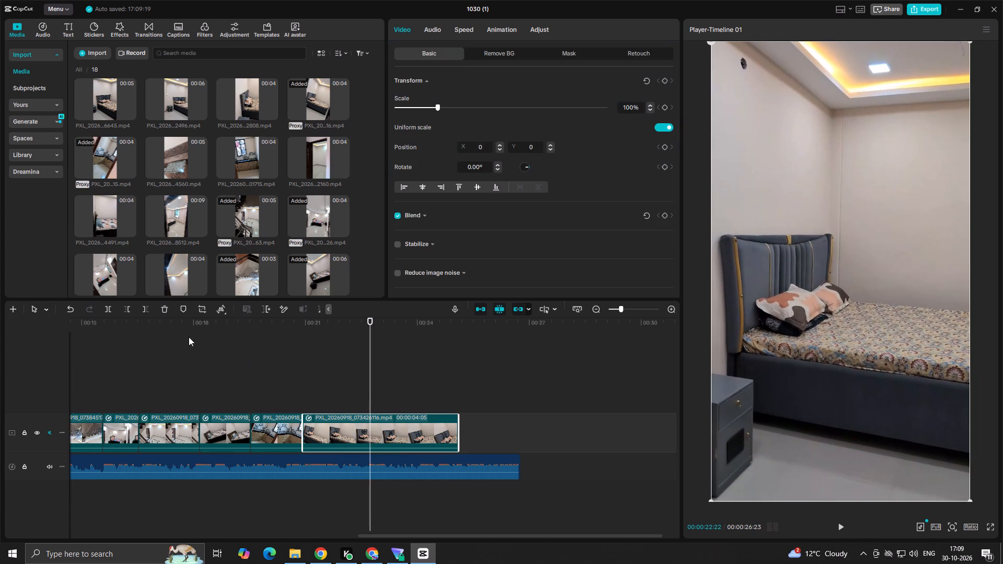
{"action": "left_click", "coordinate": [106, 313]}
{"action": "key", "text": "BackSpace"}
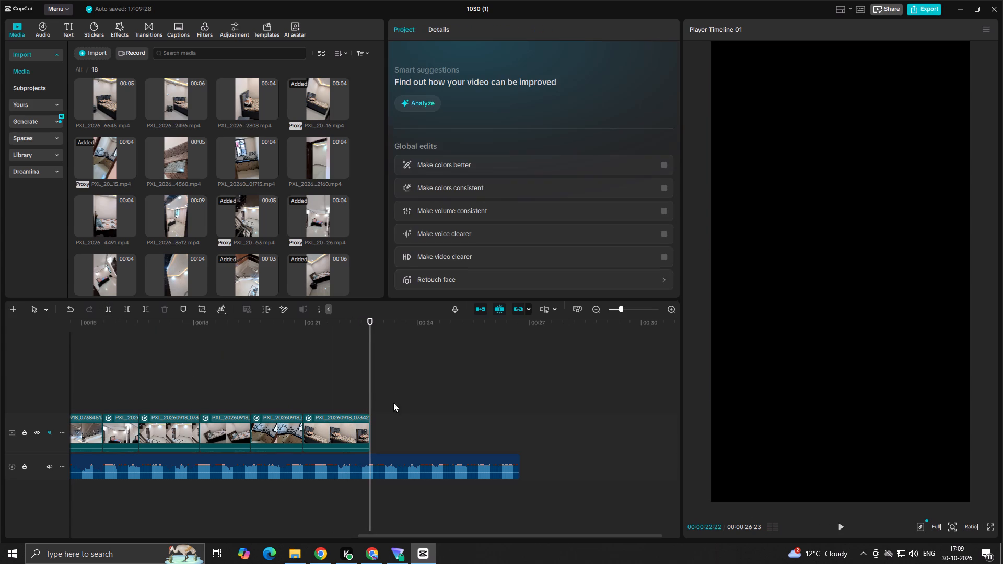
Preview the doorway, sofa, balcony and street clips as candidates for the next shot, and play the reel through the remaining music.
{"action": "left_click", "coordinate": [314, 171]}
{"action": "key", "text": "space"}
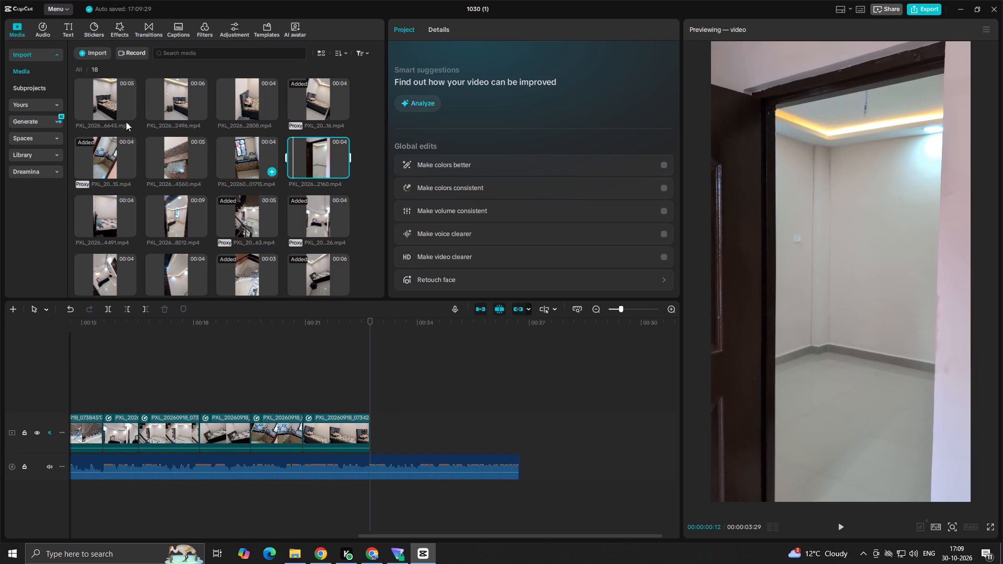
{"action": "left_click", "coordinate": [180, 164]}
{"action": "key", "text": "space"}
{"action": "scroll", "coordinate": [253, 188], "scroll_direction": "down", "scroll_amount": 3}
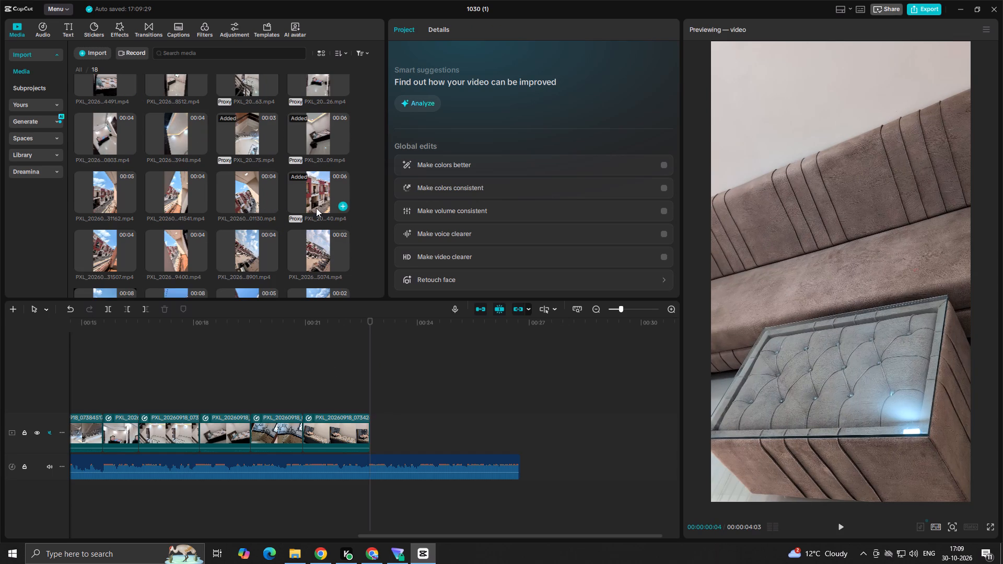
{"action": "left_click", "coordinate": [242, 196]}
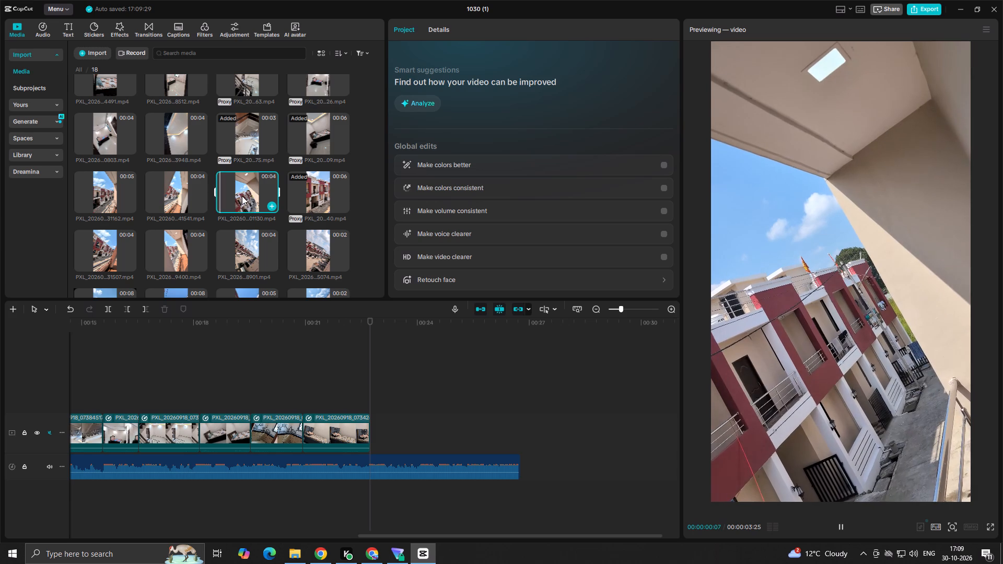
{"action": "key", "text": "space"}
{"action": "scroll", "coordinate": [251, 206], "scroll_direction": "down", "scroll_amount": 2}
{"action": "left_click", "coordinate": [250, 165]}
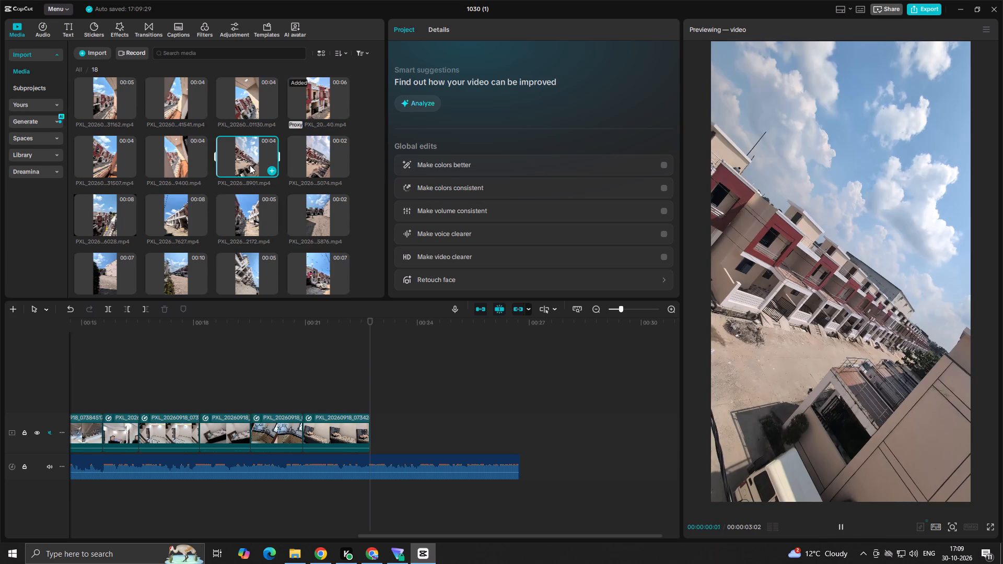
{"action": "key", "text": "space"}
{"action": "left_click", "coordinate": [325, 165]}
{"action": "key", "text": "space"}
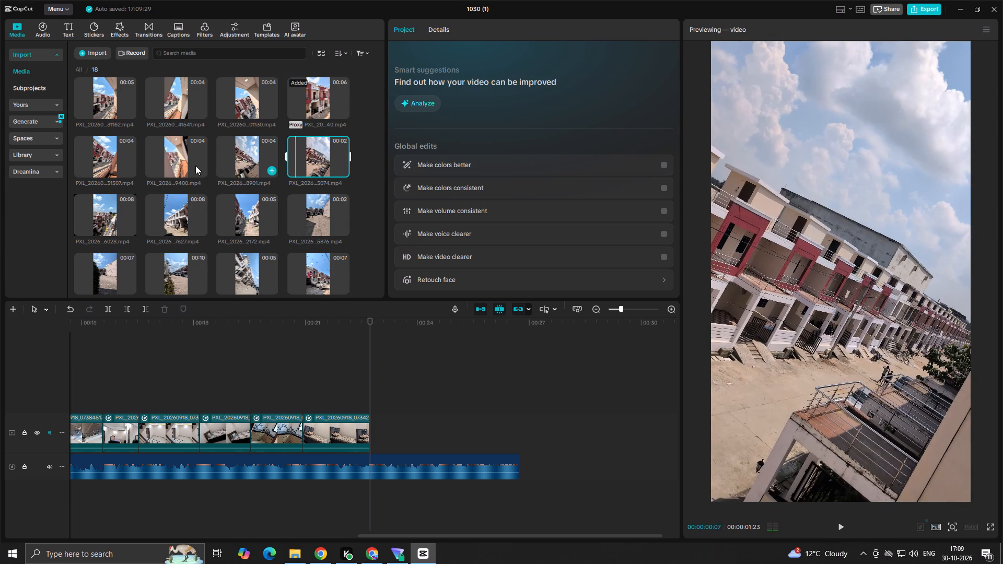
{"action": "left_click", "coordinate": [177, 166]}
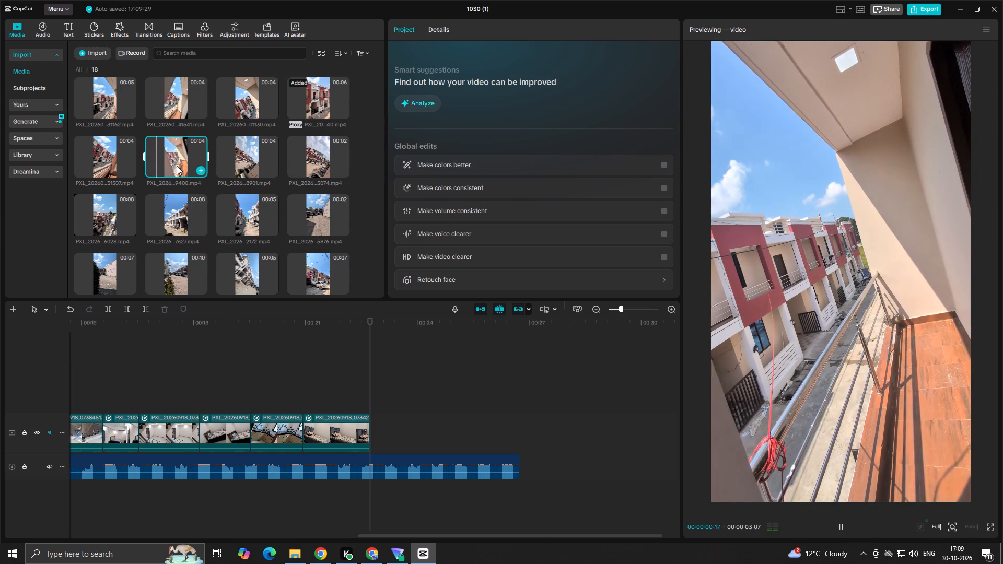
{"action": "key", "text": "space"}
{"action": "left_click", "coordinate": [97, 156]}
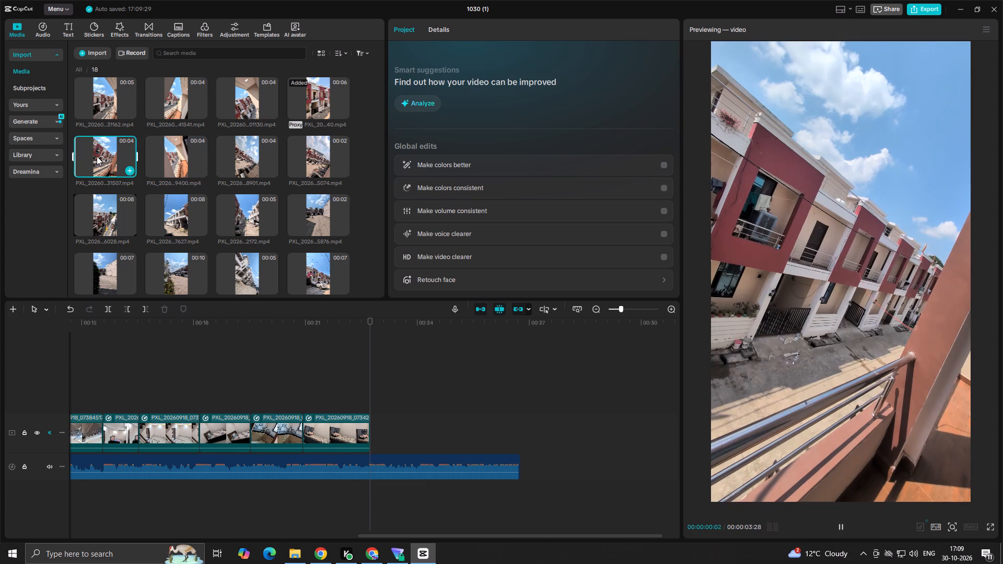
{"action": "key", "text": "space"}
{"action": "left_click", "coordinate": [326, 392]}
{"action": "key", "text": "space"}
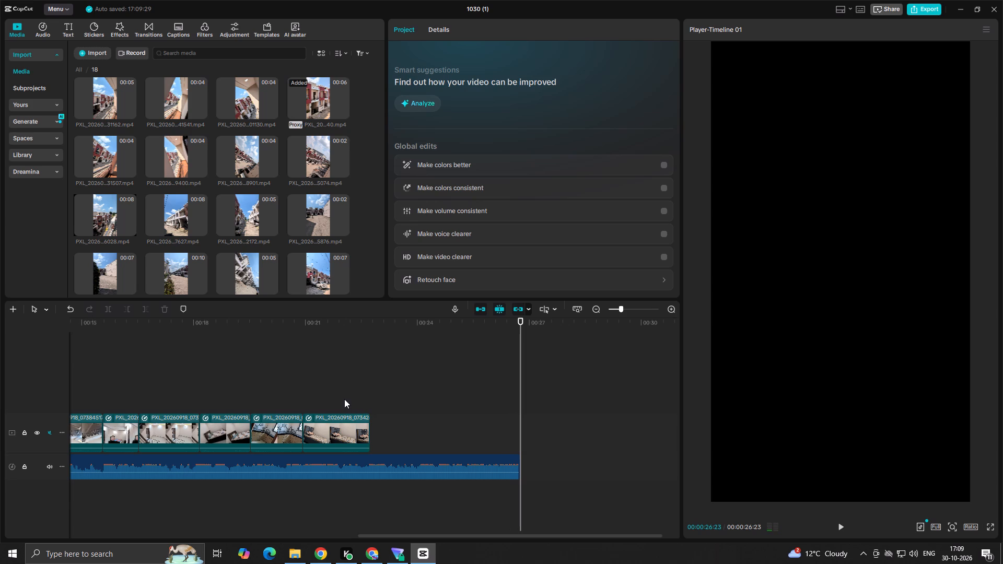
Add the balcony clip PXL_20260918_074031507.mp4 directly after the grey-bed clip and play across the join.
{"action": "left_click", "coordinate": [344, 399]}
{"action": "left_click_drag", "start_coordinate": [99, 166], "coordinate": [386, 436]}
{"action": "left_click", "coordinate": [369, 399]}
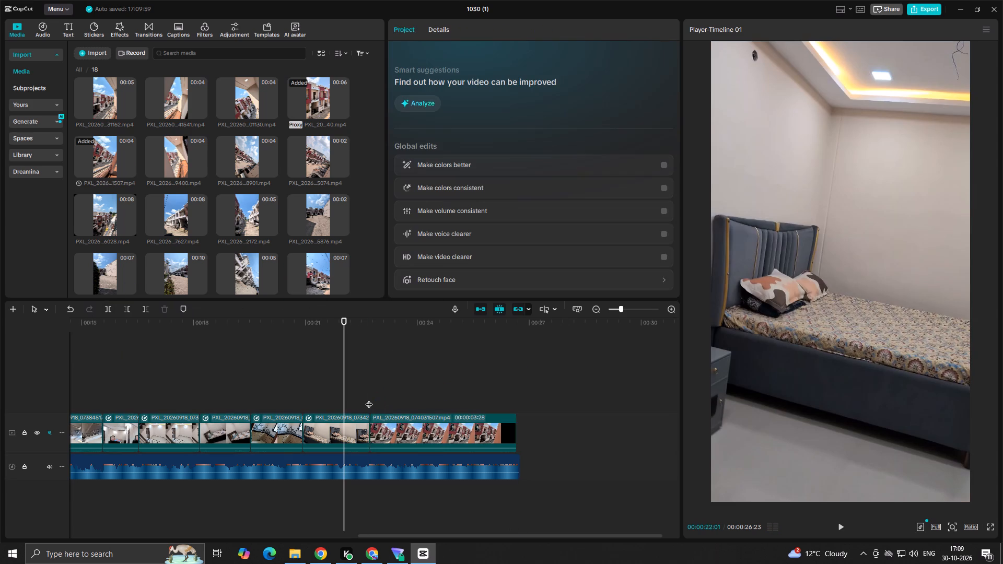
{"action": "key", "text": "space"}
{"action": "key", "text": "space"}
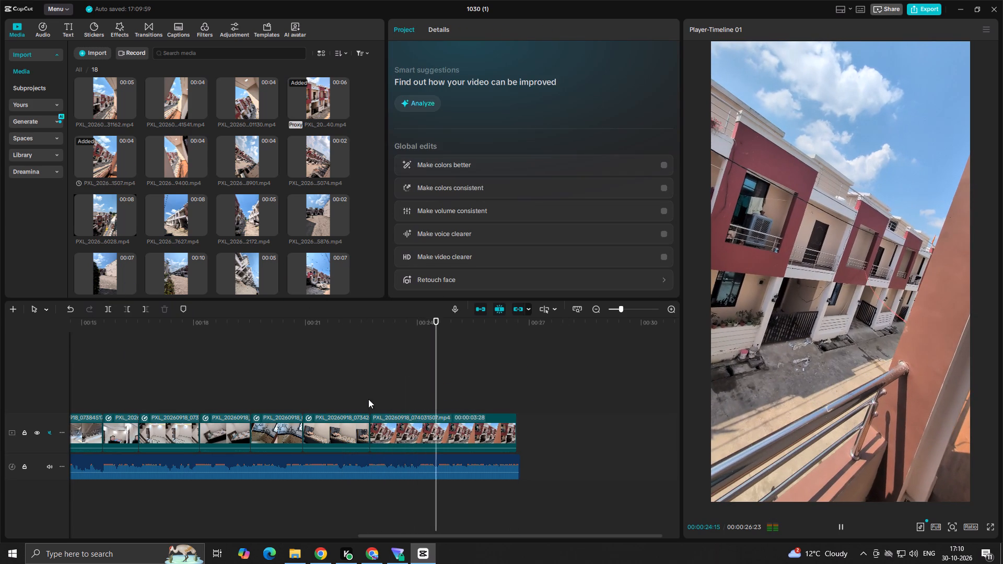
Replace the added balcony clip with PXL_20260918_074039400.mp4, placed on a new track above the main one at about 25 seconds.
{"action": "left_click", "coordinate": [174, 164]}
{"action": "key", "text": "space"}
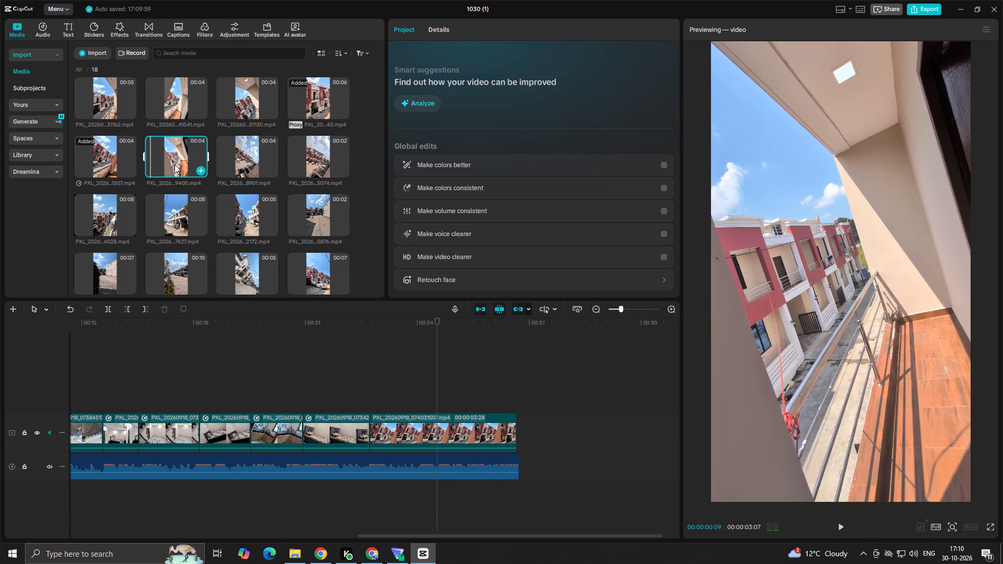
{"action": "left_click", "coordinate": [433, 424]}
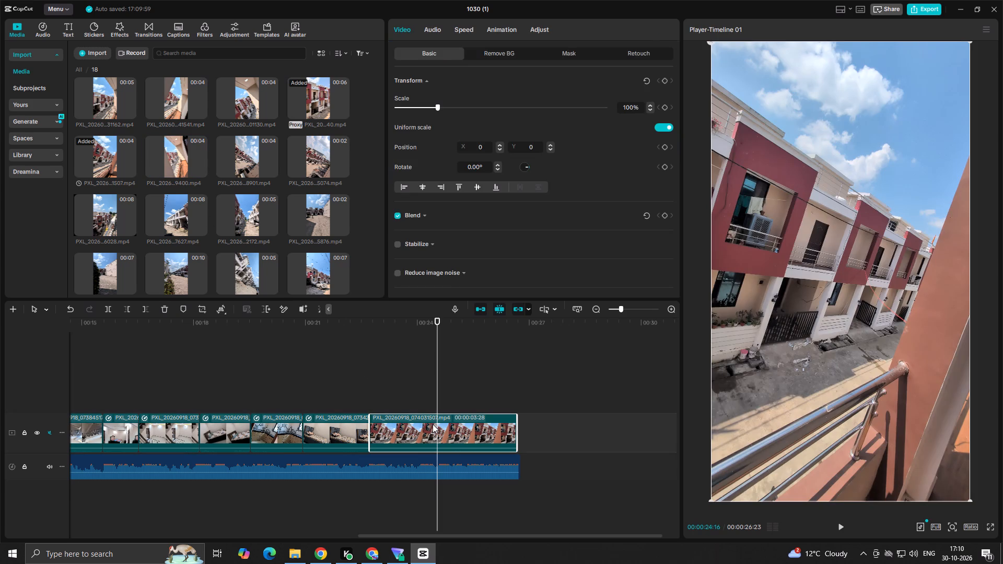
{"action": "key", "text": "BackSpace"}
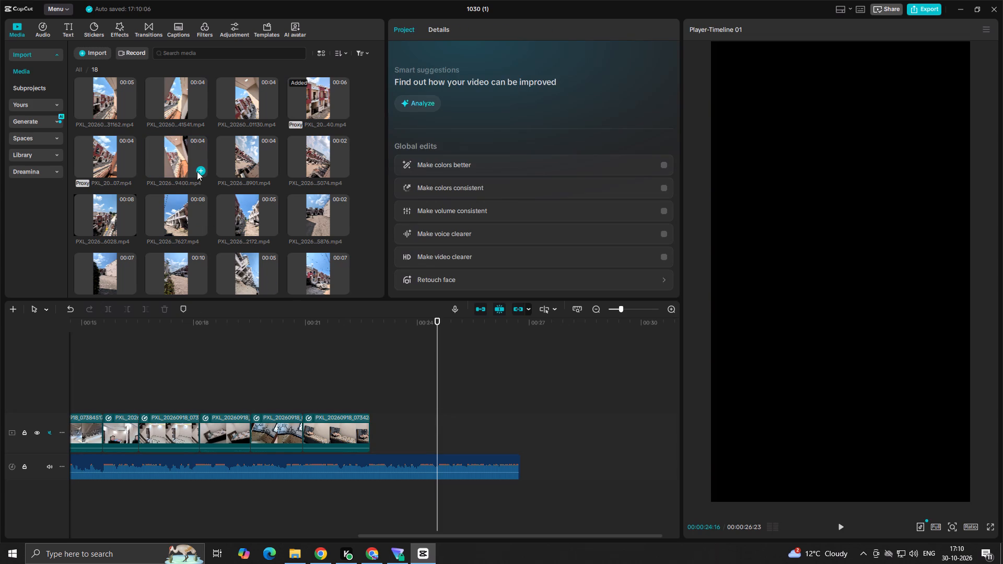
{"action": "left_click_drag", "start_coordinate": [177, 160], "coordinate": [460, 351]}
Browse the media library for another shot and preview the staircase clip, the lit-ceiling clip and the nine-second bedroom clip.
{"action": "scroll", "coordinate": [238, 146], "scroll_direction": "up", "scroll_amount": 3}
{"action": "scroll", "coordinate": [242, 155], "scroll_direction": "down", "scroll_amount": 3}
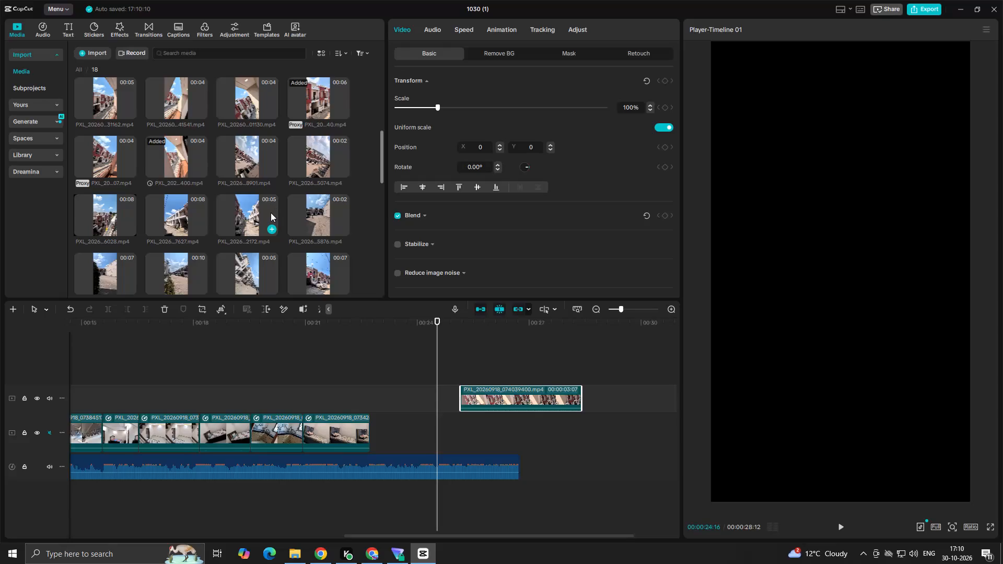
{"action": "scroll", "coordinate": [268, 211], "scroll_direction": "down", "scroll_amount": 7}
{"action": "scroll", "coordinate": [241, 201], "scroll_direction": "up", "scroll_amount": 4}
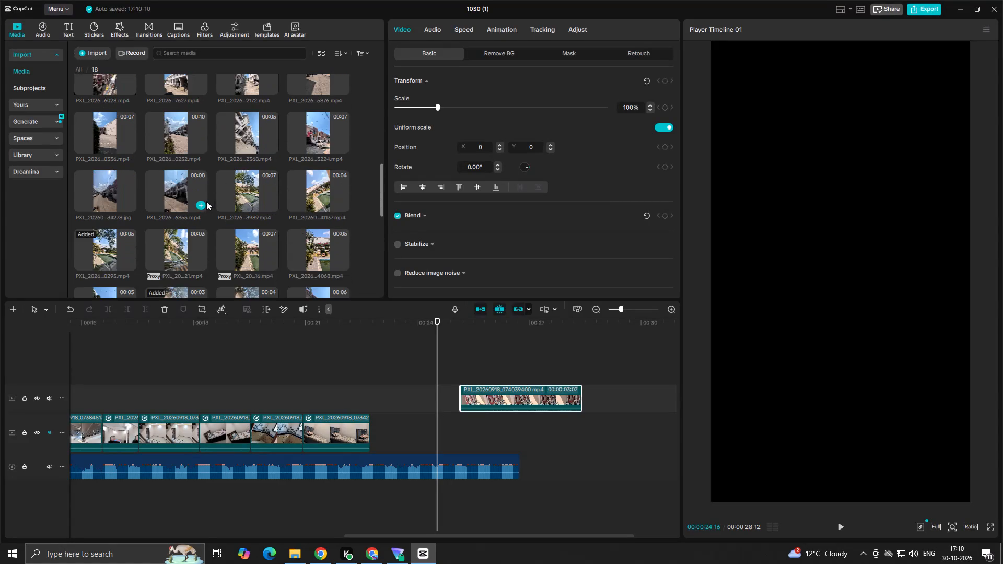
{"action": "scroll", "coordinate": [205, 196], "scroll_direction": "up", "scroll_amount": 2}
{"action": "scroll", "coordinate": [251, 160], "scroll_direction": "up", "scroll_amount": 2}
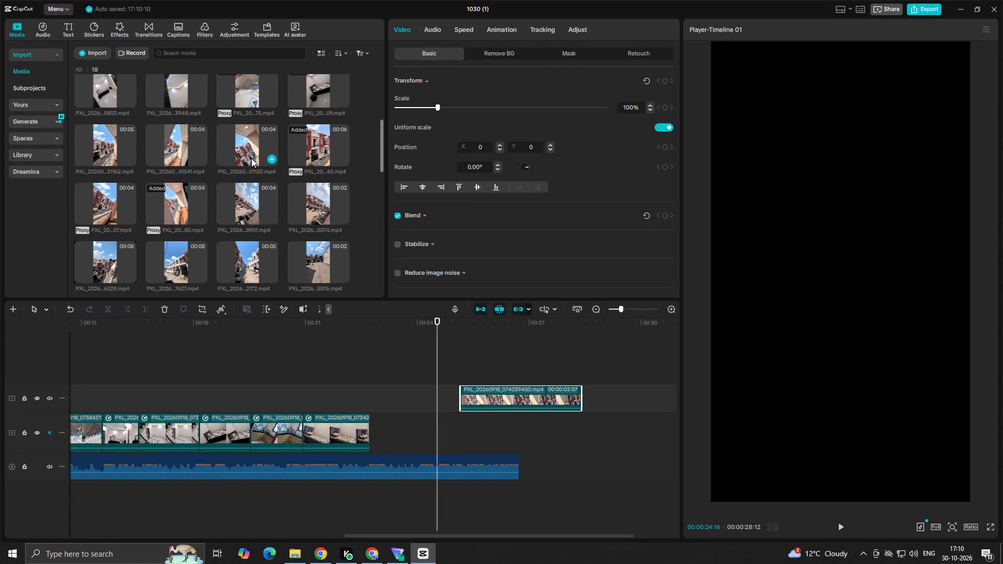
{"action": "scroll", "coordinate": [255, 160], "scroll_direction": "up", "scroll_amount": 3}
{"action": "left_click", "coordinate": [243, 180]}
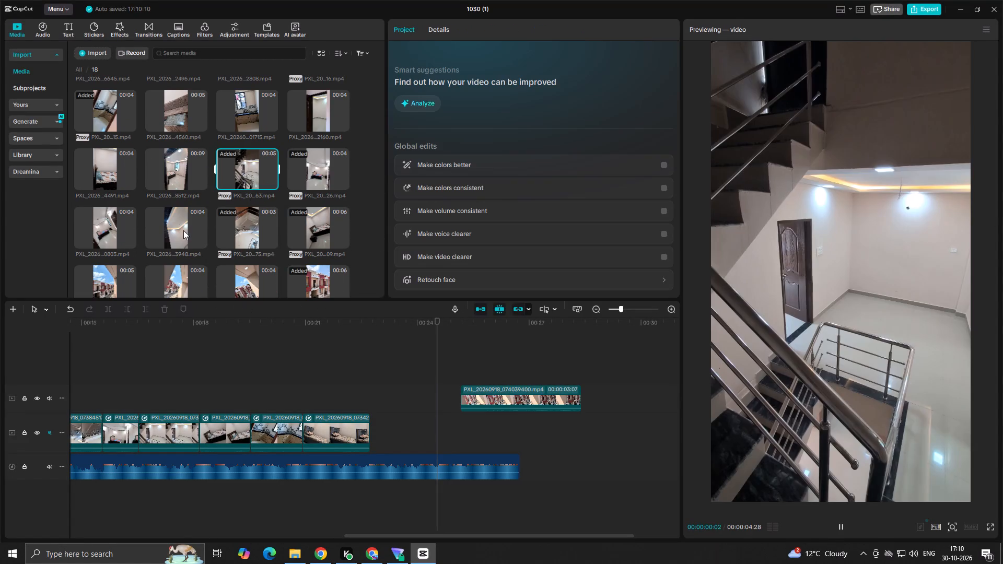
{"action": "left_click", "coordinate": [181, 233]}
{"action": "key", "text": "space"}
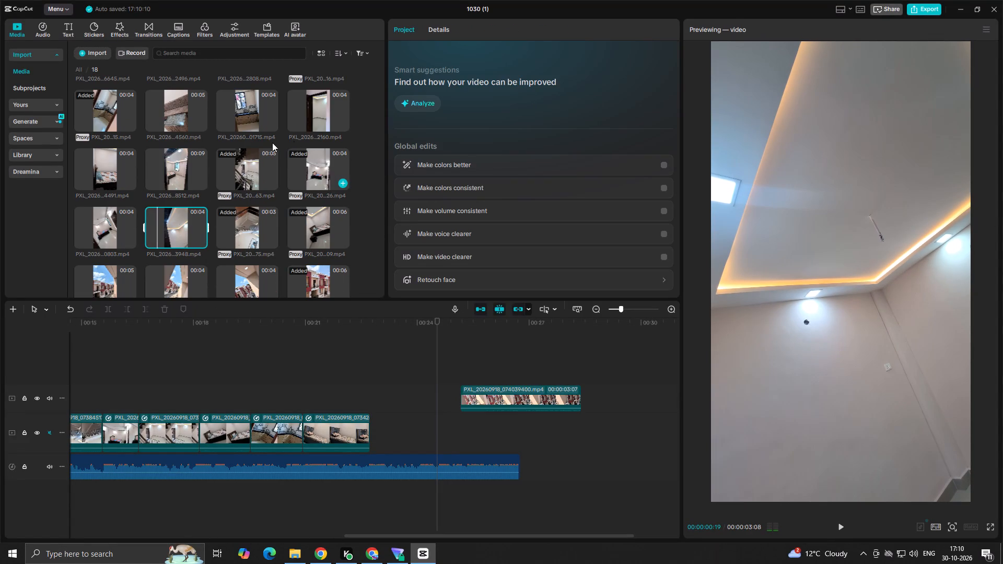
{"action": "scroll", "coordinate": [246, 169], "scroll_direction": "up", "scroll_amount": 1}
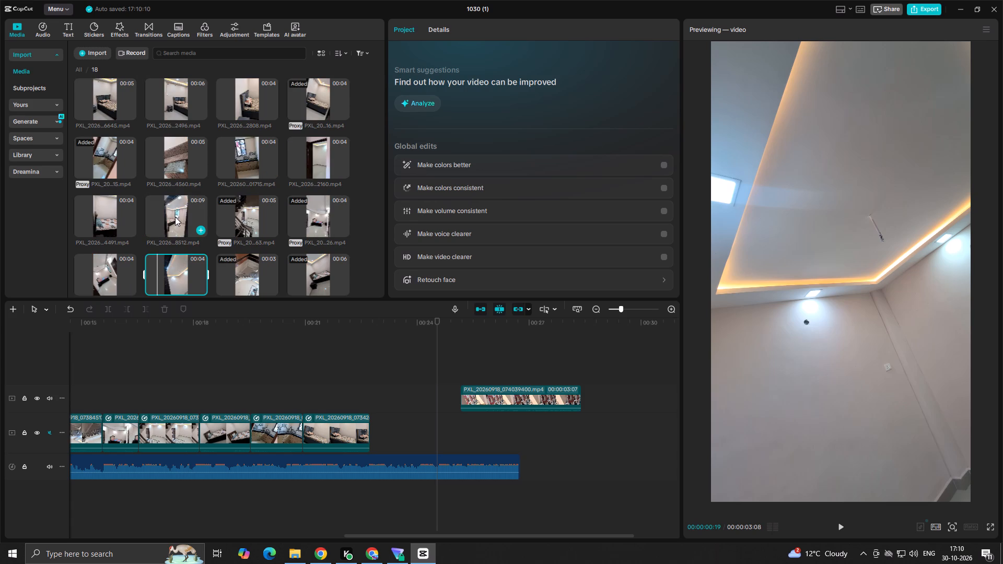
{"action": "left_click", "coordinate": [175, 217]}
{"action": "key", "text": "space"}
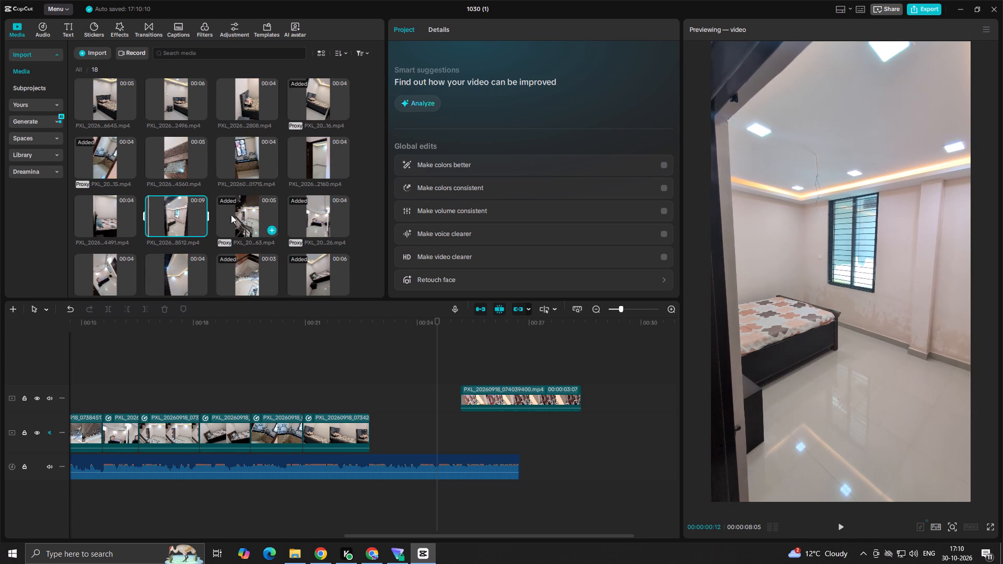
Browse the media library and preview the lit-ceiling, pink-and-blue bed, balcony and street clips as candidates for the next shot.
{"action": "scroll", "coordinate": [240, 219], "scroll_direction": "down", "scroll_amount": 1}
{"action": "scroll", "coordinate": [322, 236], "scroll_direction": "down", "scroll_amount": 1}
{"action": "left_click", "coordinate": [233, 187]}
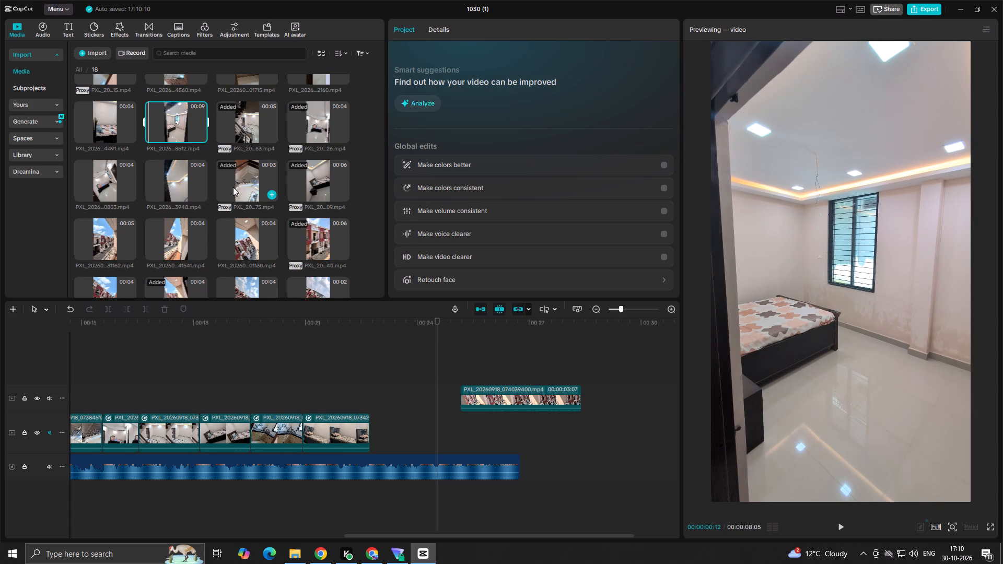
{"action": "key", "text": "space"}
{"action": "left_click", "coordinate": [169, 190]}
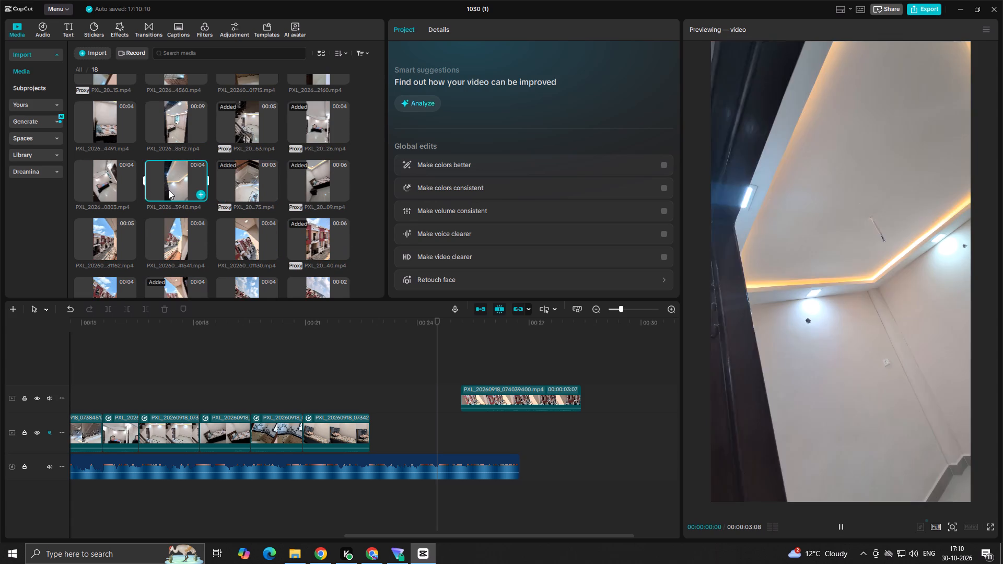
{"action": "key", "text": "space"}
{"action": "left_click", "coordinate": [99, 190]}
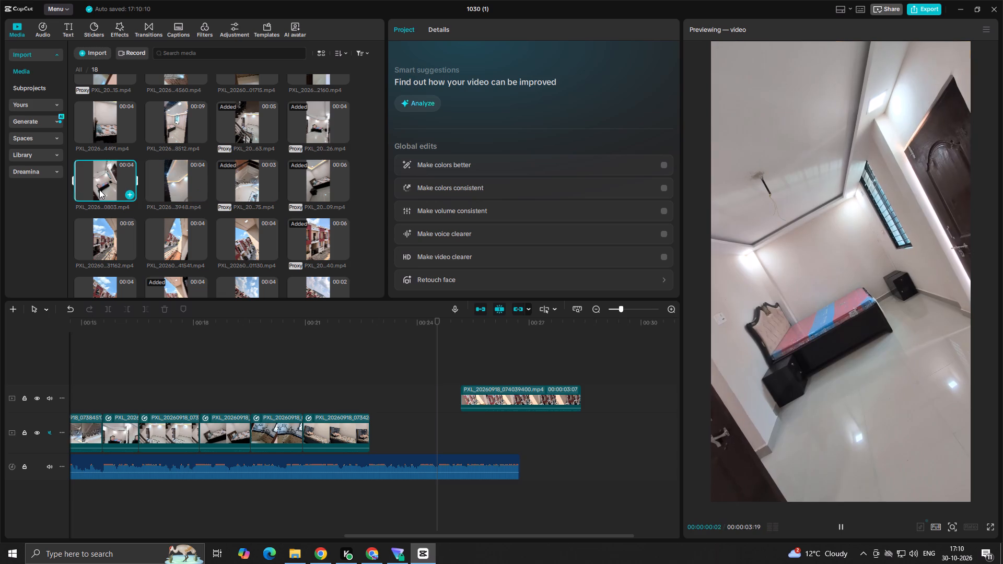
{"action": "key", "text": "space"}
{"action": "left_click", "coordinate": [251, 236]}
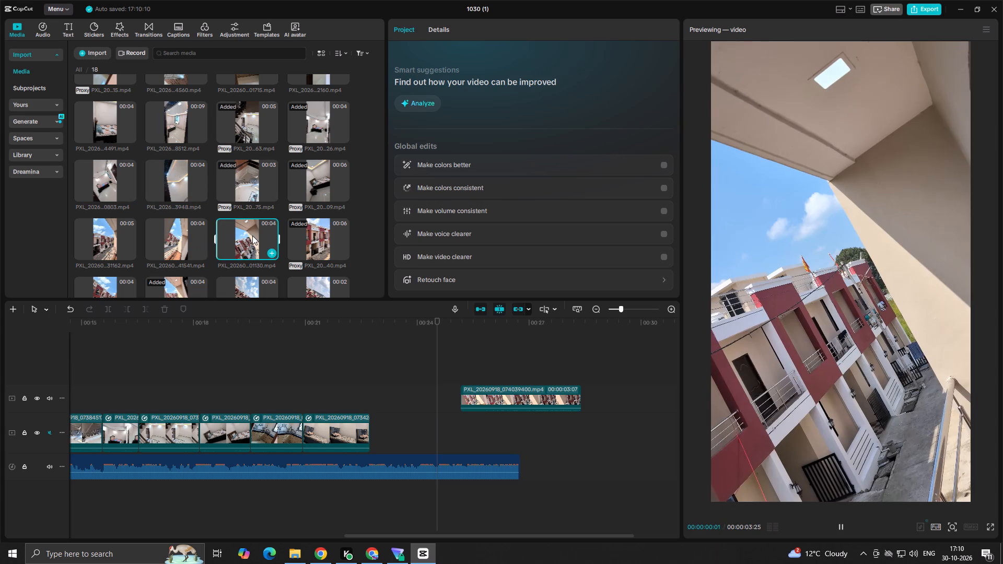
{"action": "key", "text": "space"}
{"action": "scroll", "coordinate": [252, 236], "scroll_direction": "down", "scroll_amount": 3}
{"action": "left_click", "coordinate": [316, 224]}
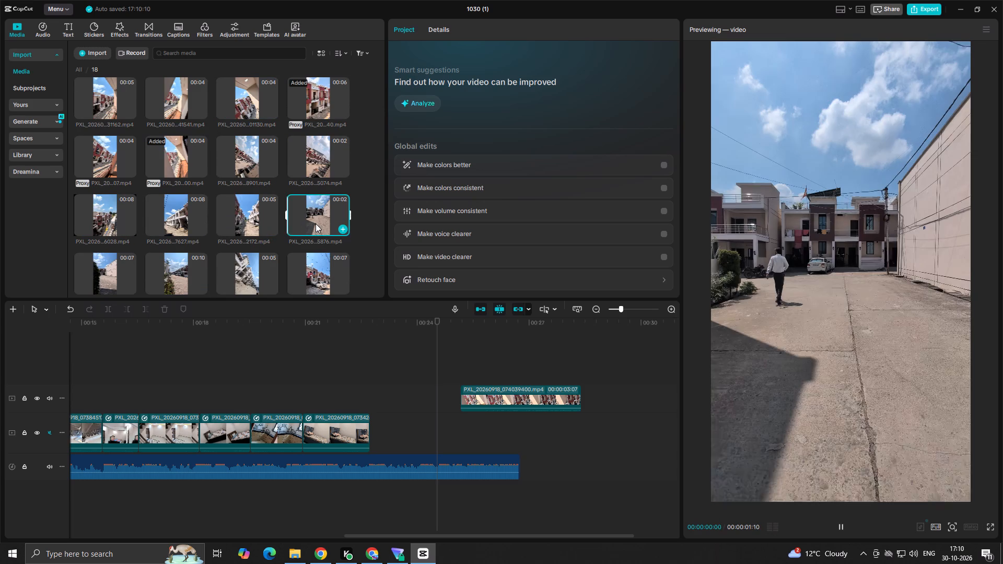
{"action": "key", "text": "space"}
{"action": "scroll", "coordinate": [252, 259], "scroll_direction": "down", "scroll_amount": 8}
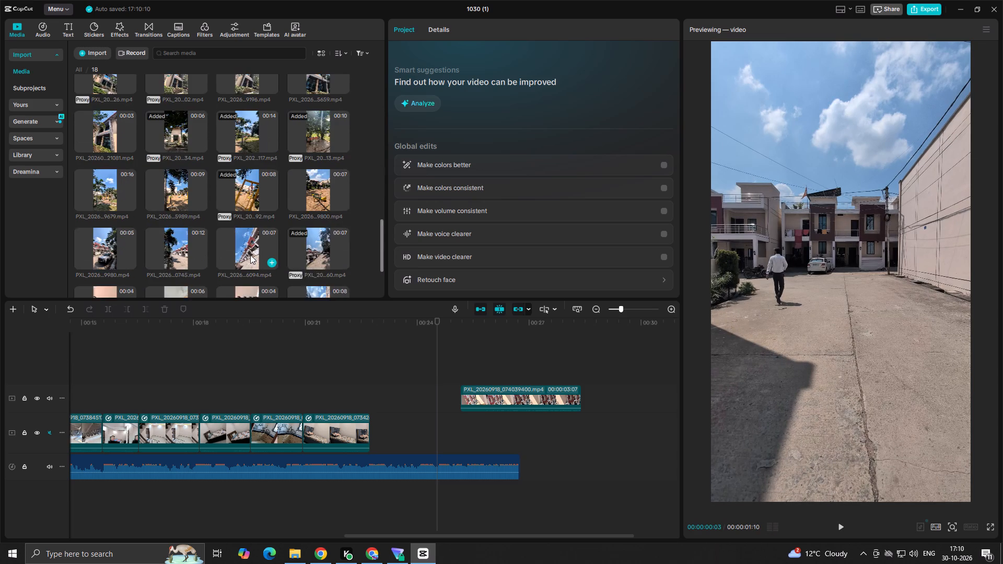
{"action": "scroll", "coordinate": [250, 254], "scroll_direction": "down", "scroll_amount": 7}
{"action": "scroll", "coordinate": [226, 220], "scroll_direction": "up", "scroll_amount": 20}
{"action": "scroll", "coordinate": [226, 220], "scroll_direction": "up", "scroll_amount": 1}
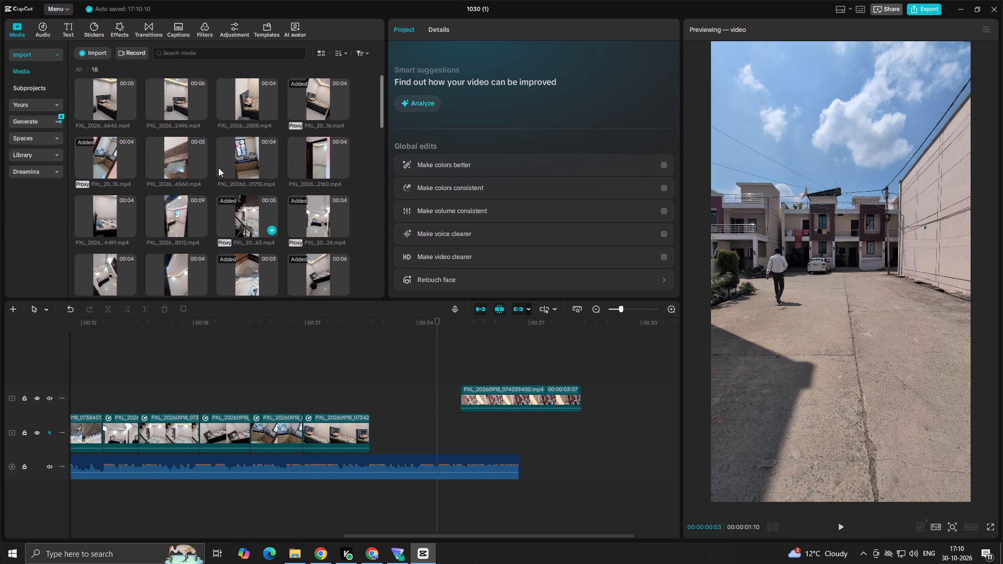
Preview the kitchen, sofa, grey-bed and empty-room doorway clips in the media library as further candidates.
{"action": "left_click", "coordinate": [255, 155]}
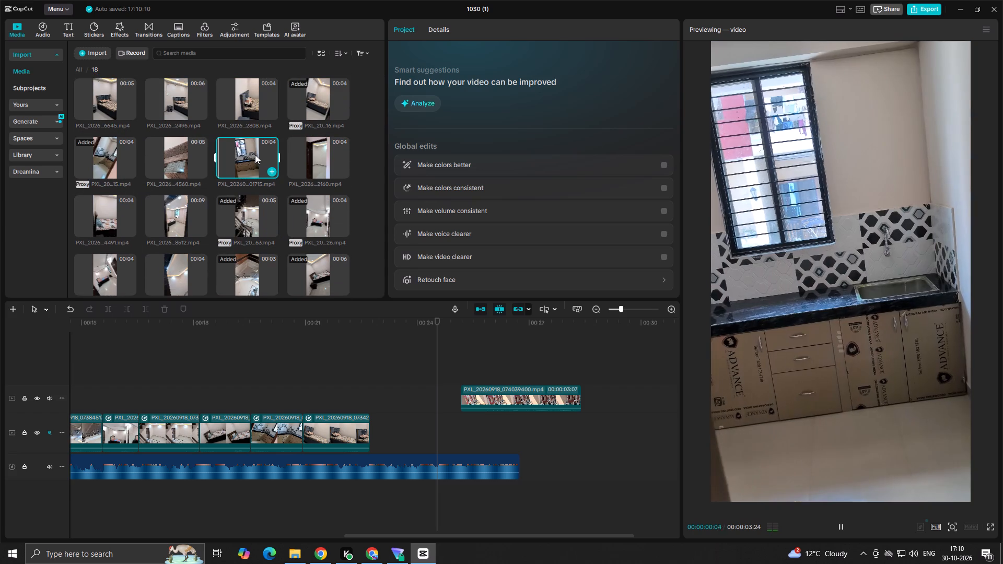
{"action": "key", "text": "space"}
{"action": "left_click", "coordinate": [169, 164]}
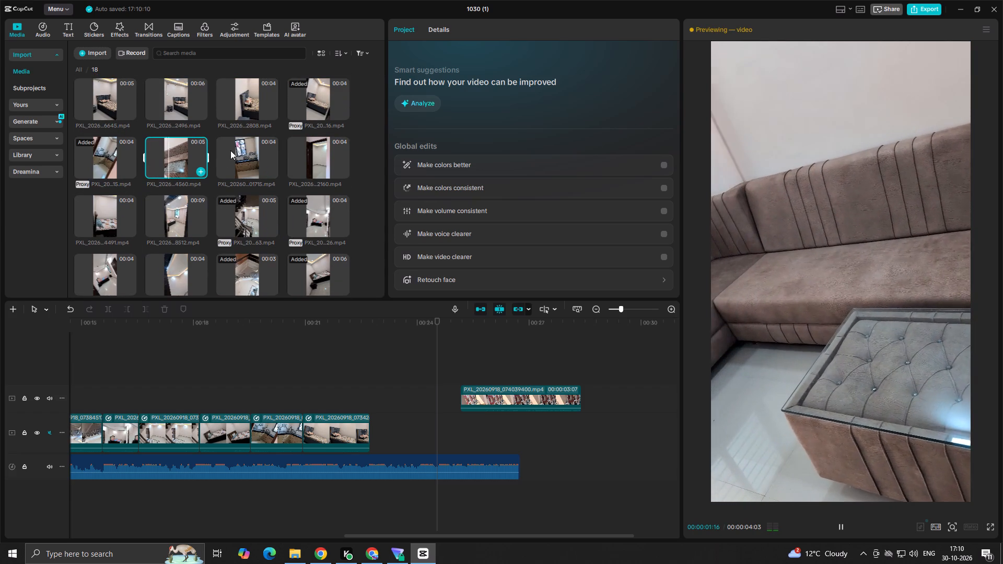
{"action": "key", "text": "space"}
{"action": "left_click", "coordinate": [310, 102]}
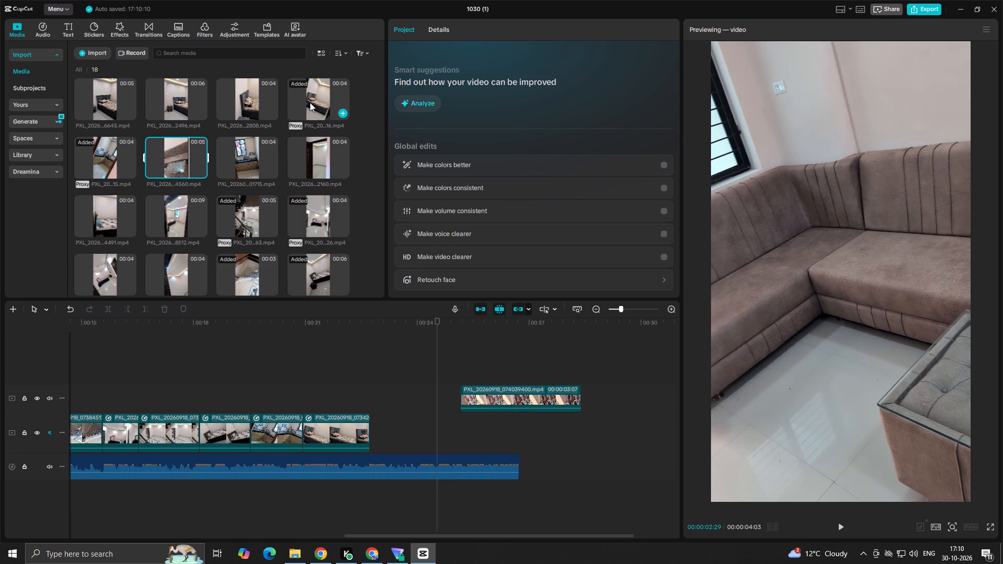
{"action": "key", "text": "space"}
{"action": "left_click", "coordinate": [306, 161]}
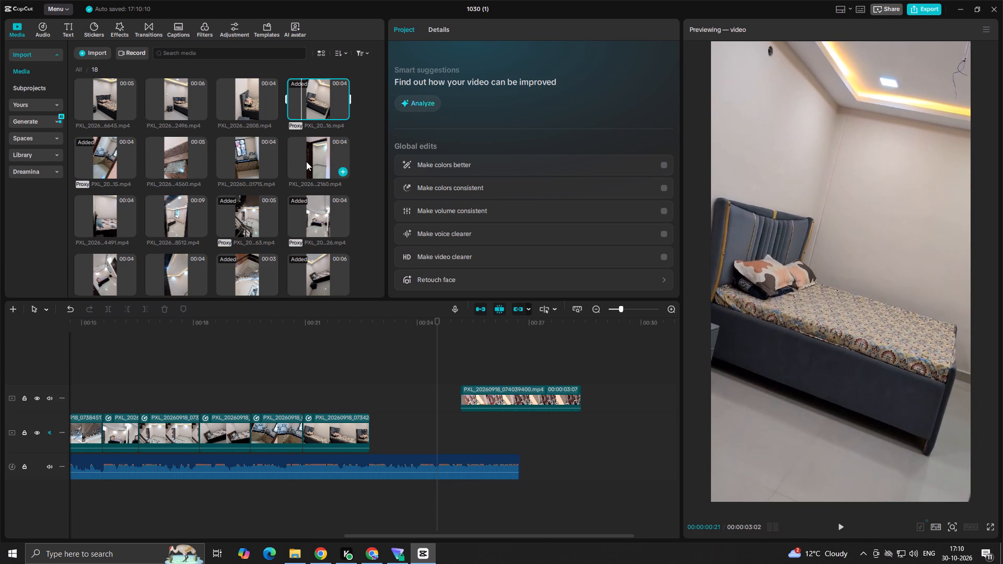
{"action": "key", "text": "space"}
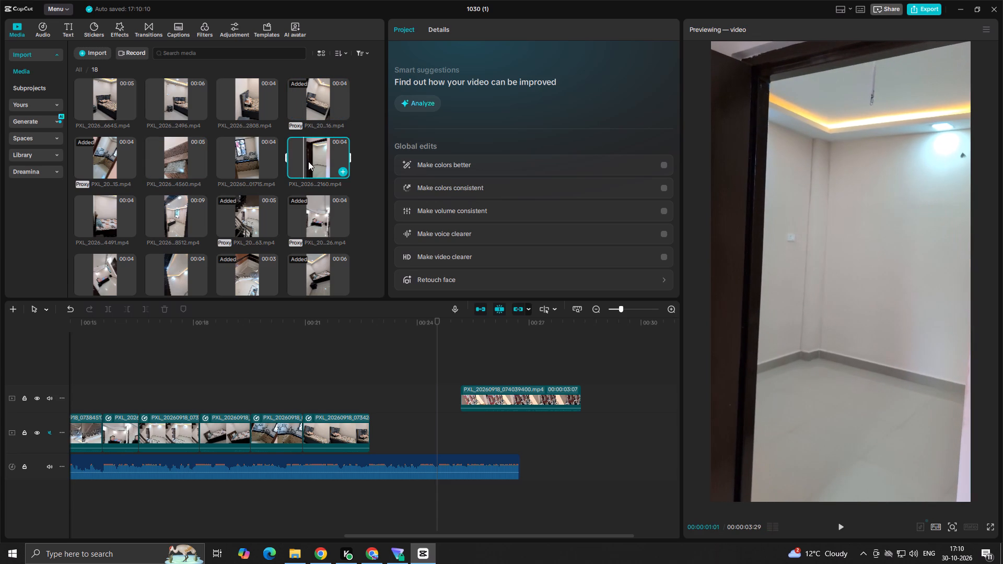
Add the doorway clip PXL_20260918_073632160.mp4 to the main track directly after the grey-bed clip.
{"action": "left_click_drag", "start_coordinate": [308, 161], "coordinate": [386, 433]}
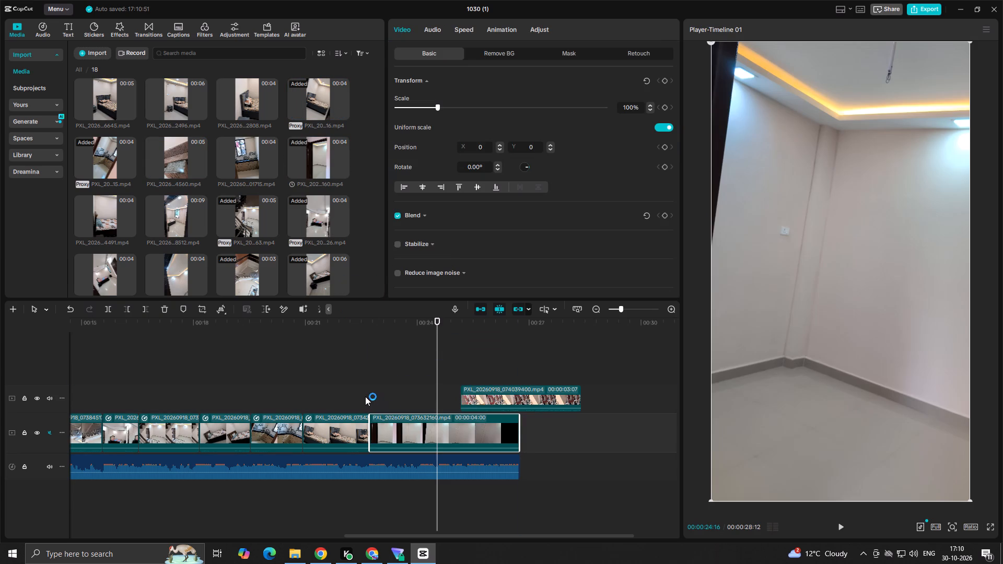
{"action": "left_click", "coordinate": [365, 396]}
Apply a custom speed curve to the doorway clip, raise its start point well above 1x, and play the opening.
{"action": "left_click_drag", "start_coordinate": [400, 434], "coordinate": [402, 422]}
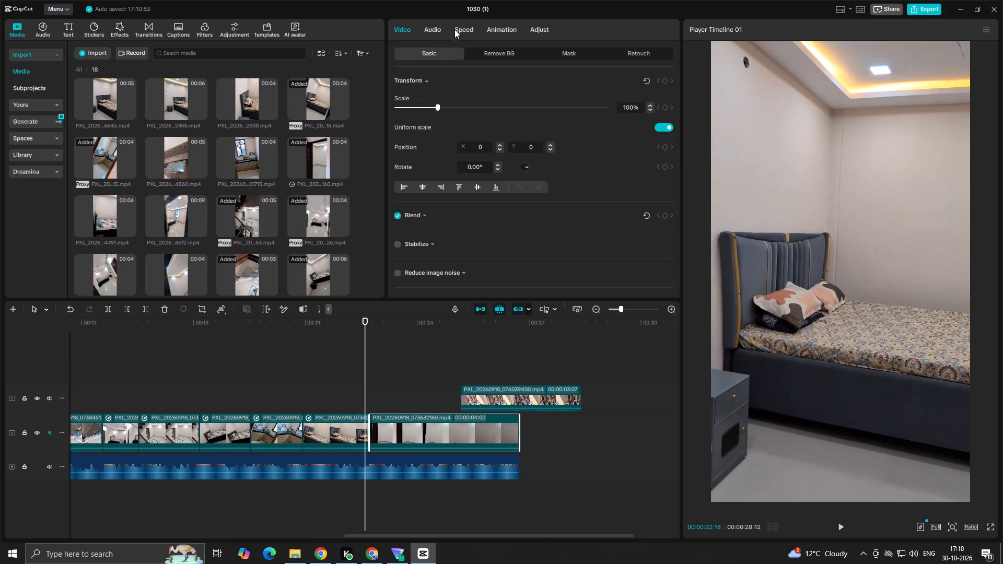
{"action": "left_click", "coordinate": [458, 29]}
{"action": "left_click", "coordinate": [445, 100]}
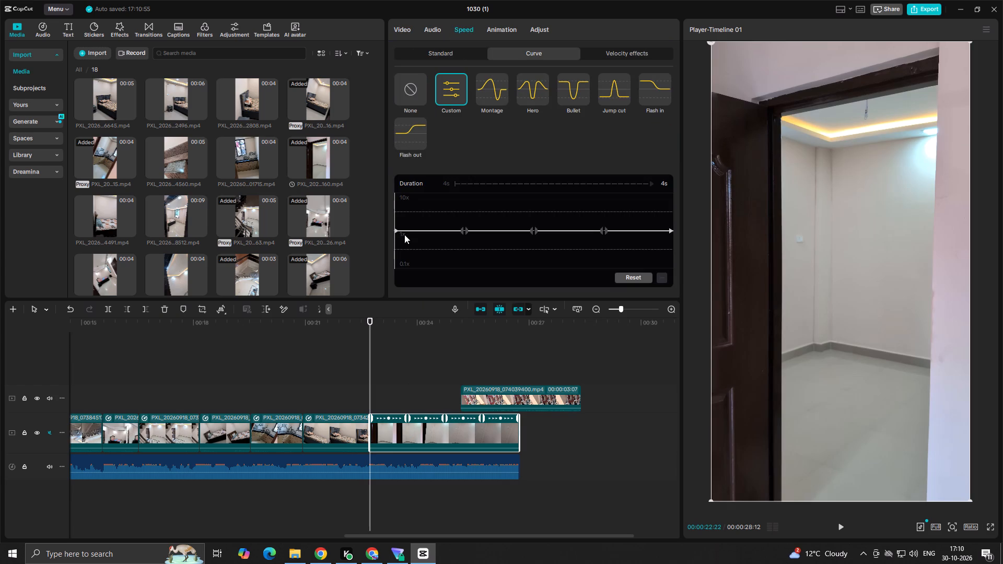
{"action": "left_click_drag", "start_coordinate": [399, 229], "coordinate": [392, 209]}
{"action": "key", "text": "space"}
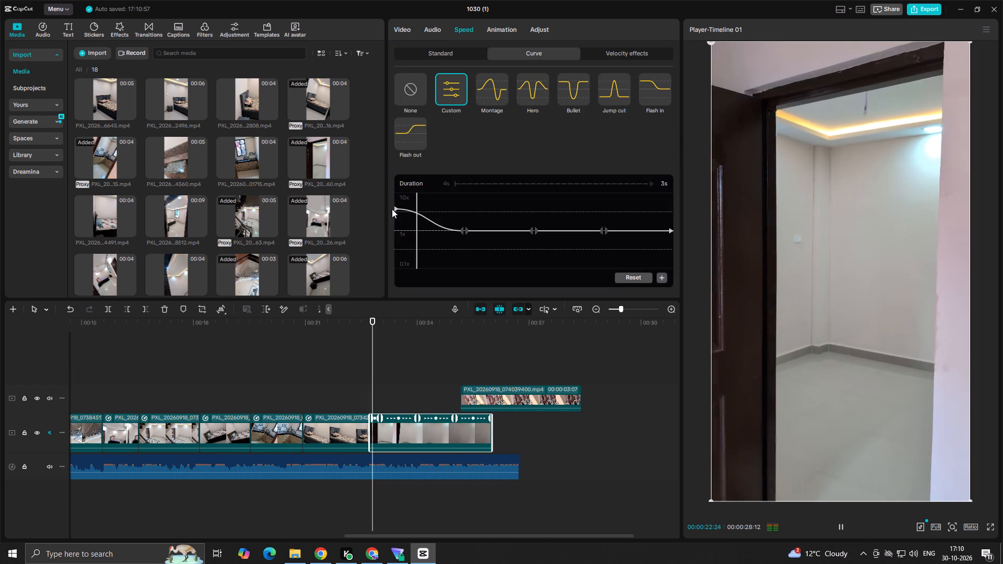
{"action": "key", "text": "space"}
Shape the rest of the doorway clip's speed curve: remove the middle point and lower the two remaining inner points below 1x.
{"action": "left_click_drag", "start_coordinate": [466, 230], "coordinate": [457, 231]}
{"action": "left_click_drag", "start_coordinate": [458, 231], "coordinate": [459, 245]}
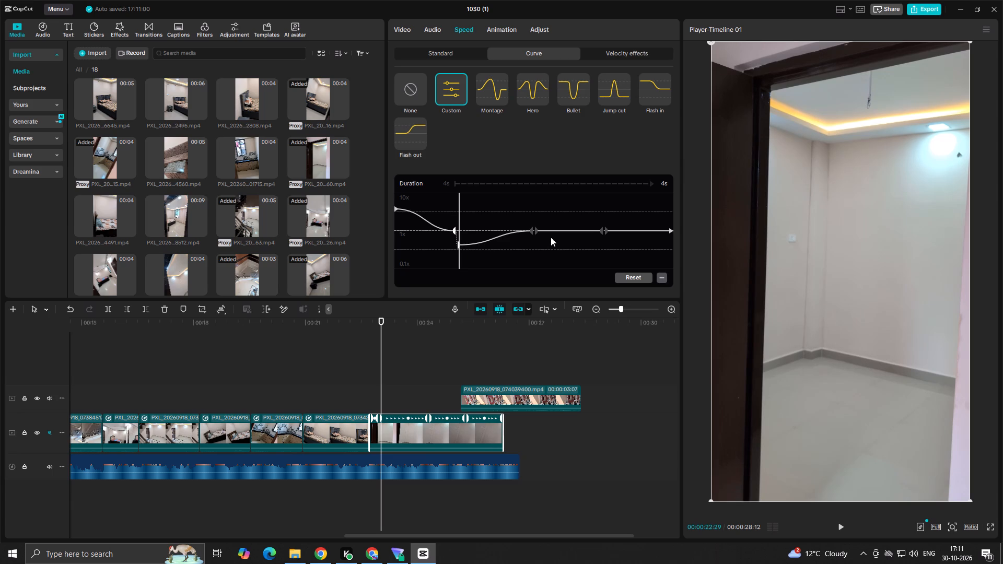
{"action": "left_click", "coordinate": [532, 226]}
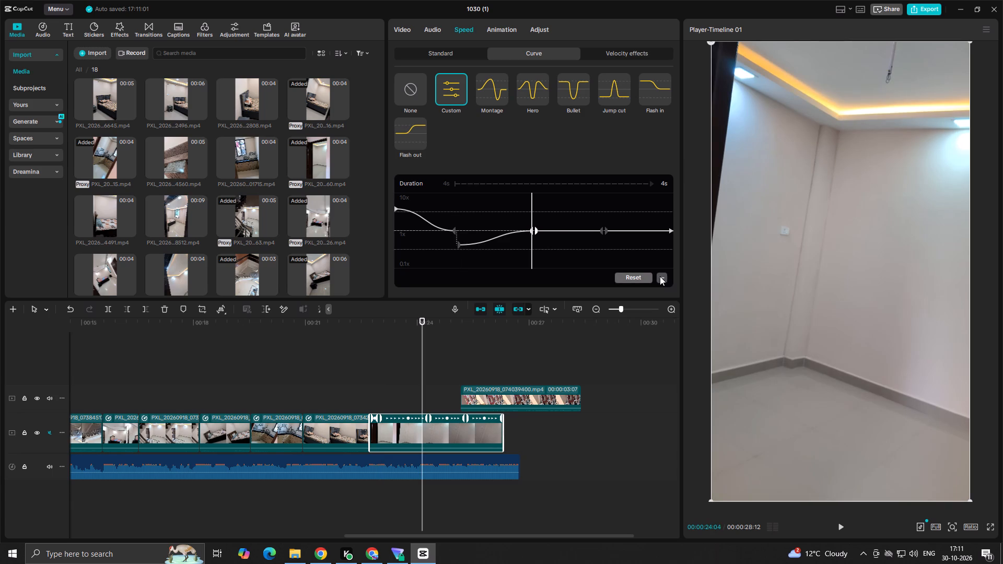
{"action": "left_click", "coordinate": [660, 276]}
{"action": "left_click_drag", "start_coordinate": [606, 228], "coordinate": [607, 248]}
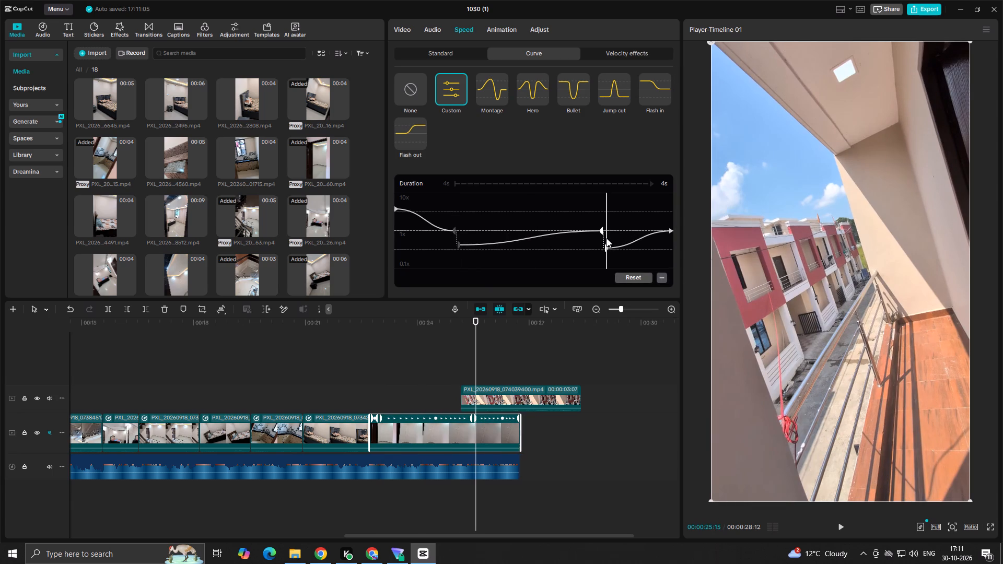
{"action": "left_click_drag", "start_coordinate": [601, 231], "coordinate": [601, 251]}
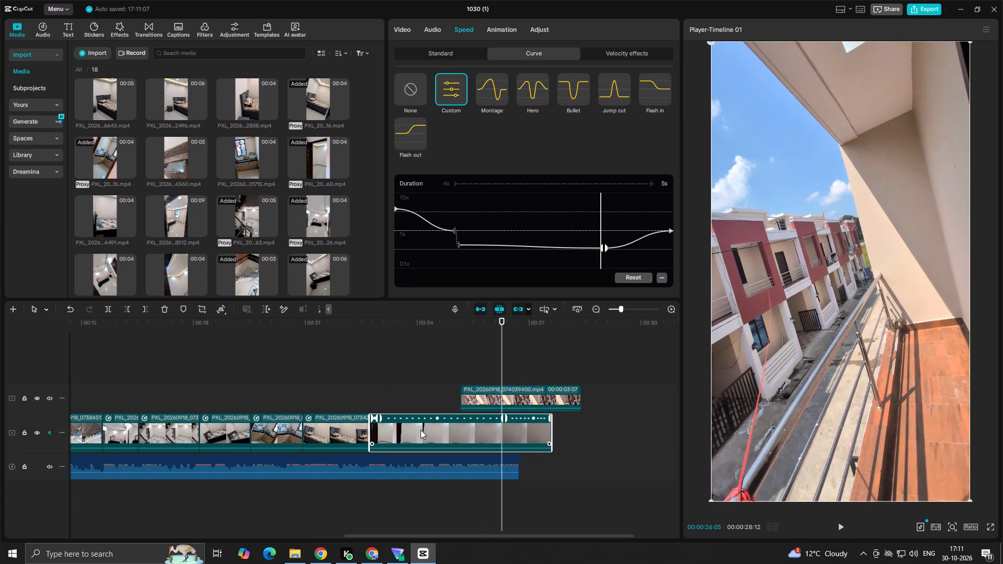
Play the doorway clip to find its cut point, split it at 00:00:24:01 and delete the part after the cut.
{"action": "left_click", "coordinate": [345, 392]}
{"action": "key", "text": "space"}
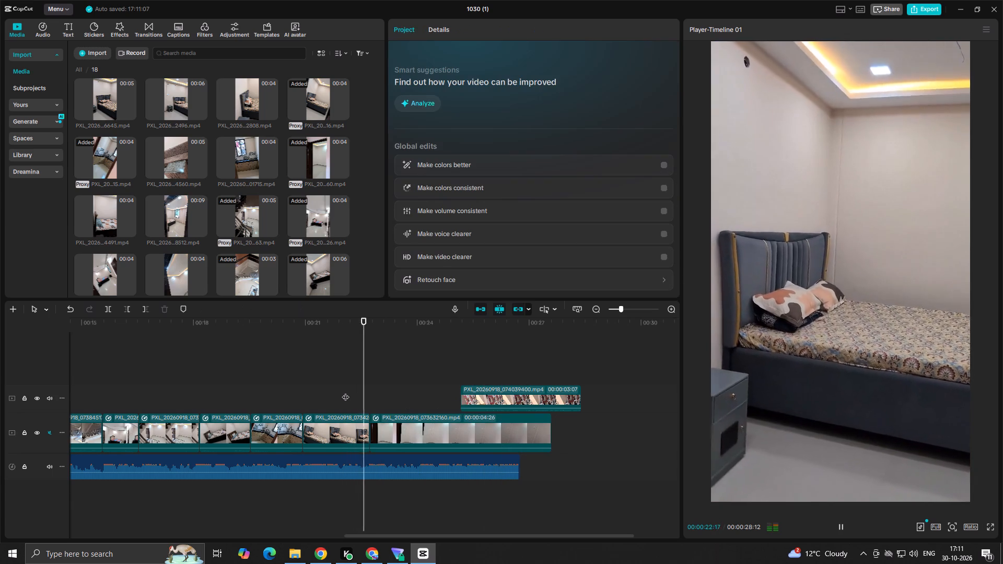
{"action": "key", "text": "space"}
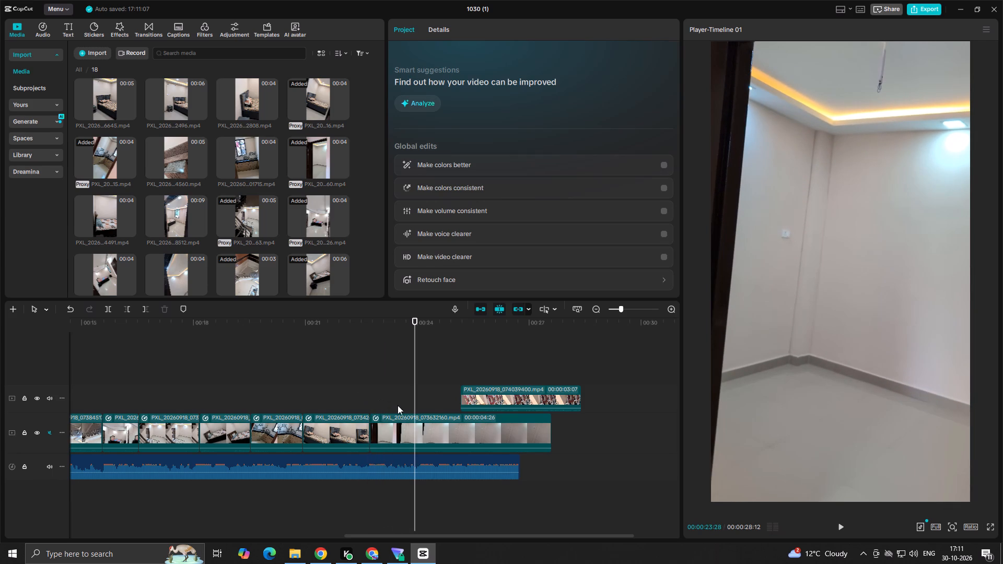
{"action": "key", "text": "space"}
{"action": "key", "text": "space"}
{"action": "double_click", "coordinate": [421, 404]}
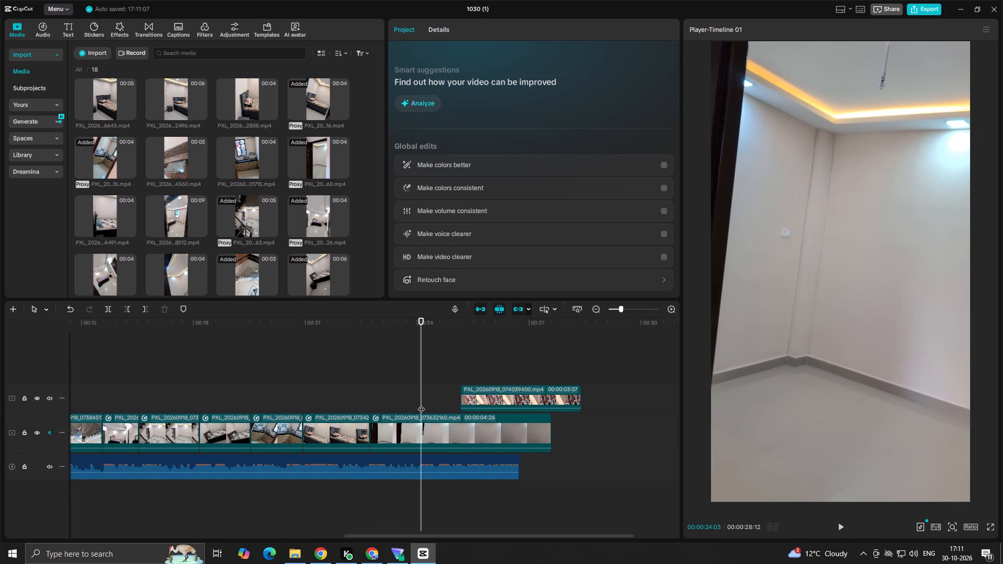
{"action": "left_click", "coordinate": [418, 428]}
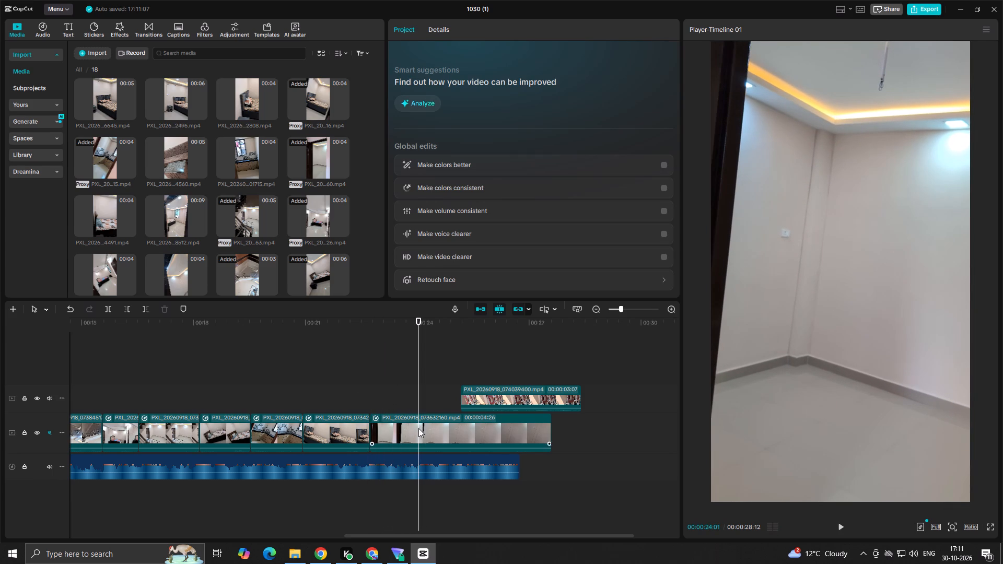
{"action": "left_click", "coordinate": [107, 308]}
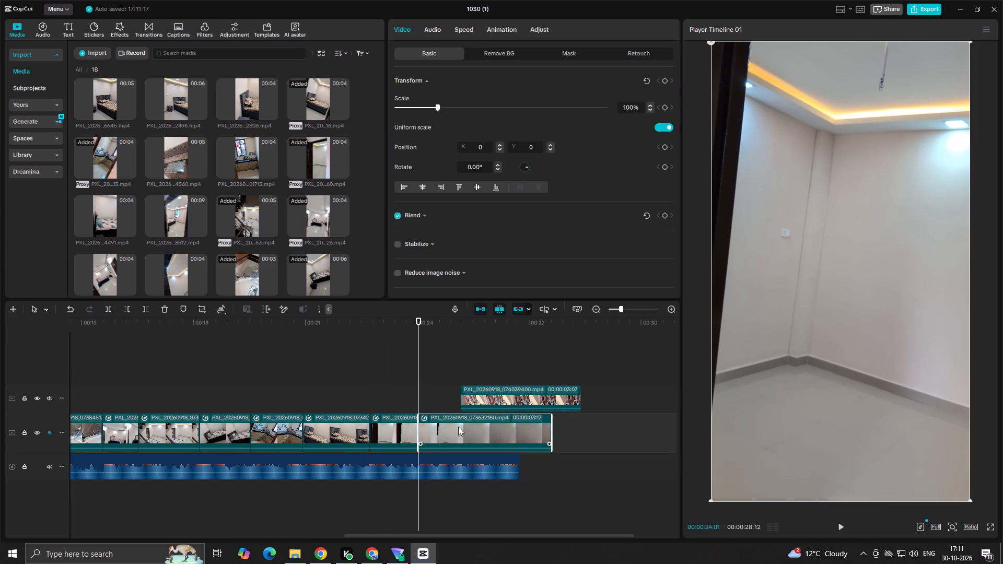
{"action": "key", "text": "BackSpace"}
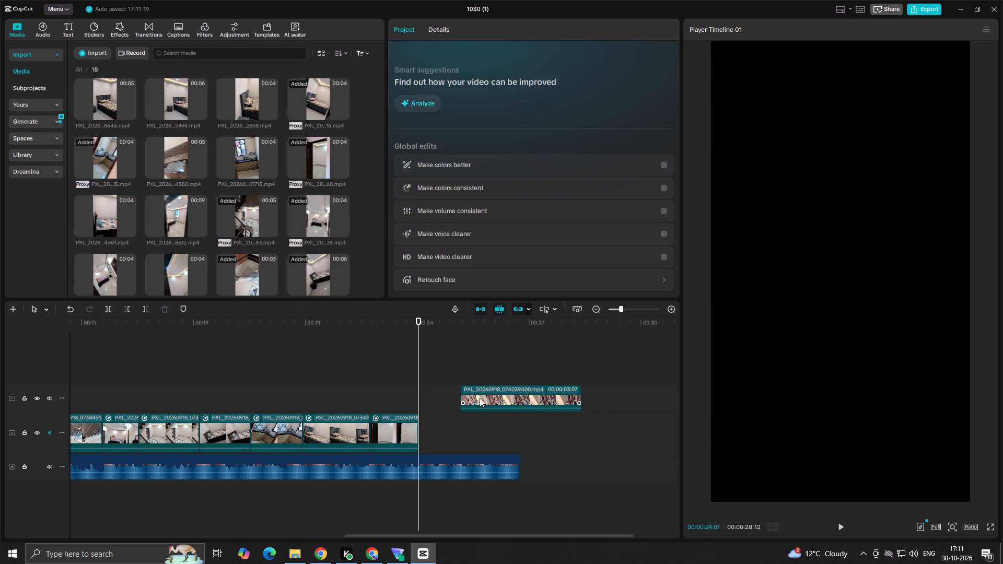
Move the balcony clip PXL_20260918_074039400.mp4 from the upper track to the main track, directly after the trimmed doorway clip.
{"action": "left_click_drag", "start_coordinate": [480, 398], "coordinate": [439, 432]}
Play repeatedly across the join between the doorway clip and the balcony clip to check the cut against the music.
{"action": "left_click", "coordinate": [387, 396]}
{"action": "key", "text": "space"}
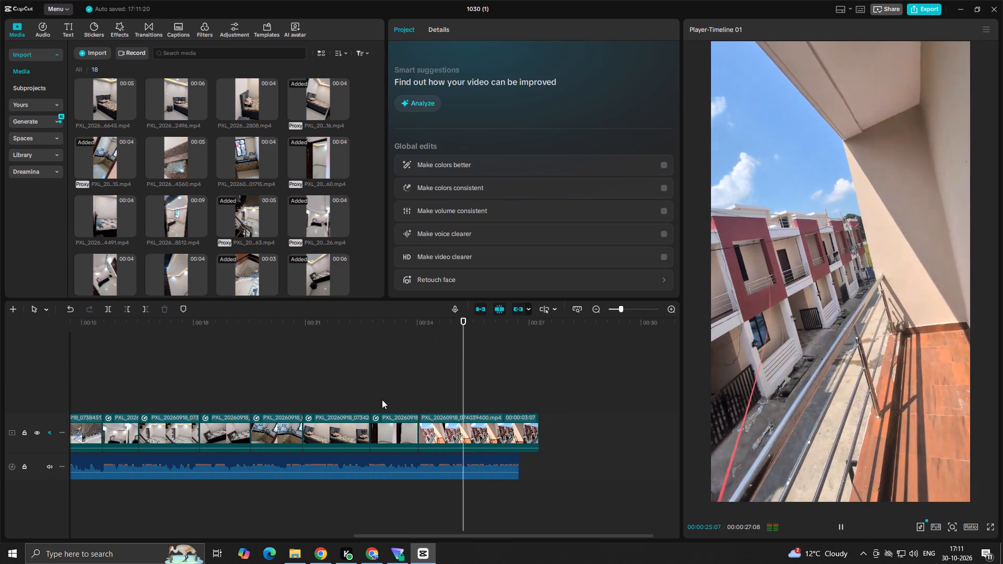
{"action": "key", "text": "space"}
{"action": "left_click", "coordinate": [384, 399]}
{"action": "key", "text": "space"}
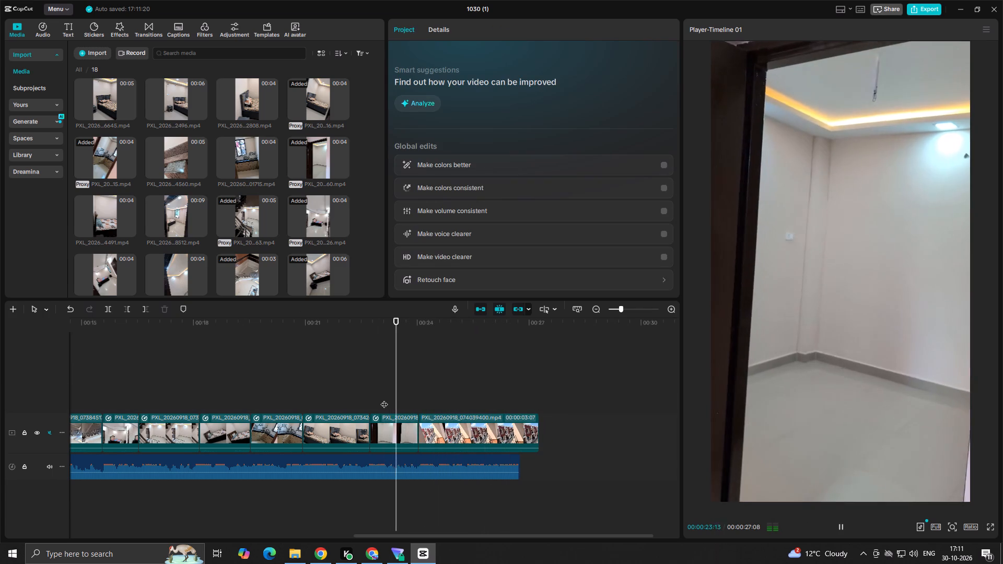
{"action": "key", "text": "space"}
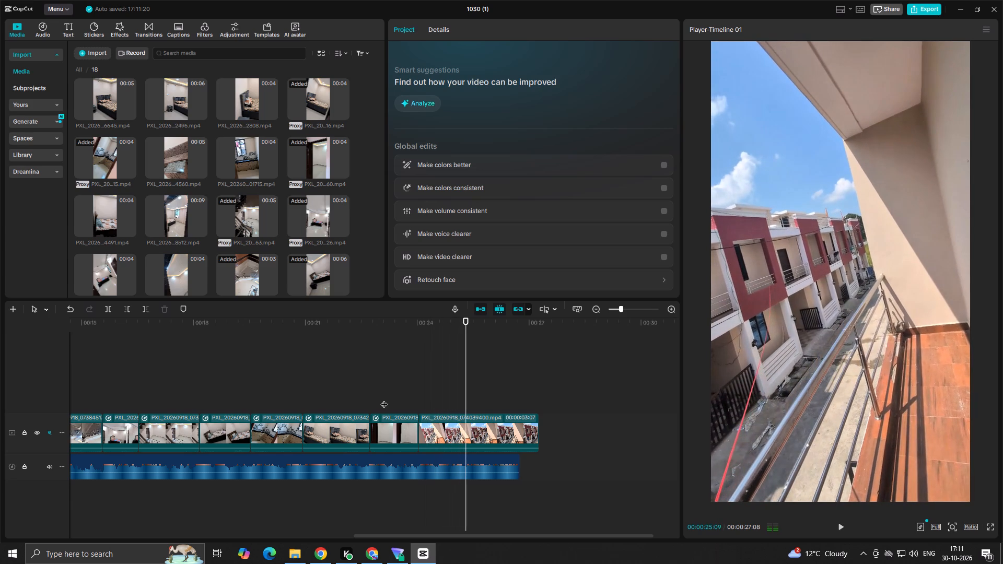
{"action": "key", "text": "space"}
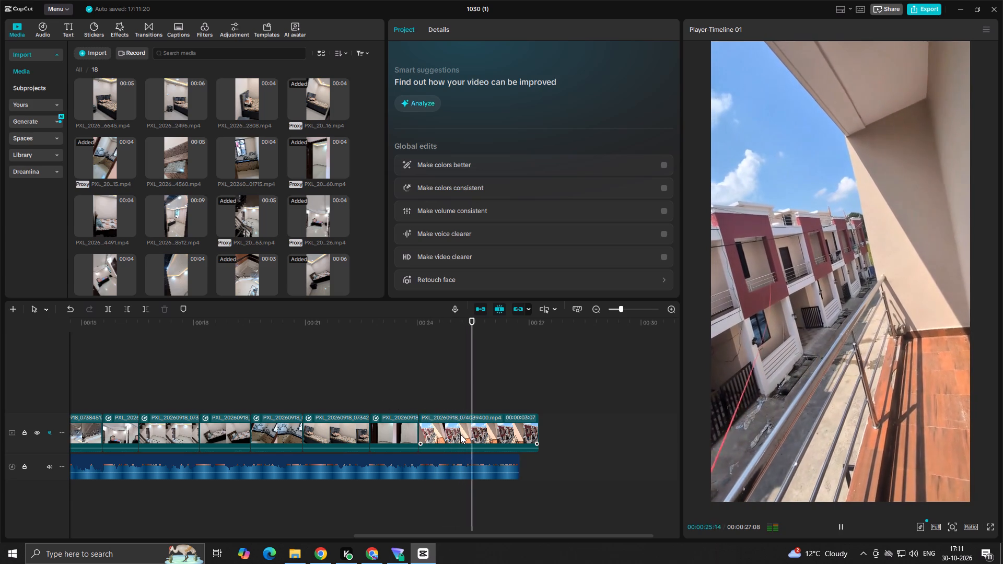
{"action": "key", "text": "space"}
{"action": "left_click", "coordinate": [379, 399]}
{"action": "key", "text": "space"}
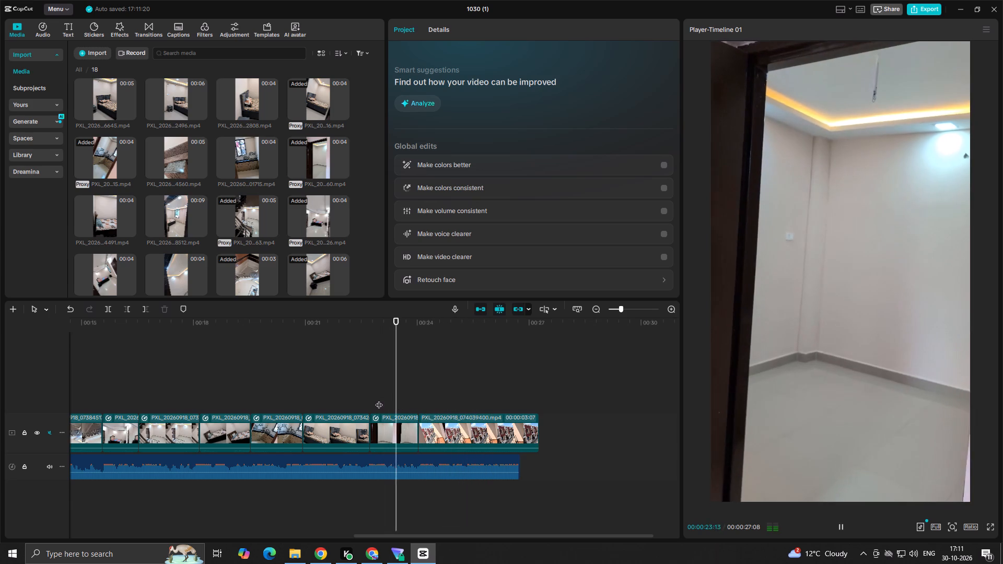
{"action": "key", "text": "space"}
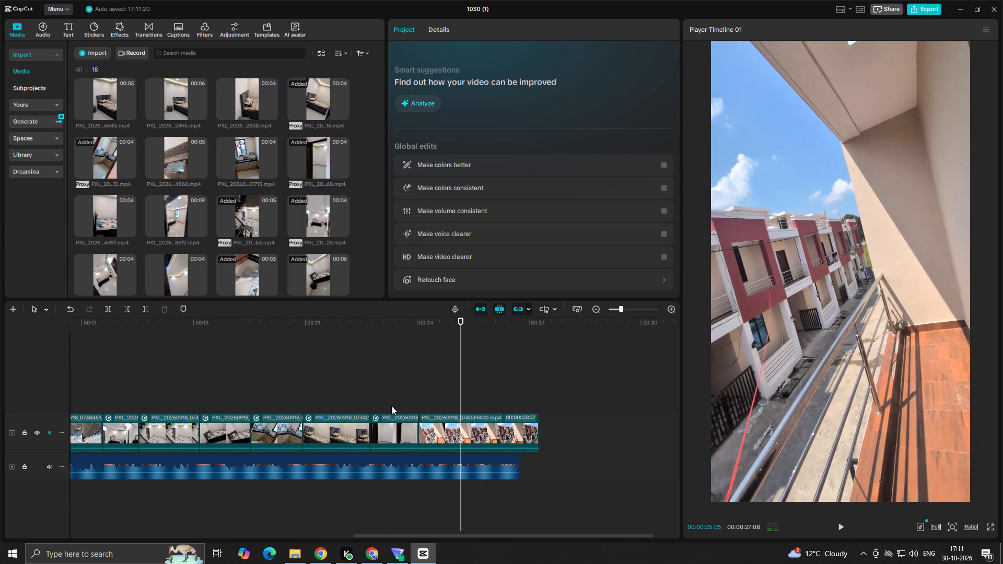
{"action": "left_click", "coordinate": [386, 397]}
{"action": "key", "text": "space"}
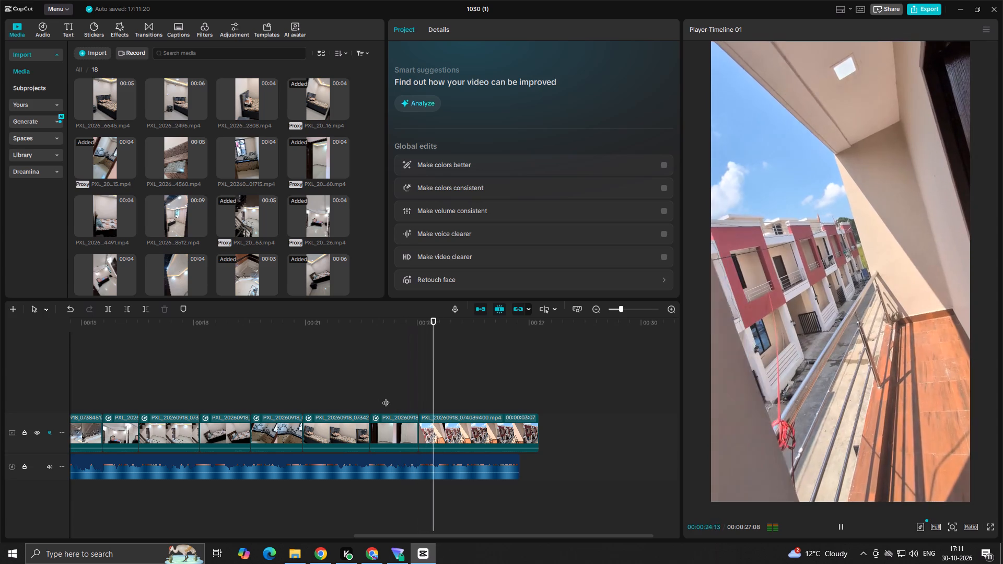
{"action": "key", "text": "space"}
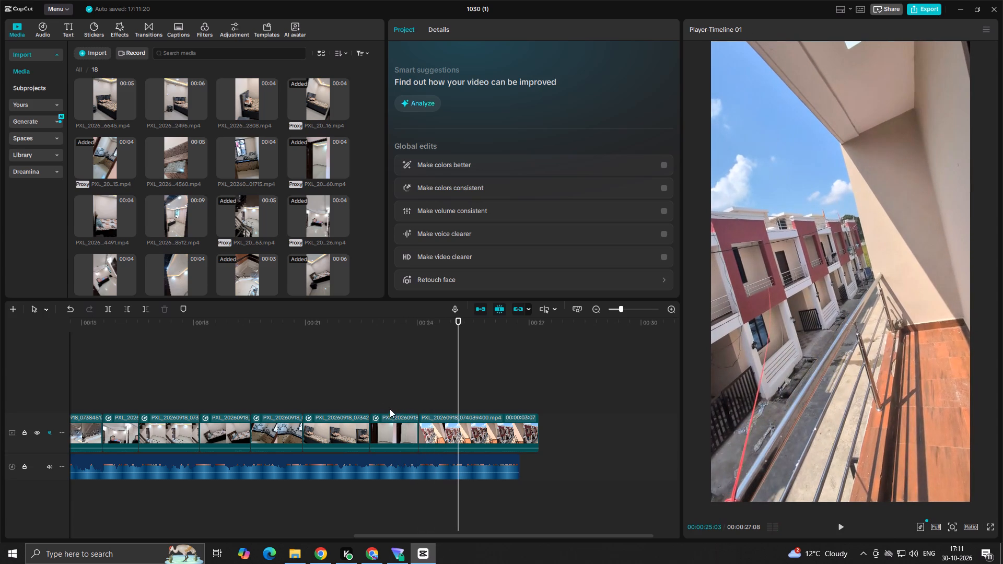
{"action": "left_click", "coordinate": [376, 394]}
{"action": "key", "text": "space"}
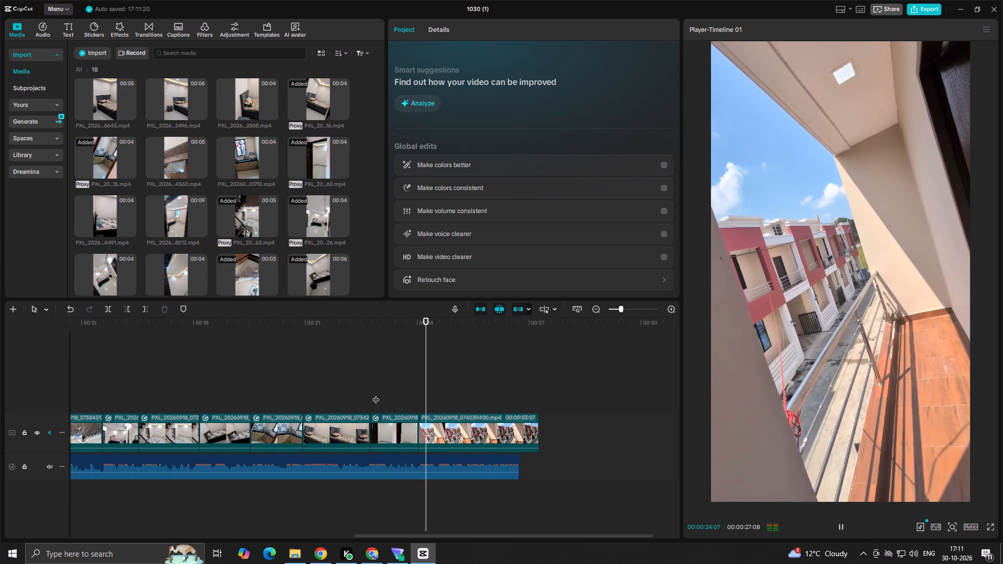
Trim the end of the balcony clip PXL_20260918_074039400.mp4 at 00:00:25:07 and play across its join with the doorway clip.
{"action": "key", "text": "space"}
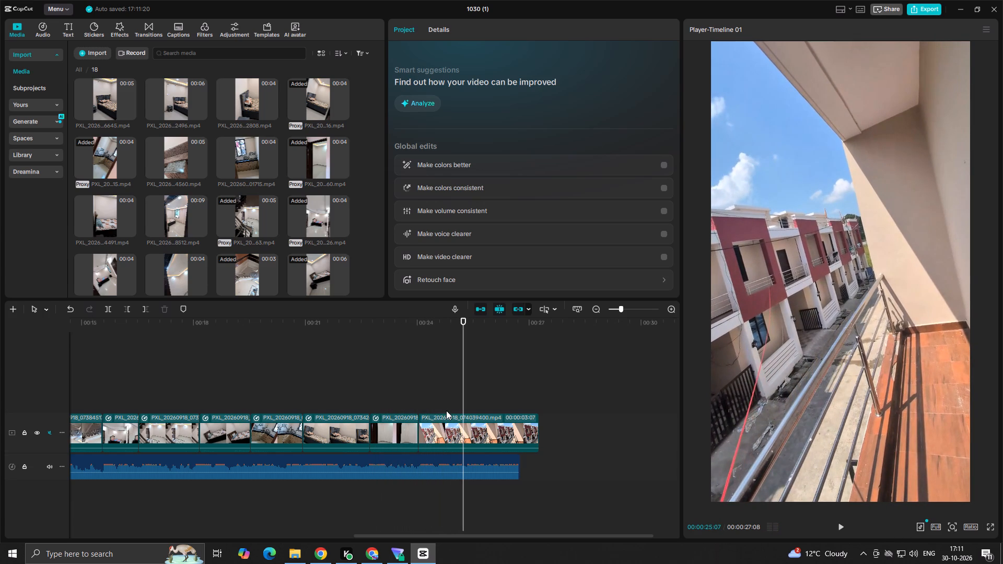
{"action": "left_click", "coordinate": [446, 407]}
{"action": "key", "text": "space"}
{"action": "key", "text": "space"}
{"action": "left_click", "coordinate": [457, 429]}
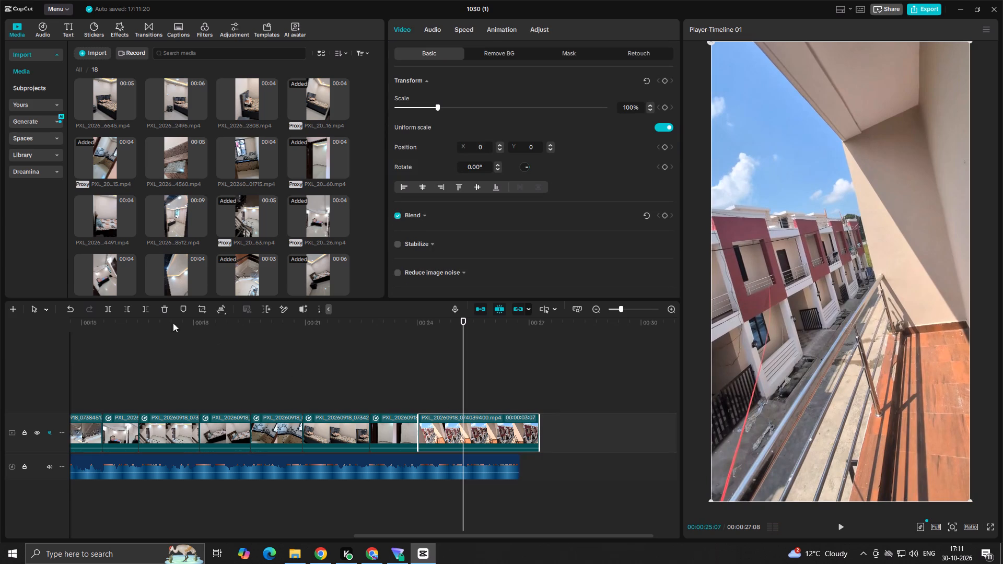
{"action": "left_click", "coordinate": [141, 307]}
{"action": "left_click", "coordinate": [396, 392]}
{"action": "key", "text": "space"}
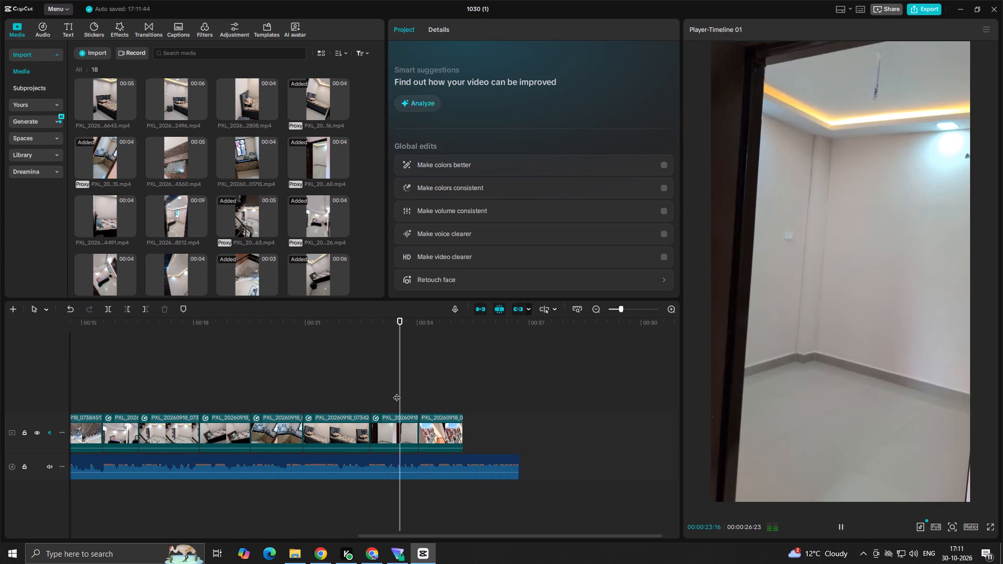
{"action": "key", "text": "space"}
Apply a Custom speed curve to the balcony clip and raise its starting point above 4x.
{"action": "left_click", "coordinate": [429, 426]}
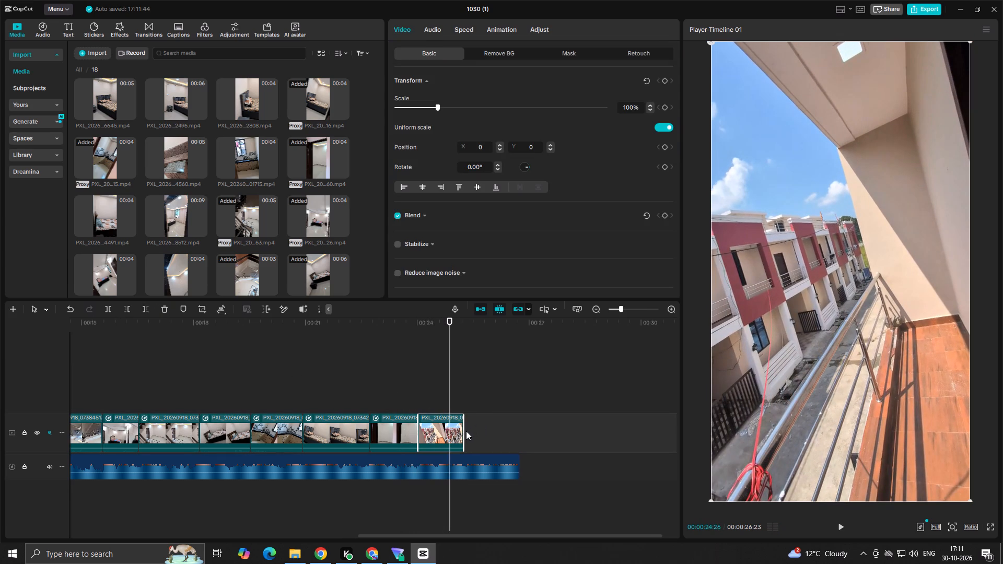
{"action": "left_click", "coordinate": [454, 28]}
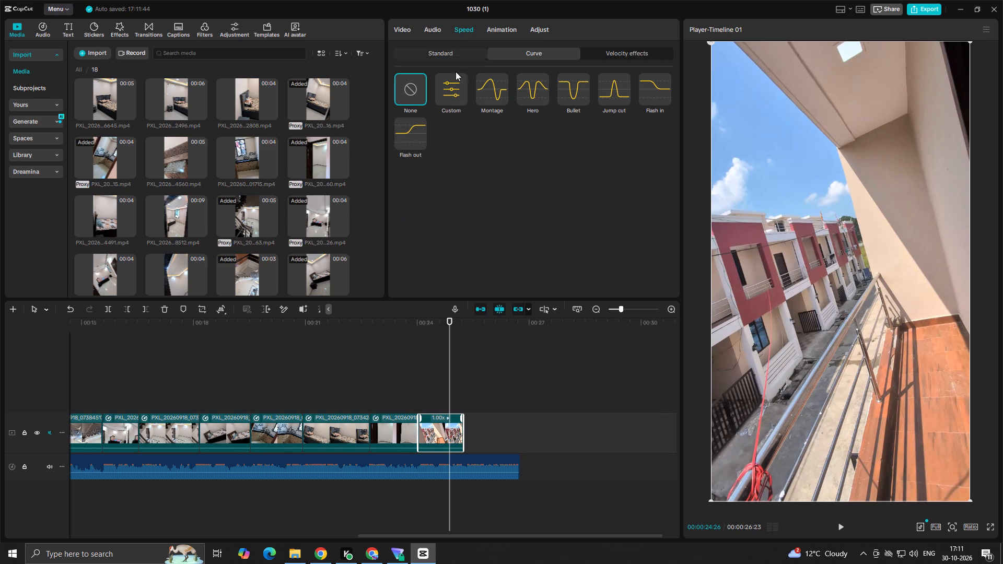
{"action": "left_click", "coordinate": [442, 95]}
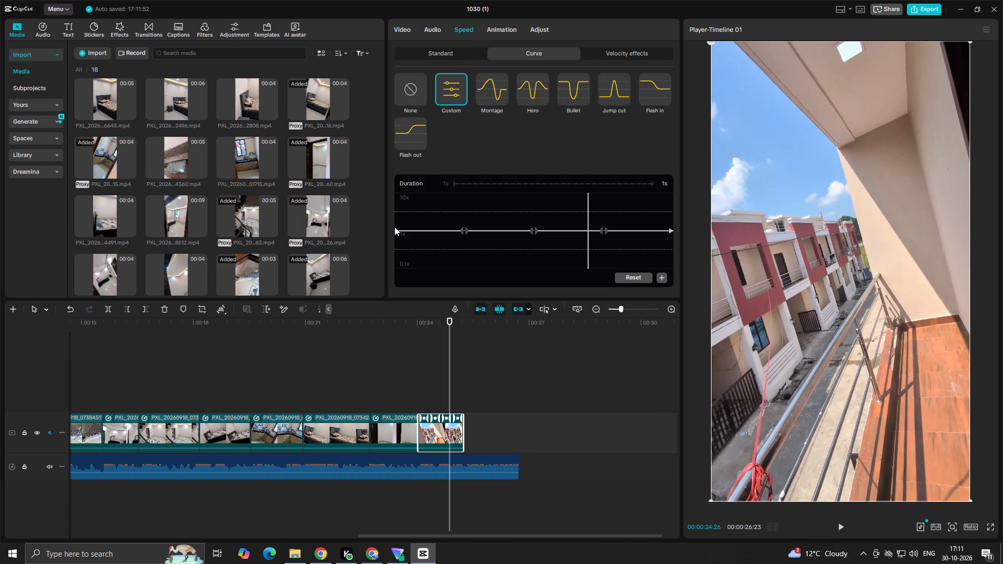
{"action": "left_click_drag", "start_coordinate": [394, 227], "coordinate": [395, 216]}
{"action": "left_click_drag", "start_coordinate": [396, 228], "coordinate": [398, 218]}
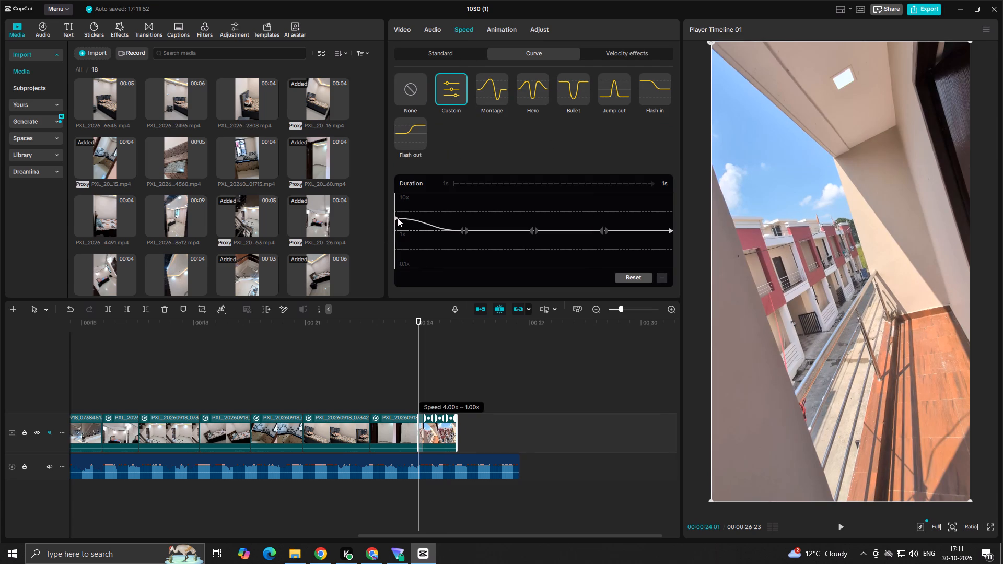
{"action": "left_click_drag", "start_coordinate": [398, 218], "coordinate": [398, 216]}
{"action": "key", "text": "space"}
{"action": "key", "text": "space"}
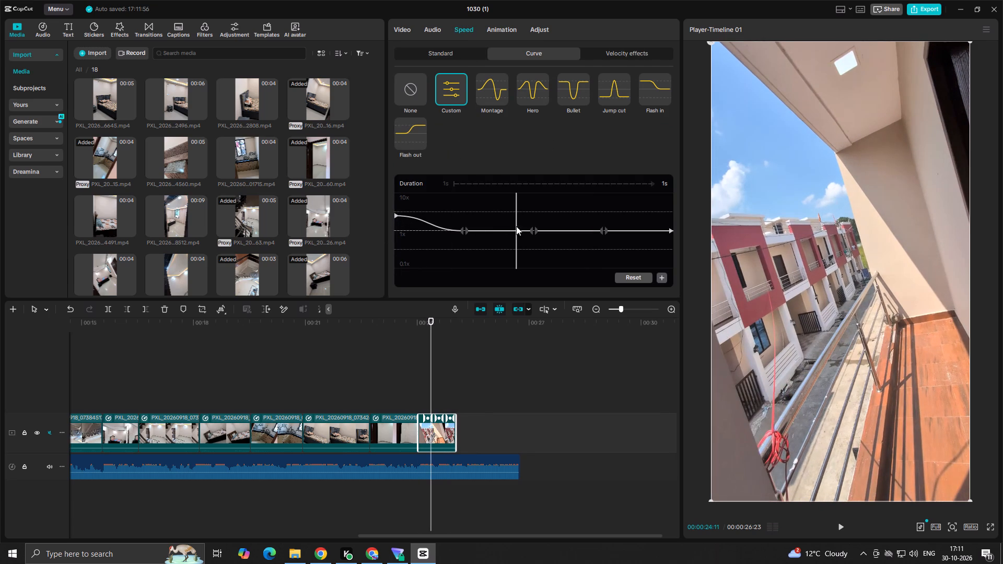
Drop the balcony curve's first inner point below 1x, remove the other two inner points and lower the end point to match.
{"action": "left_click", "coordinate": [468, 229]}
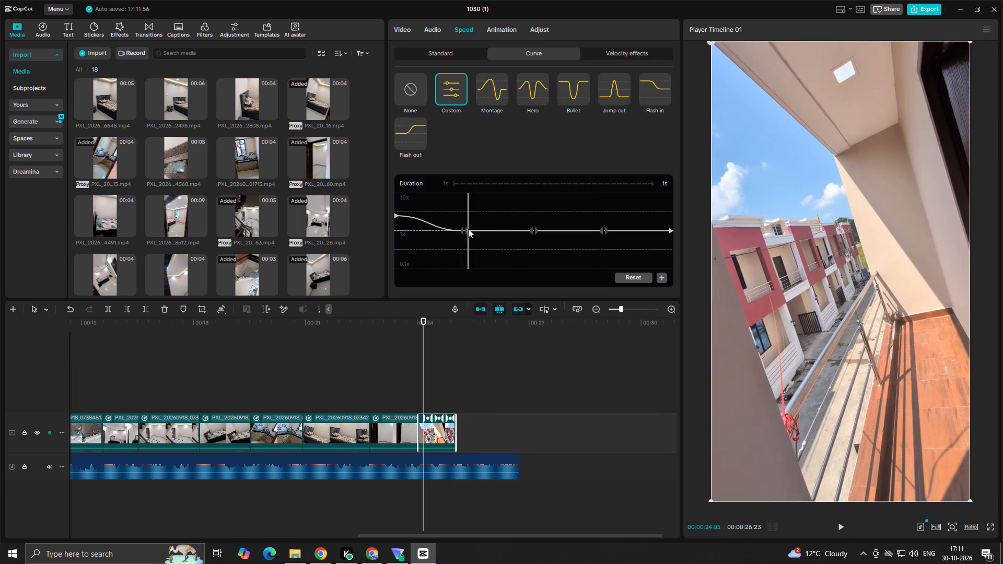
{"action": "left_click", "coordinate": [464, 229]}
{"action": "left_click_drag", "start_coordinate": [465, 229], "coordinate": [466, 244]}
{"action": "left_click", "coordinate": [529, 229]}
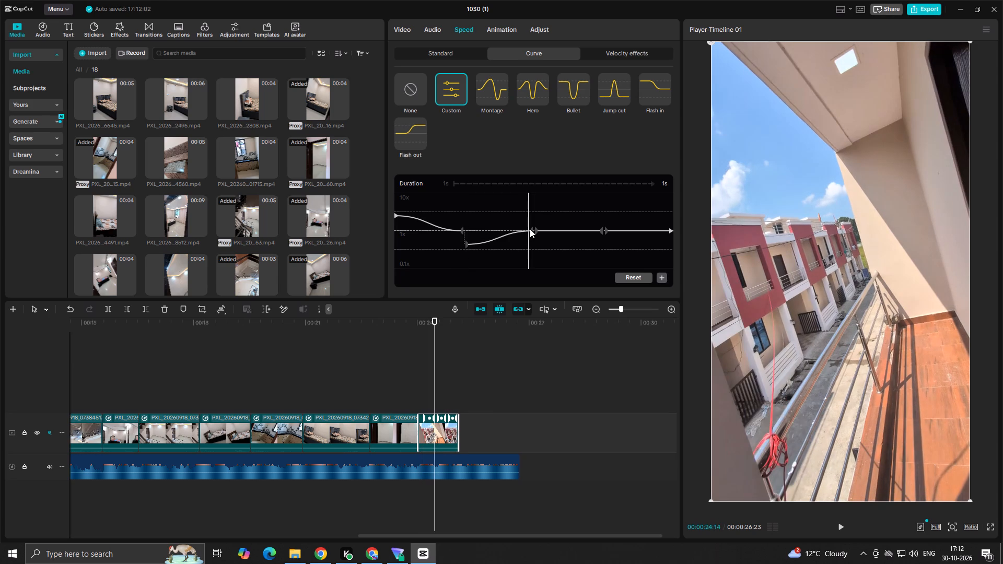
{"action": "left_click", "coordinate": [539, 228]}
{"action": "left_click", "coordinate": [536, 230]}
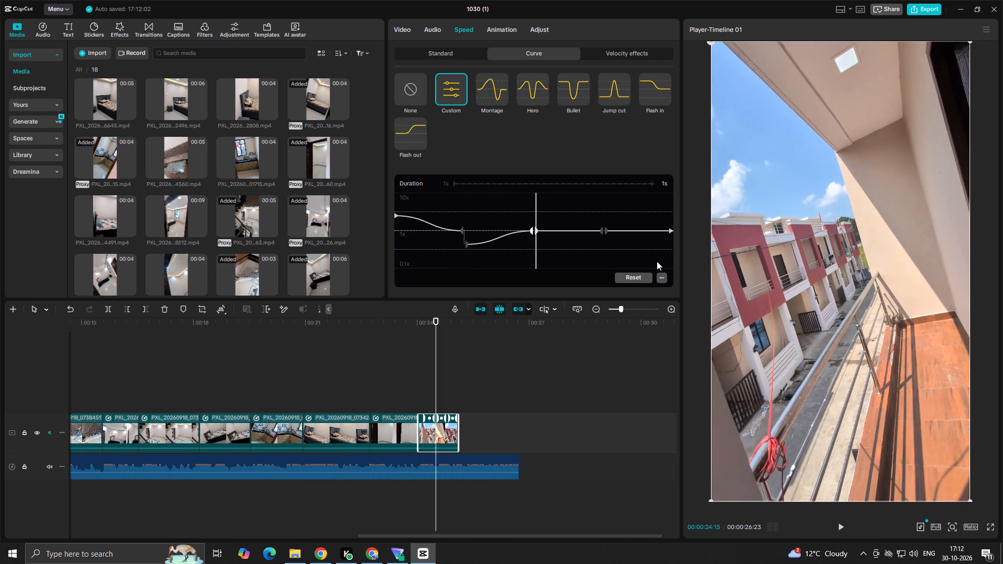
{"action": "left_click", "coordinate": [662, 280]}
{"action": "left_click", "coordinate": [604, 232]}
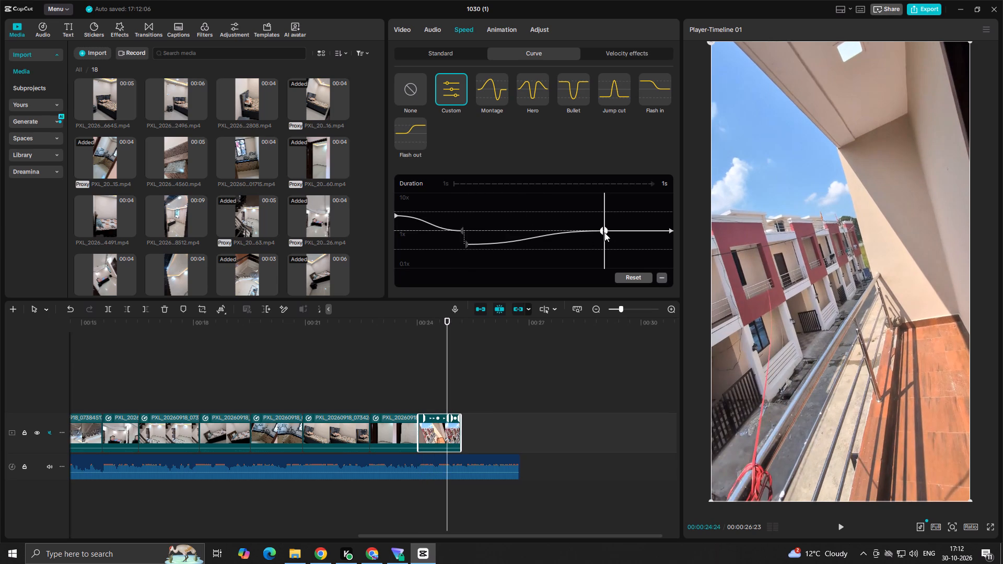
{"action": "left_click", "coordinate": [661, 277]}
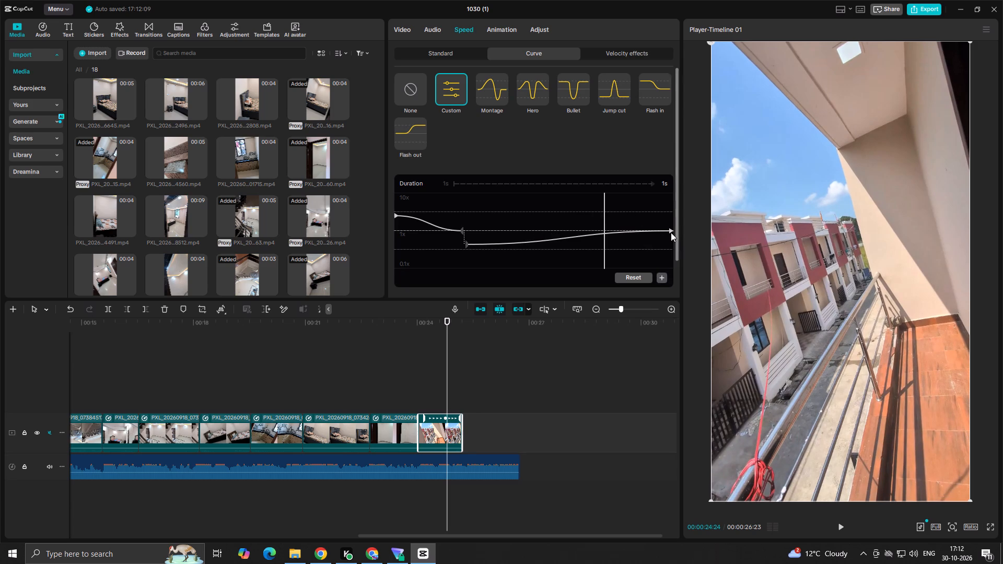
{"action": "left_click_drag", "start_coordinate": [671, 232], "coordinate": [669, 244]}
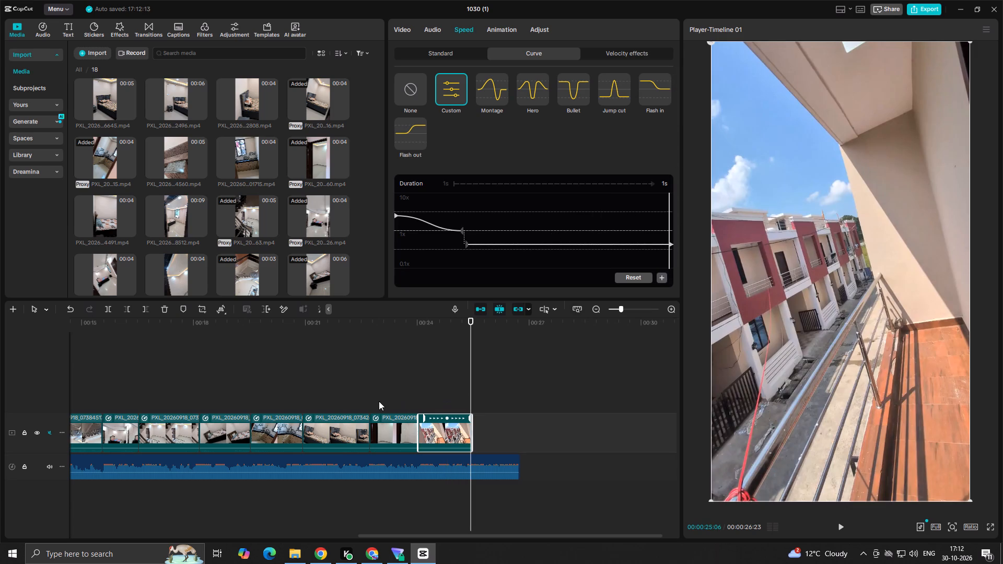
Play repeatedly from the doorway clip into the balcony clip to check the speed ramp against the music.
{"action": "left_click", "coordinate": [386, 396]}
{"action": "key", "text": "space"}
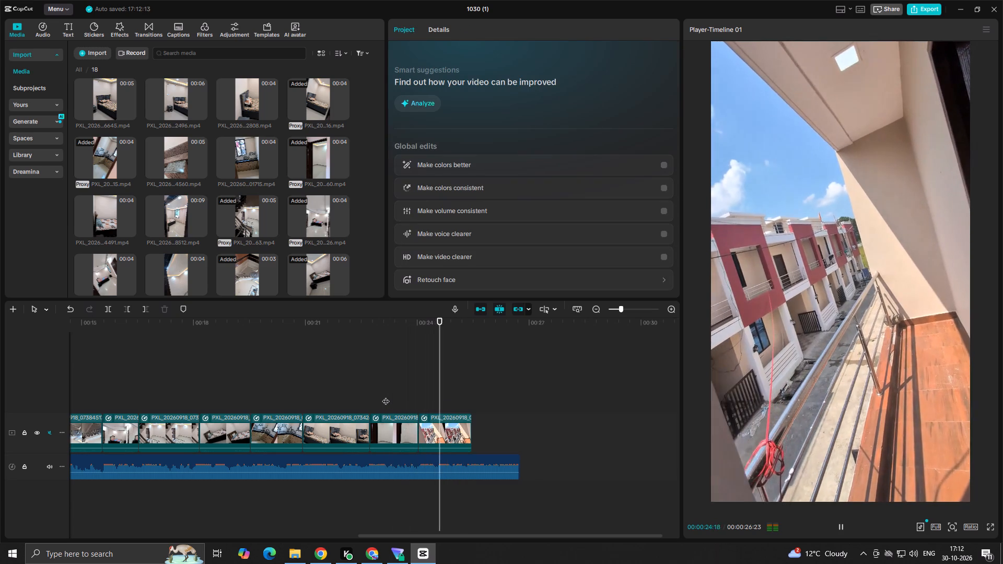
{"action": "key", "text": "space"}
{"action": "left_click", "coordinate": [405, 395]}
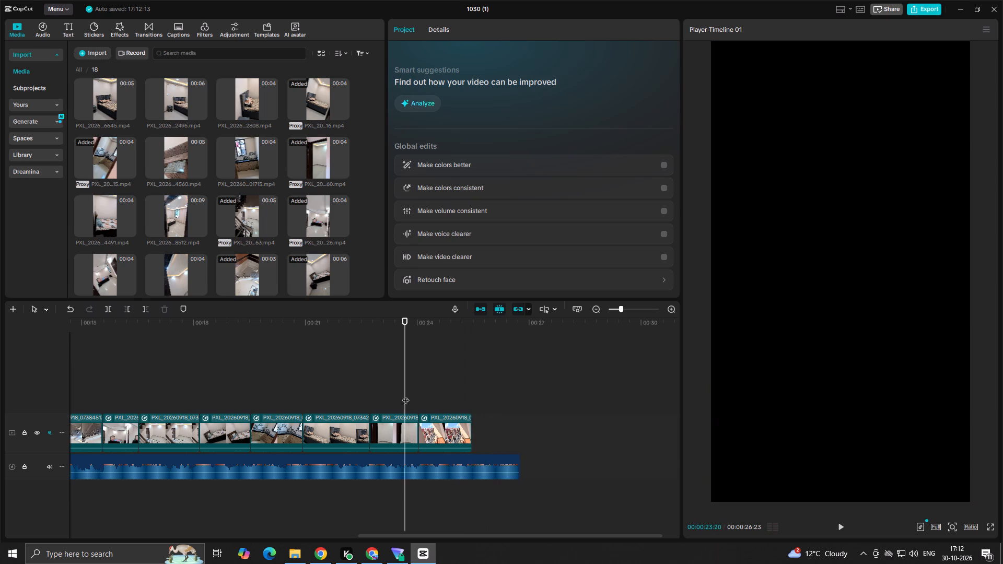
{"action": "key", "text": "space"}
{"action": "key", "text": "space"}
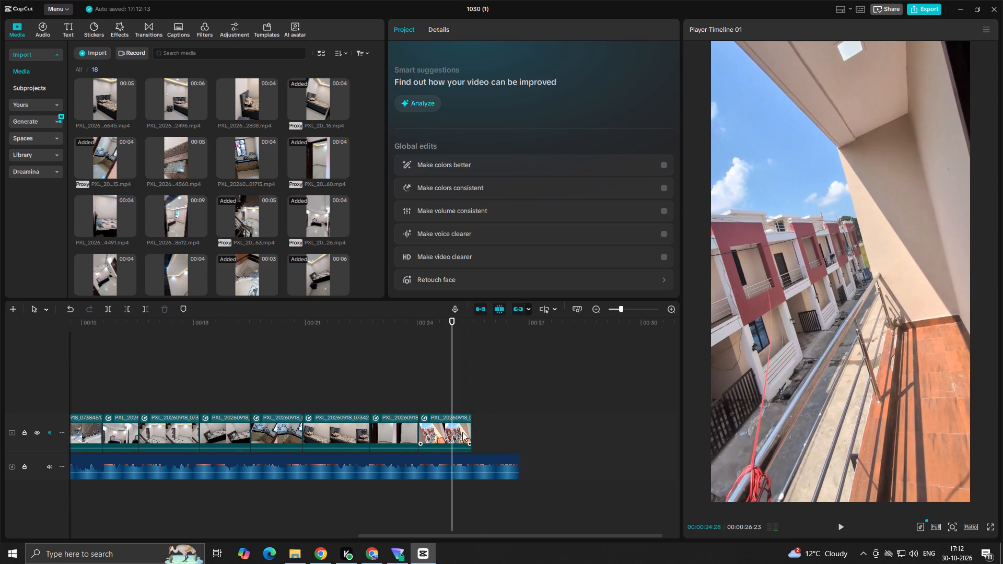
{"action": "left_click", "coordinate": [449, 427]}
{"action": "left_click", "coordinate": [398, 391]}
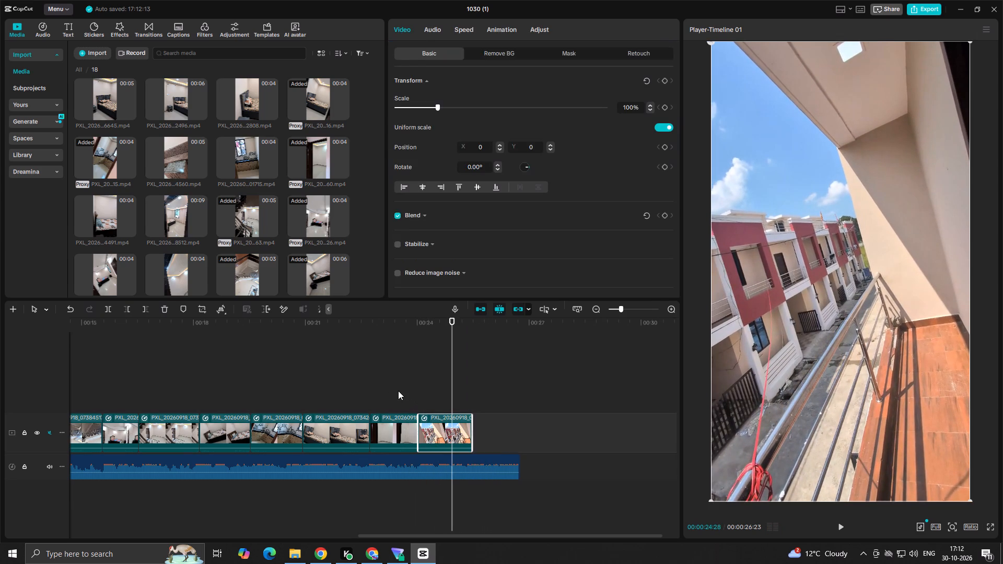
{"action": "key", "text": "space"}
{"action": "key", "text": "space"}
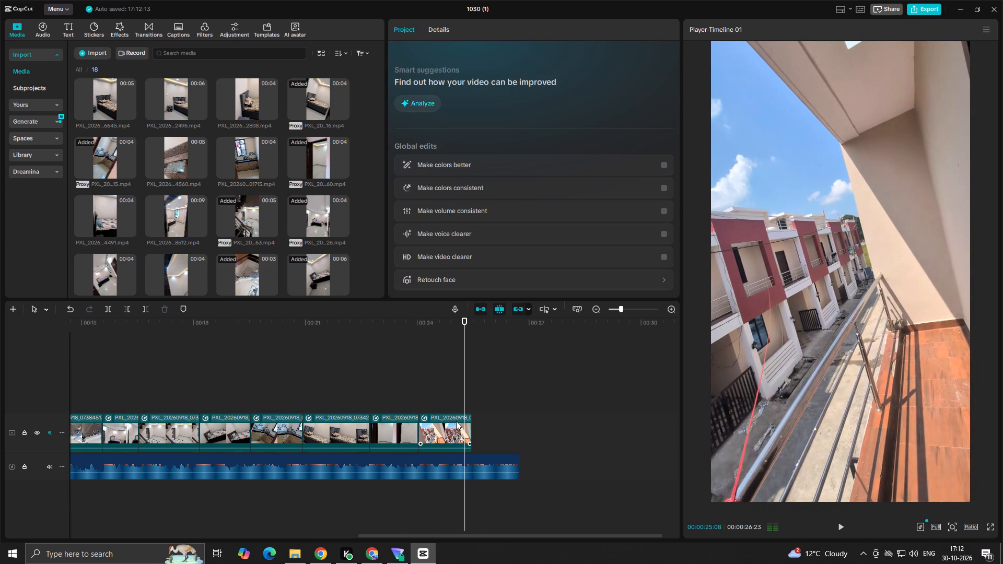
Play the balcony clip to find its cut point, split it at 00:00:25:08 and delete the part after the cut.
{"action": "left_click", "coordinate": [456, 421]}
{"action": "left_click", "coordinate": [451, 403]}
{"action": "key", "text": "space"}
{"action": "key", "text": "space"}
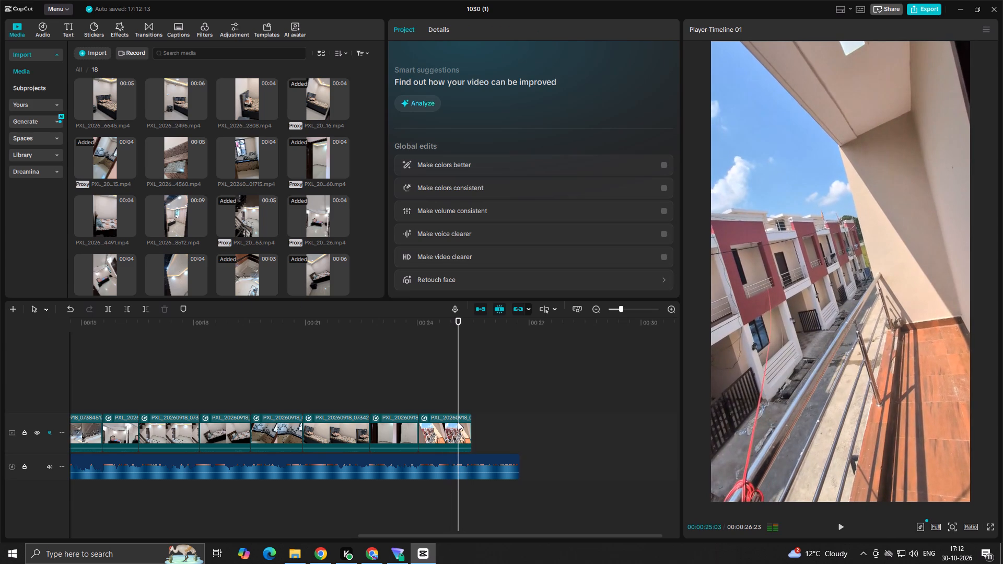
{"action": "left_click", "coordinate": [450, 420]}
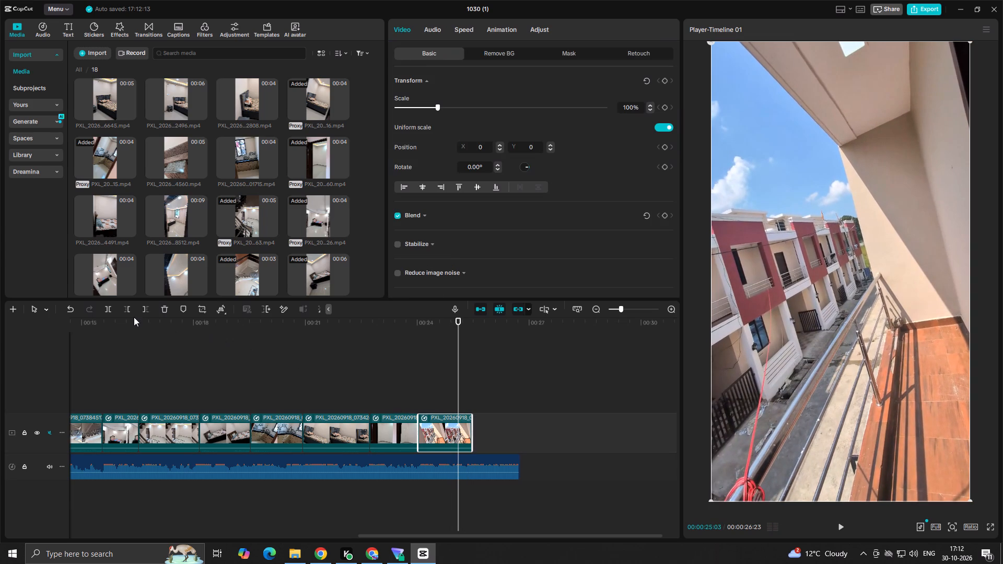
{"action": "key", "text": "space"}
{"action": "key", "text": "space"}
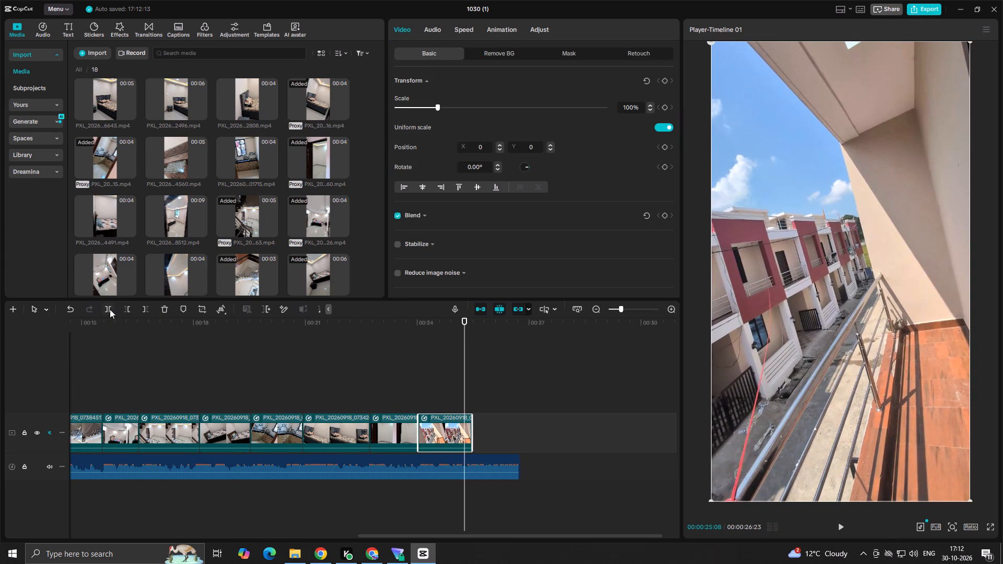
{"action": "left_click", "coordinate": [110, 309]}
{"action": "key", "text": "BackSpace"}
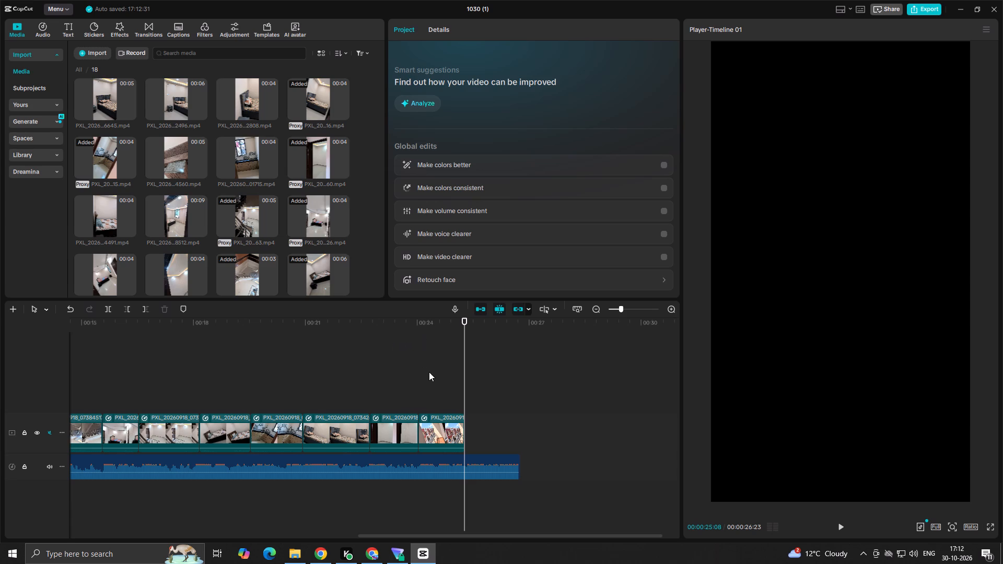
Import the bild con video and the 12.20.31 PM gold logo image from Downloads into the media library's top level.
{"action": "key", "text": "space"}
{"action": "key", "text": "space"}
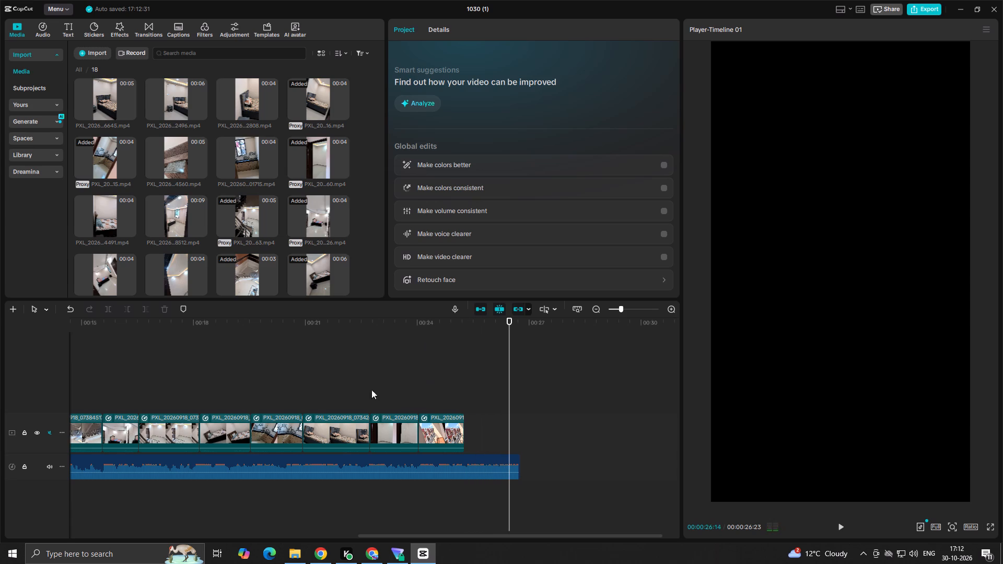
{"action": "scroll", "coordinate": [176, 147], "scroll_direction": "down", "scroll_amount": 4}
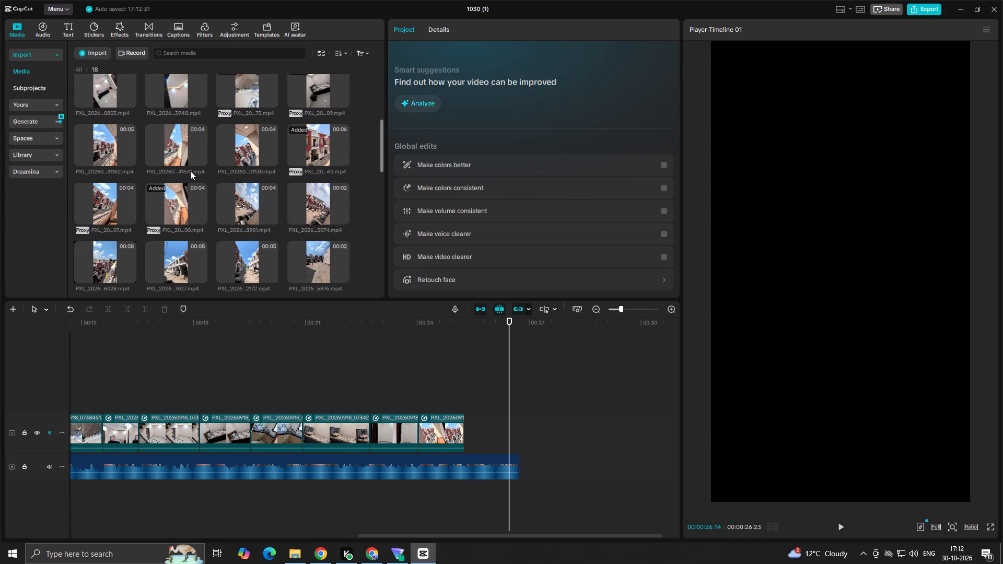
{"action": "scroll", "coordinate": [165, 187], "scroll_direction": "down", "scroll_amount": 4}
{"action": "scroll", "coordinate": [59, 150], "scroll_direction": "up", "scroll_amount": 5}
{"action": "scroll", "coordinate": [71, 90], "scroll_direction": "up", "scroll_amount": 18}
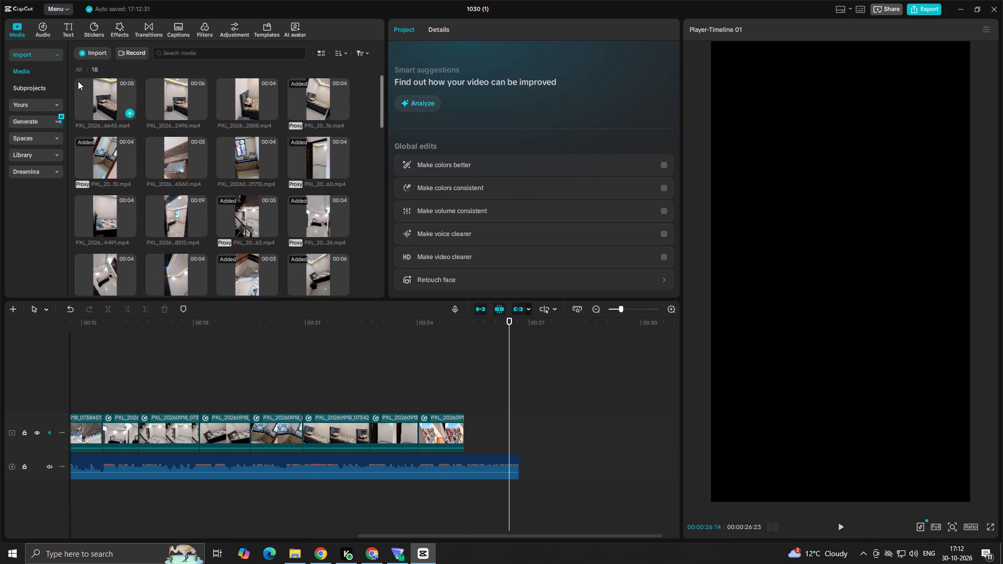
{"action": "scroll", "coordinate": [78, 81], "scroll_direction": "up", "scroll_amount": 1}
{"action": "left_click", "coordinate": [77, 72]}
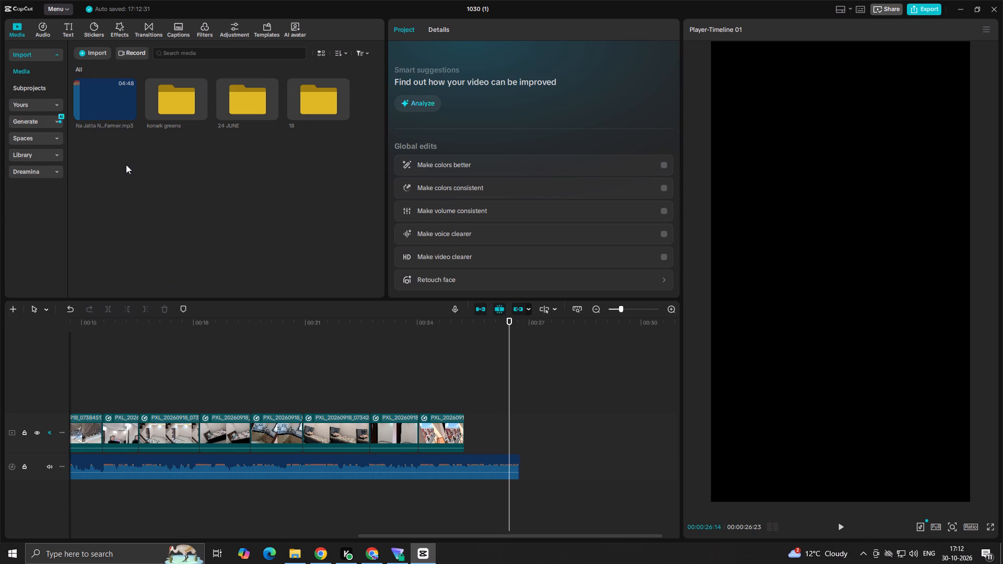
{"action": "left_click", "coordinate": [94, 51]}
{"action": "left_click", "coordinate": [103, 76]}
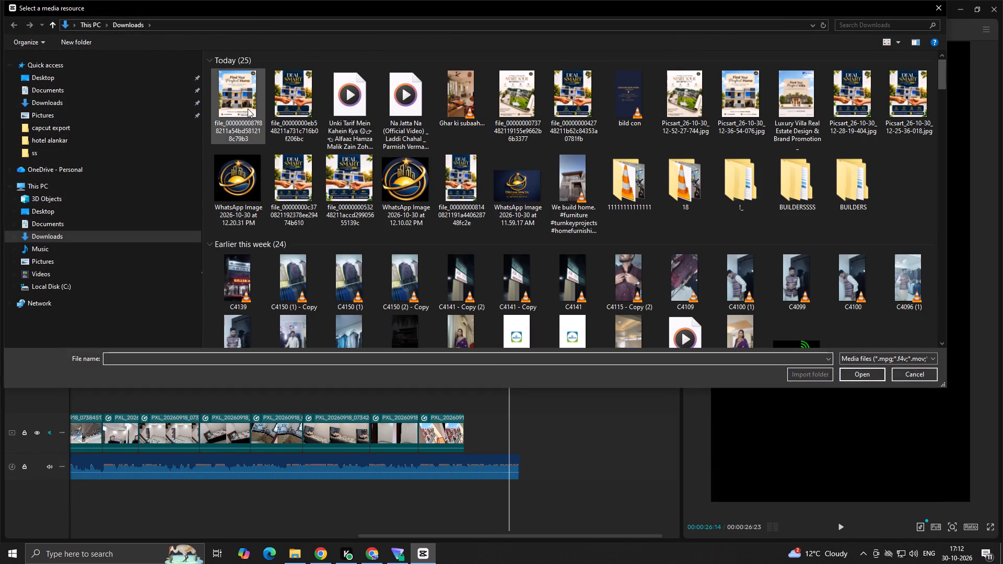
{"action": "left_click", "coordinate": [248, 180], "text": "ctrl"}
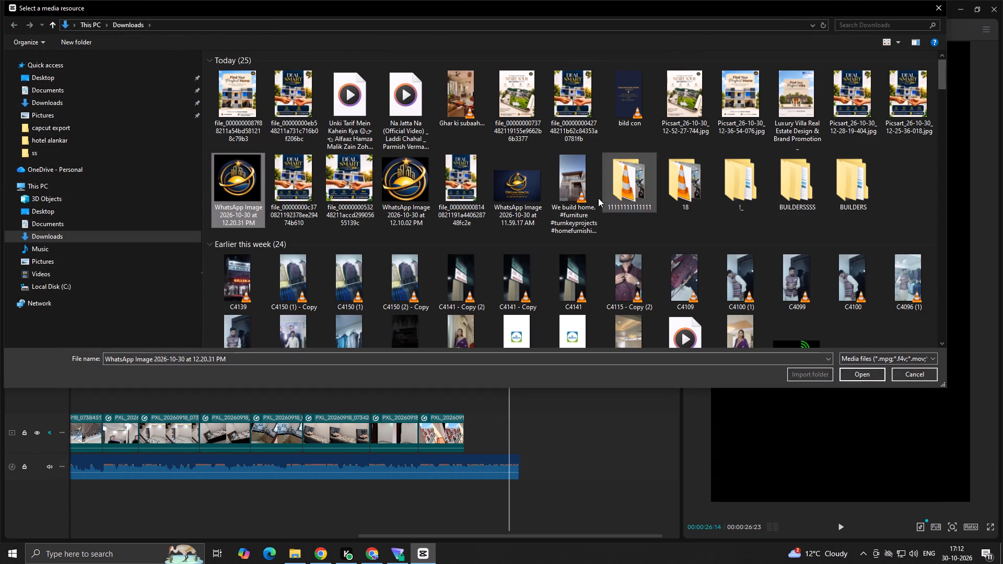
{"action": "left_click", "coordinate": [623, 109], "text": "ctrl"}
{"action": "left_click", "coordinate": [856, 373], "text": "ctrl"}
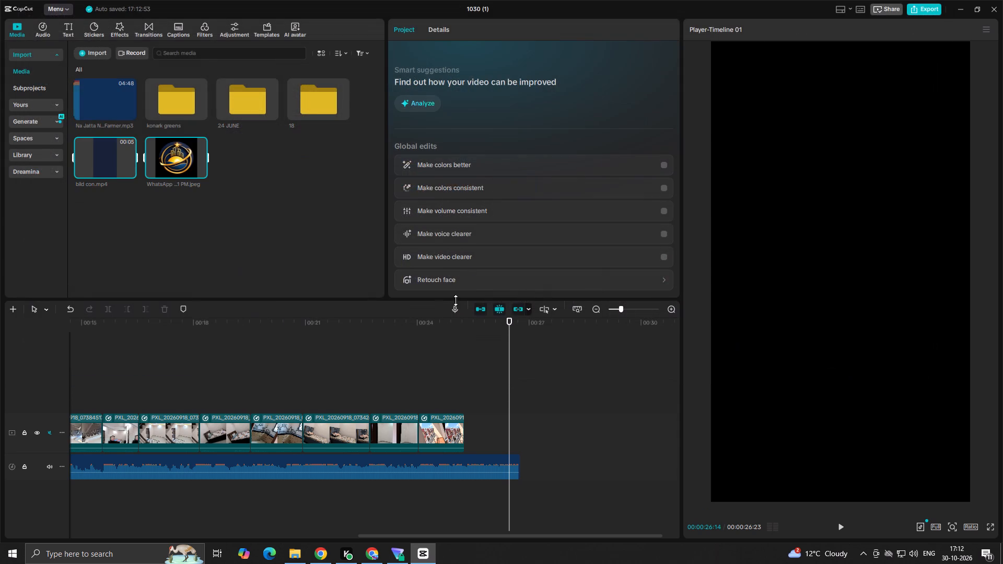
Place the bild con video and the logo image on the main track directly after the balcony clip and play the join.
{"action": "left_click_drag", "start_coordinate": [99, 162], "coordinate": [520, 410]}
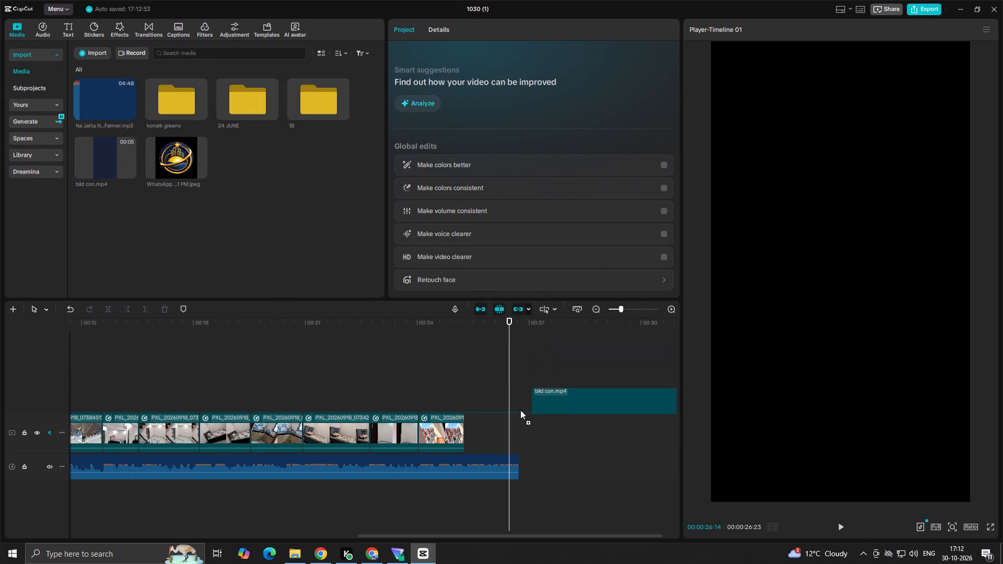
{"action": "left_click_drag", "start_coordinate": [520, 410], "coordinate": [470, 428]}
{"action": "left_click", "coordinate": [443, 399]}
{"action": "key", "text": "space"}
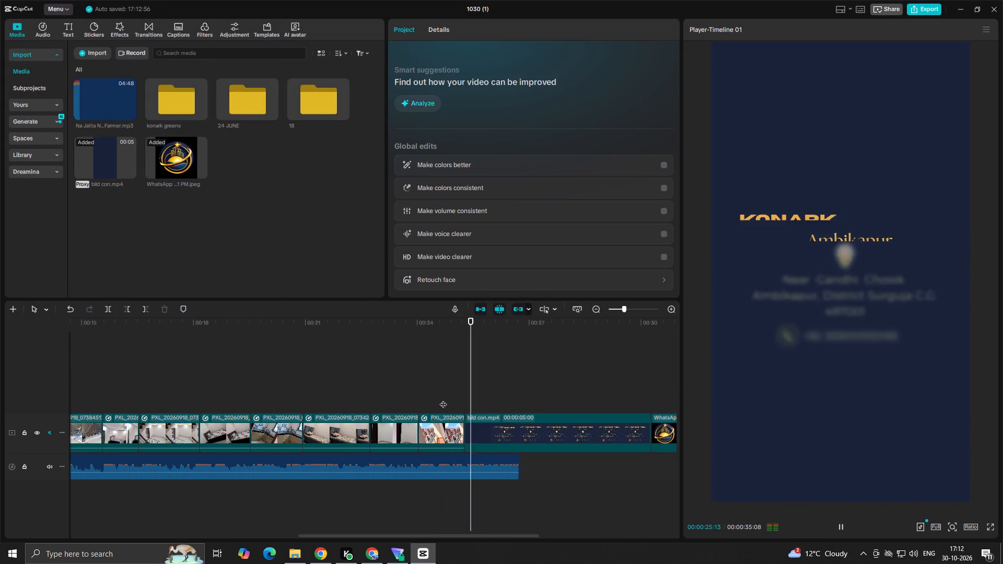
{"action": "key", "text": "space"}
Add a fade-out to the end of the music under the bild con clip and play the ending.
{"action": "left_click", "coordinate": [510, 465]}
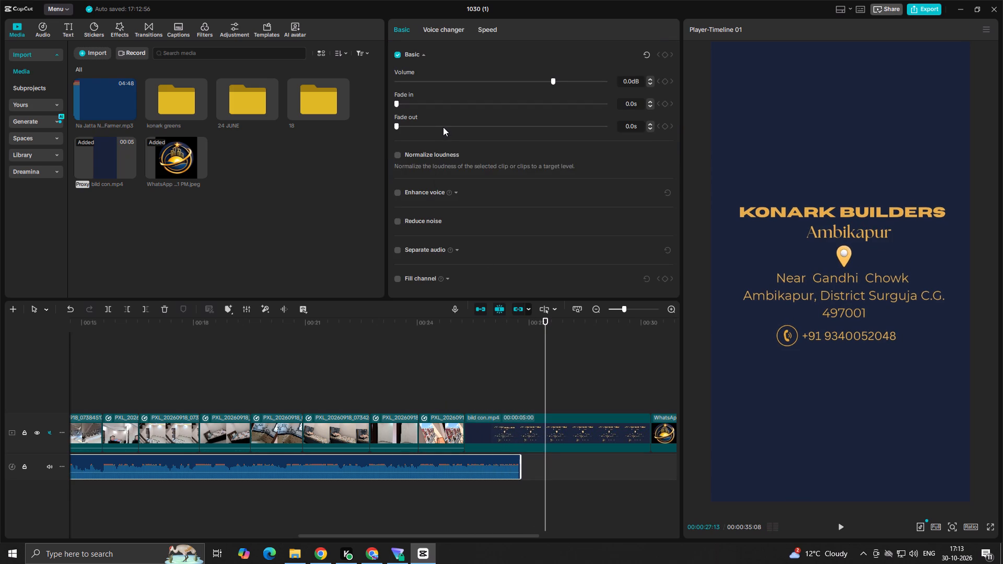
{"action": "left_click", "coordinate": [443, 127]}
{"action": "left_click", "coordinate": [424, 396]}
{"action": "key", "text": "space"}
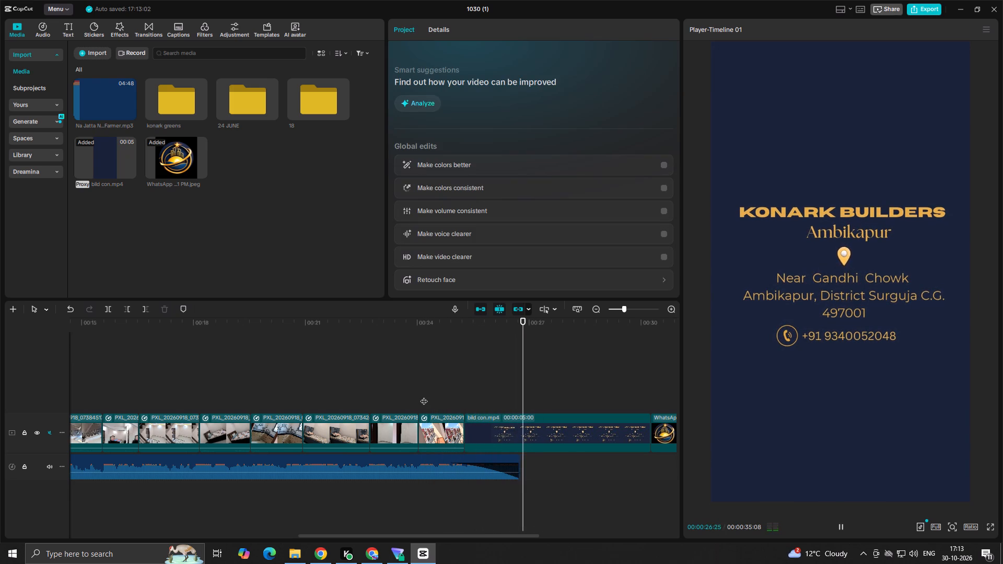
Trim the end of the contact card clip bild con.mp4 at 00:00:27:19.
{"action": "key", "text": "space"}
{"action": "left_click", "coordinate": [569, 438]}
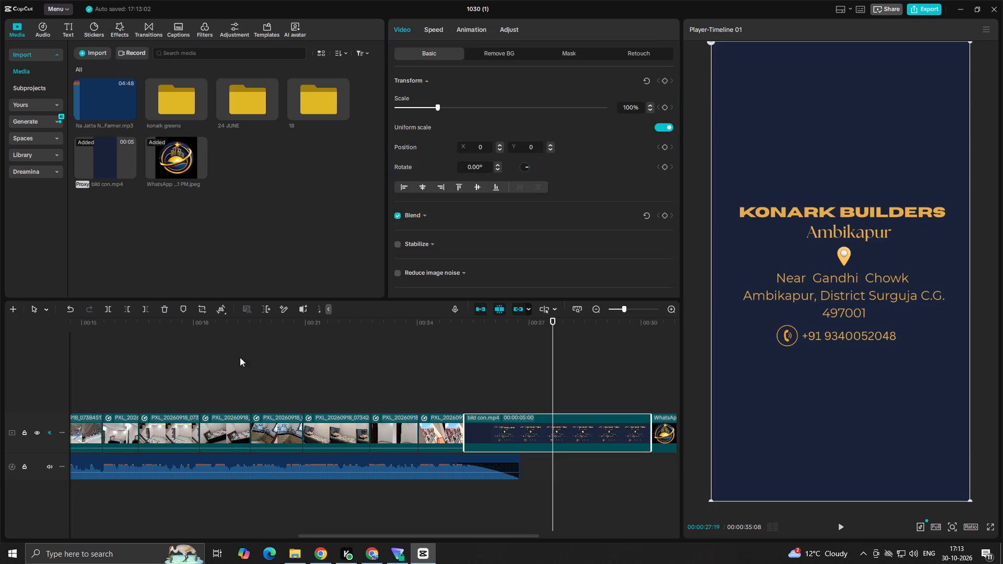
{"action": "left_click", "coordinate": [142, 308]}
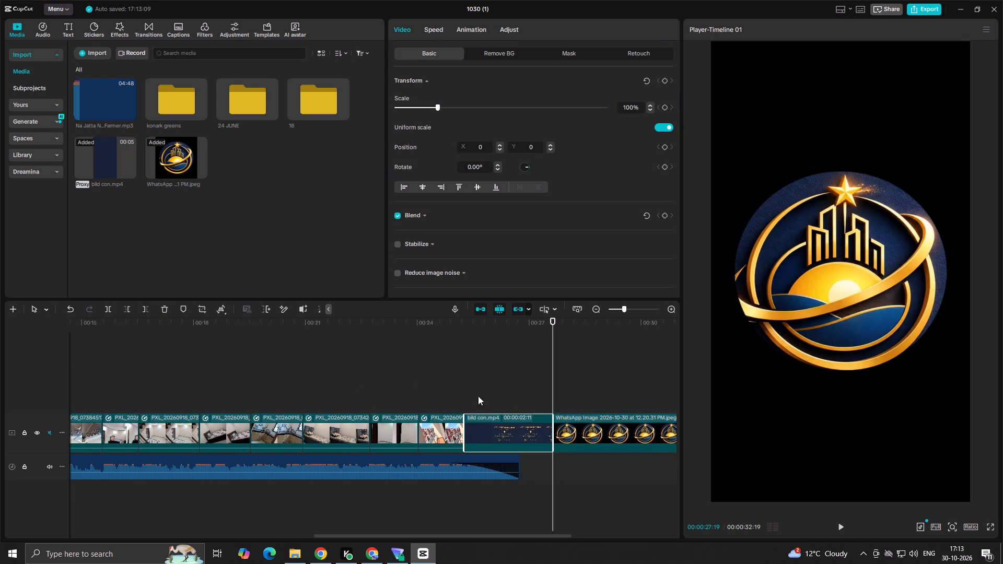
Move the WhatsApp logo image from the end of the main track to a track above it, starting at 00:00.
{"action": "left_click_drag", "start_coordinate": [616, 431], "coordinate": [3, 414]}
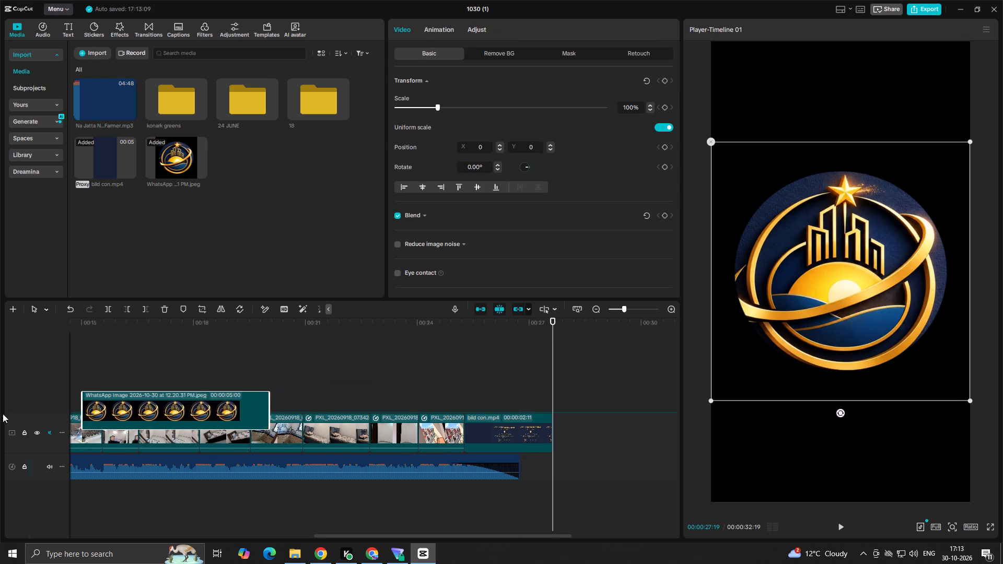
{"action": "left_click_drag", "start_coordinate": [3, 414], "coordinate": [107, 386]}
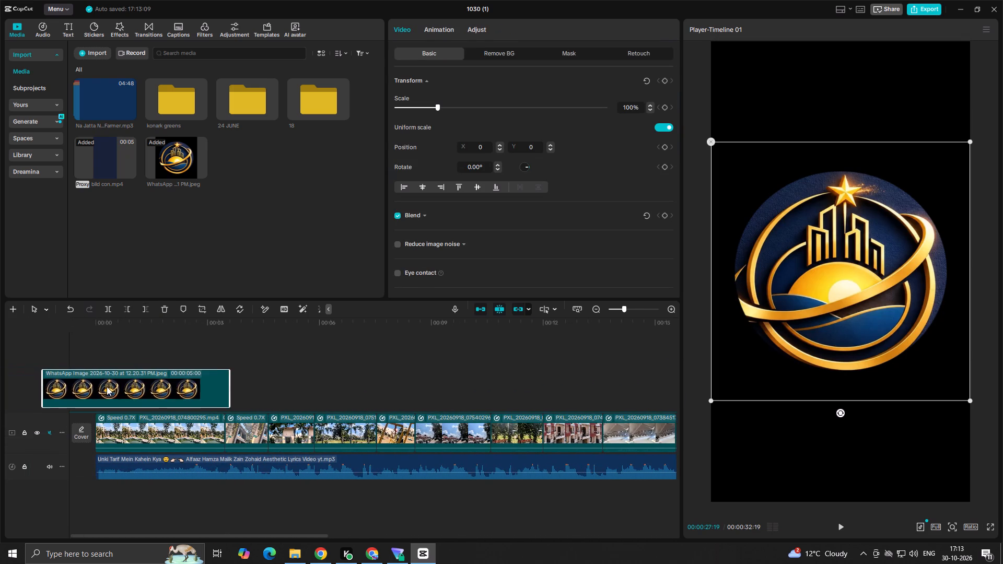
{"action": "left_click_drag", "start_coordinate": [107, 386], "coordinate": [107, 386]}
{"action": "left_click", "coordinate": [237, 397]}
Remove the logo image's black background with Auto removal.
{"action": "left_click", "coordinate": [204, 357]}
{"action": "left_click", "coordinate": [226, 401]}
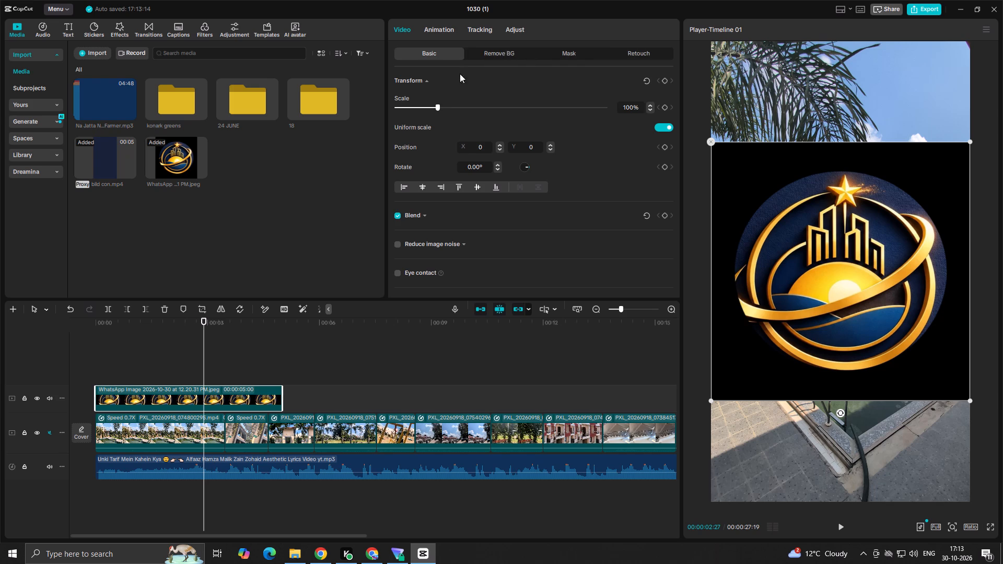
{"action": "left_click", "coordinate": [492, 54]}
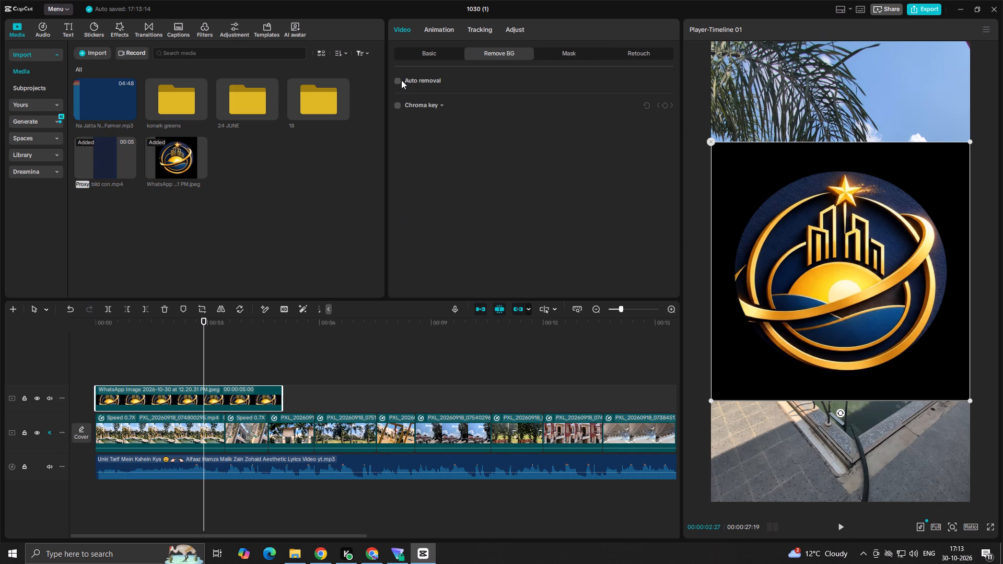
{"action": "left_click", "coordinate": [401, 80]}
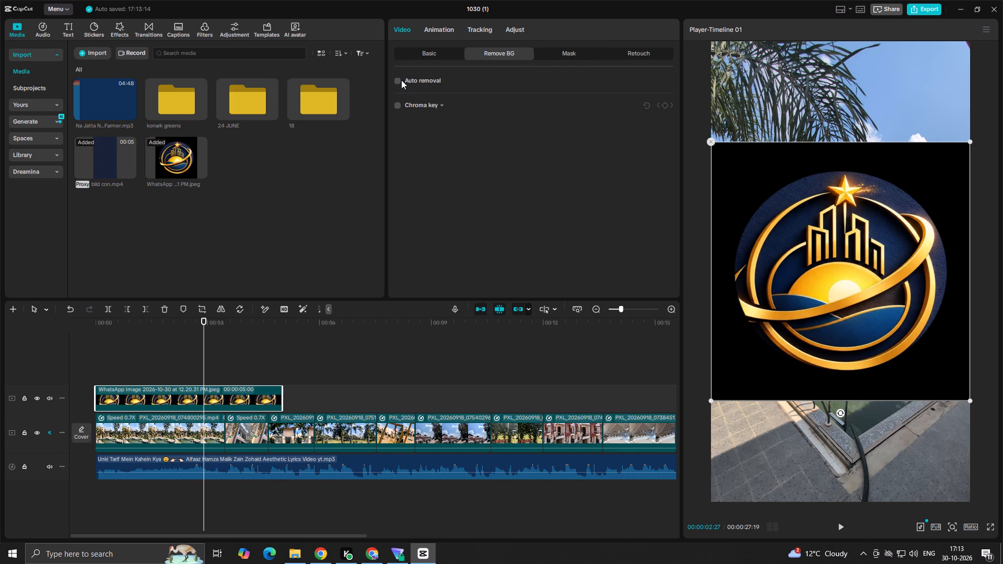
{"action": "left_click", "coordinate": [398, 81]}
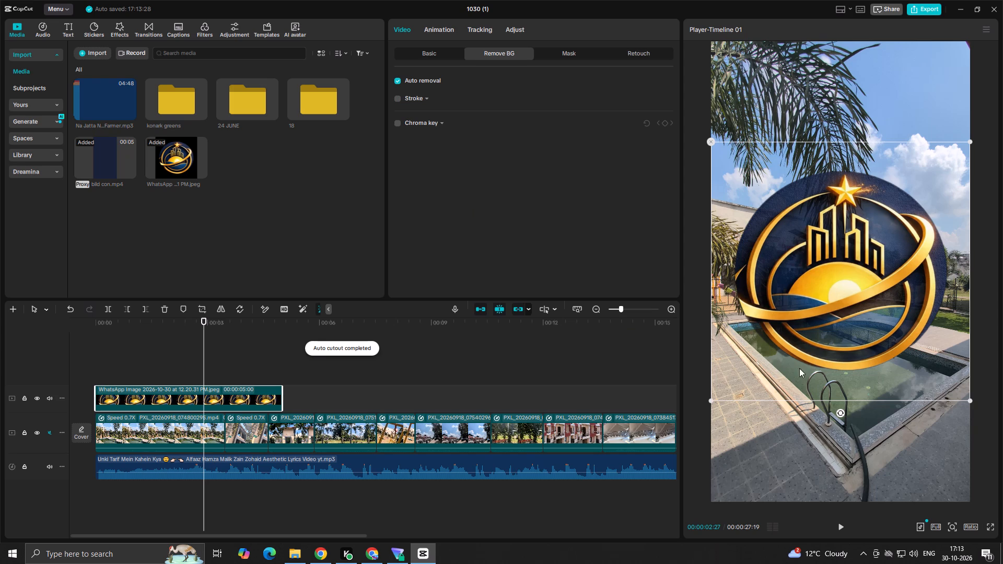
Shrink the logo to a small badge and place it in the upper-right corner of the video frame.
{"action": "left_click_drag", "start_coordinate": [711, 398], "coordinate": [712, 388]}
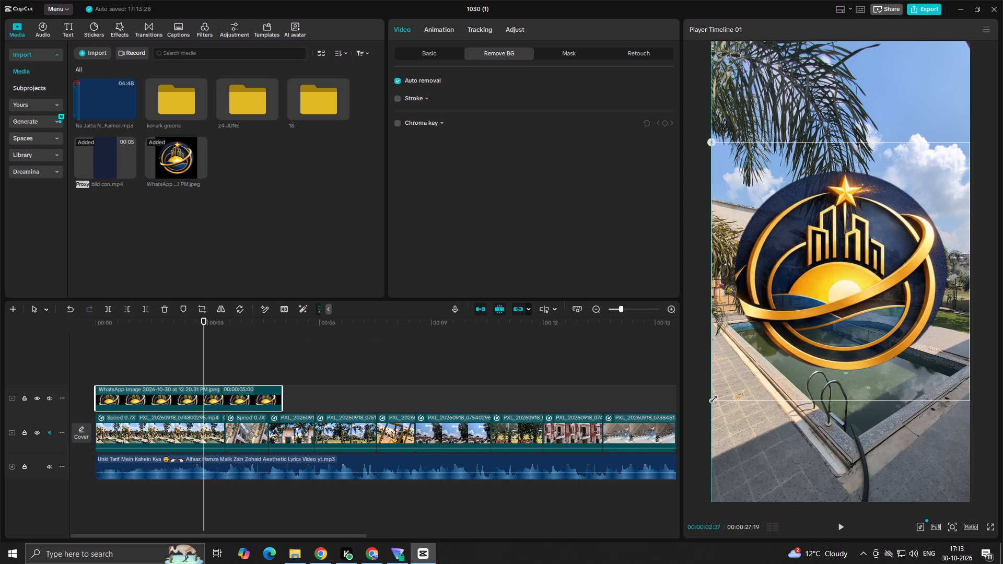
{"action": "left_click_drag", "start_coordinate": [712, 388], "coordinate": [762, 209]}
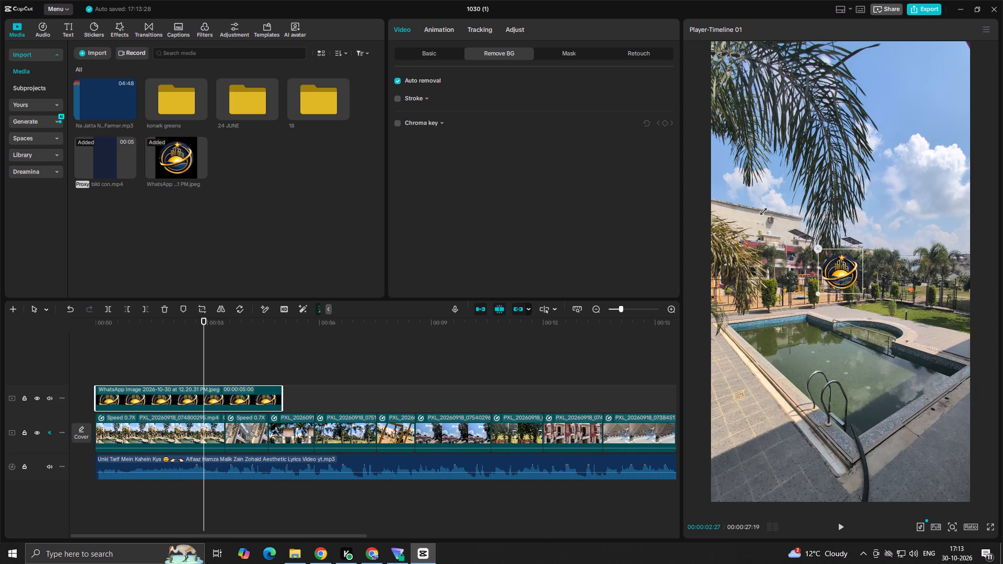
{"action": "left_click_drag", "start_coordinate": [762, 209], "coordinate": [764, 205]}
{"action": "left_click_drag", "start_coordinate": [842, 274], "coordinate": [930, 84]}
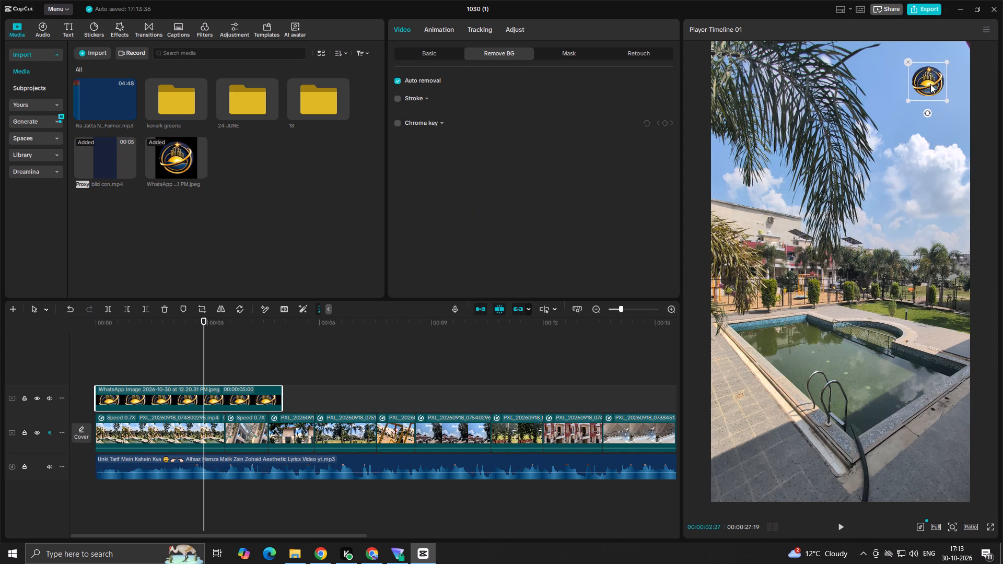
{"action": "left_click_drag", "start_coordinate": [930, 84], "coordinate": [943, 67]}
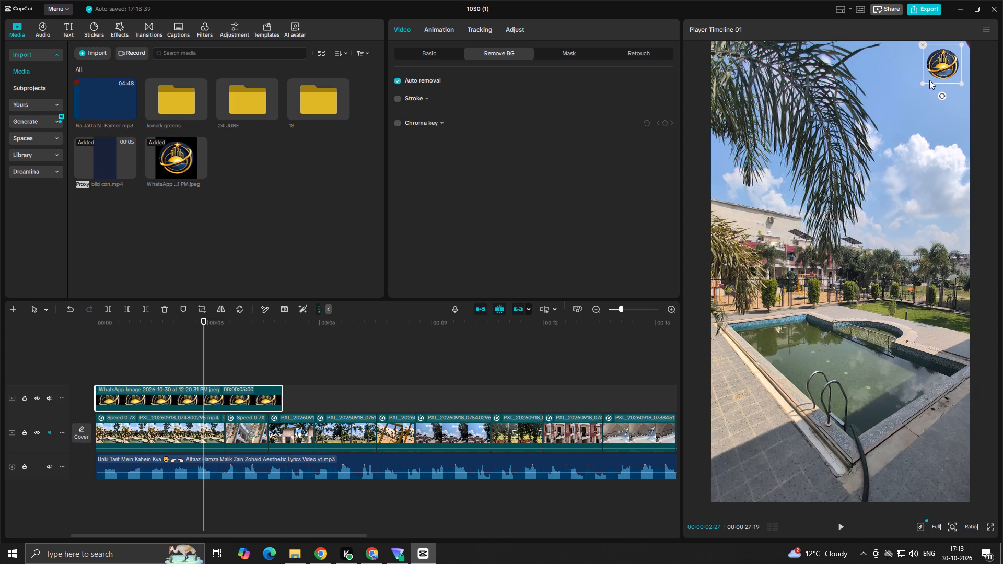
Shrink the corner logo slightly more in the video frame.
{"action": "left_click", "coordinate": [925, 82]}
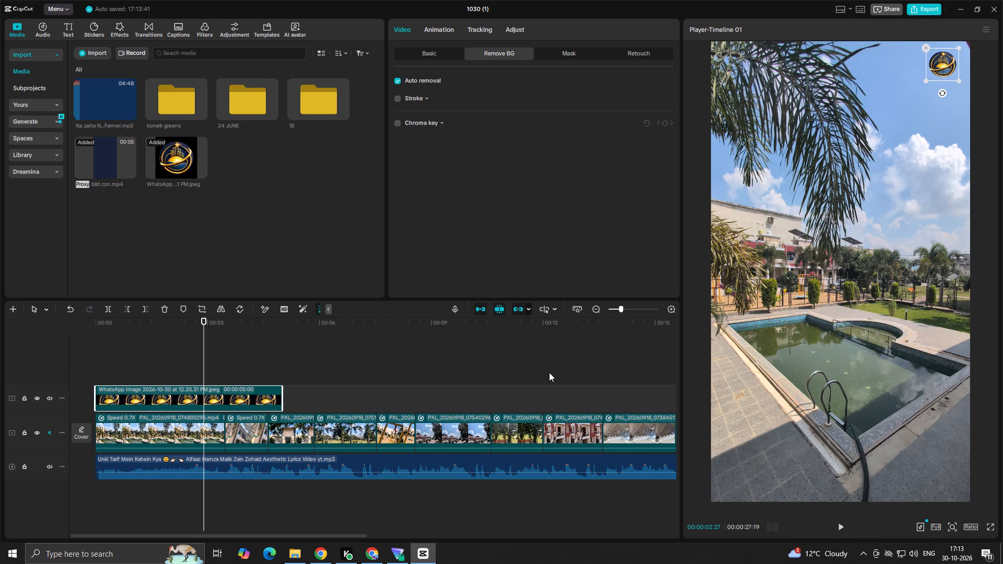
Extend the logo image clip to a duration of 00:00:25:08, ending where the contact card clip begins.
{"action": "left_click", "coordinate": [377, 371]}
{"action": "scroll", "coordinate": [269, 386], "scroll_direction": "down", "scroll_amount": 8}
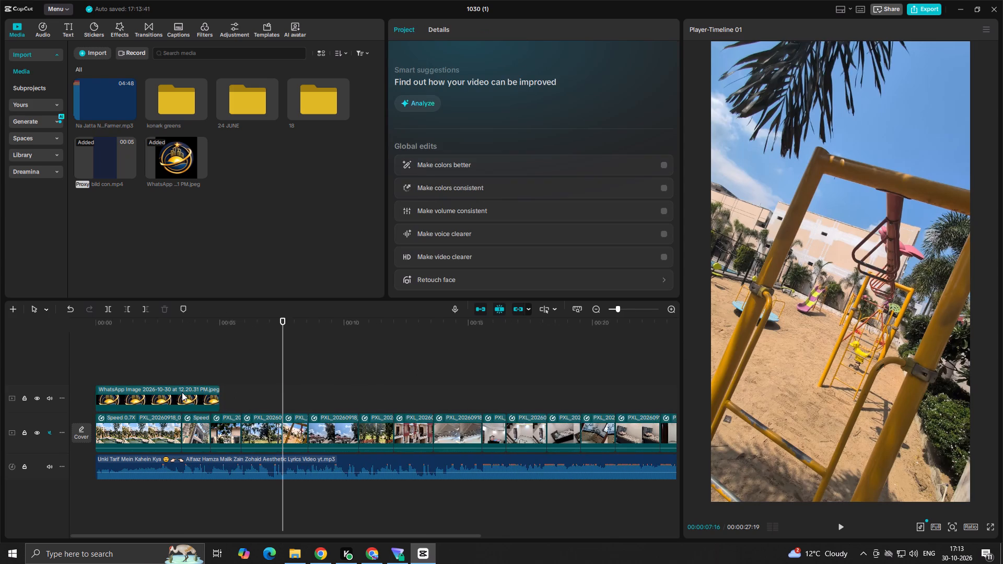
{"action": "scroll", "coordinate": [182, 392], "scroll_direction": "down", "scroll_amount": 5, "text": "ctrl"}
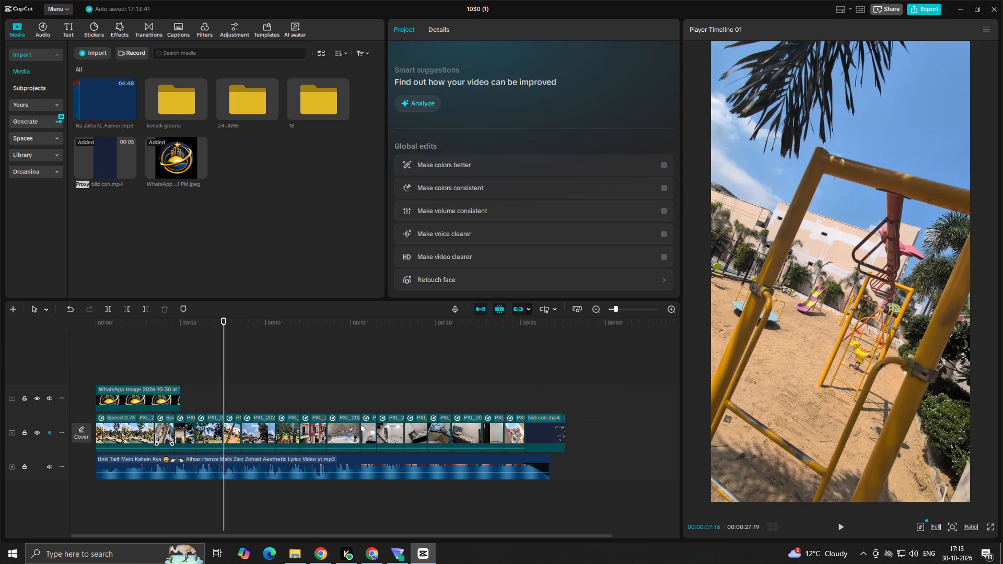
{"action": "left_click", "coordinate": [164, 402]}
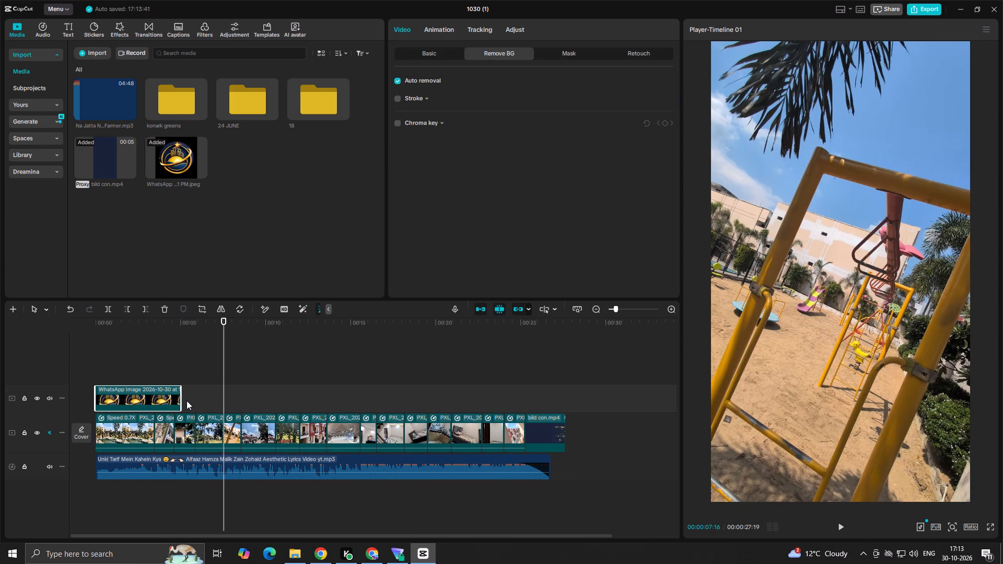
{"action": "left_click_drag", "start_coordinate": [181, 401], "coordinate": [519, 377]}
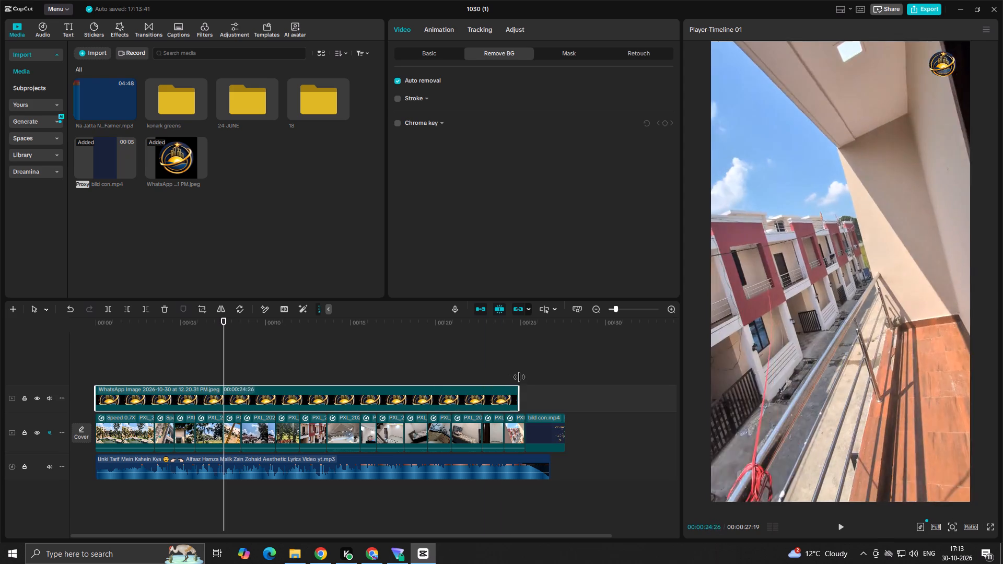
{"action": "left_click_drag", "start_coordinate": [519, 377], "coordinate": [524, 376]}
Play the reel from the start to examine the logo watermark and the motion of the speed-ramped clips.
{"action": "left_click", "coordinate": [488, 358]}
{"action": "left_click_drag", "start_coordinate": [486, 358], "coordinate": [0, 448]}
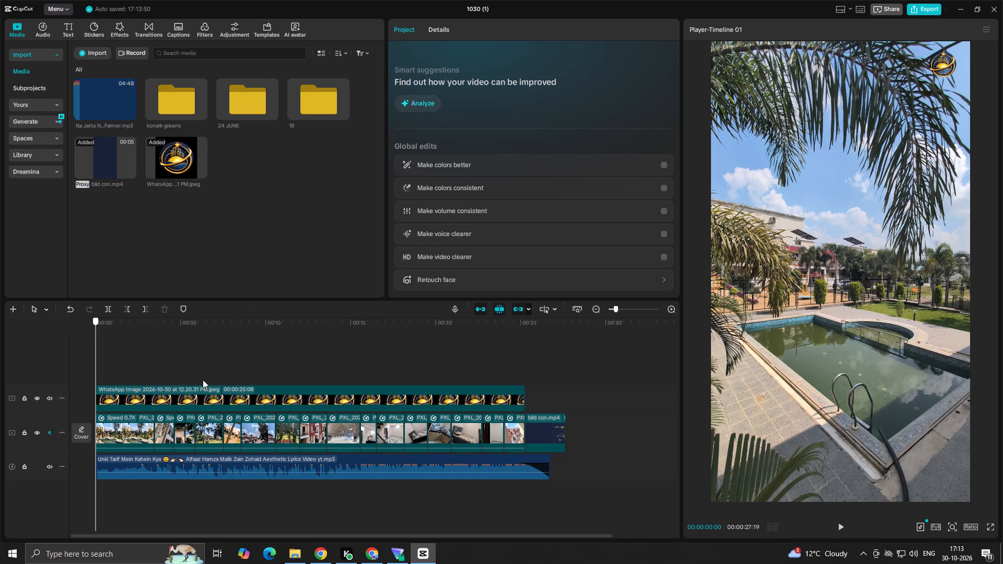
{"action": "left_click", "coordinate": [189, 360]}
{"action": "left_click_drag", "start_coordinate": [189, 360], "coordinate": [0, 412]}
{"action": "key", "text": "space"}
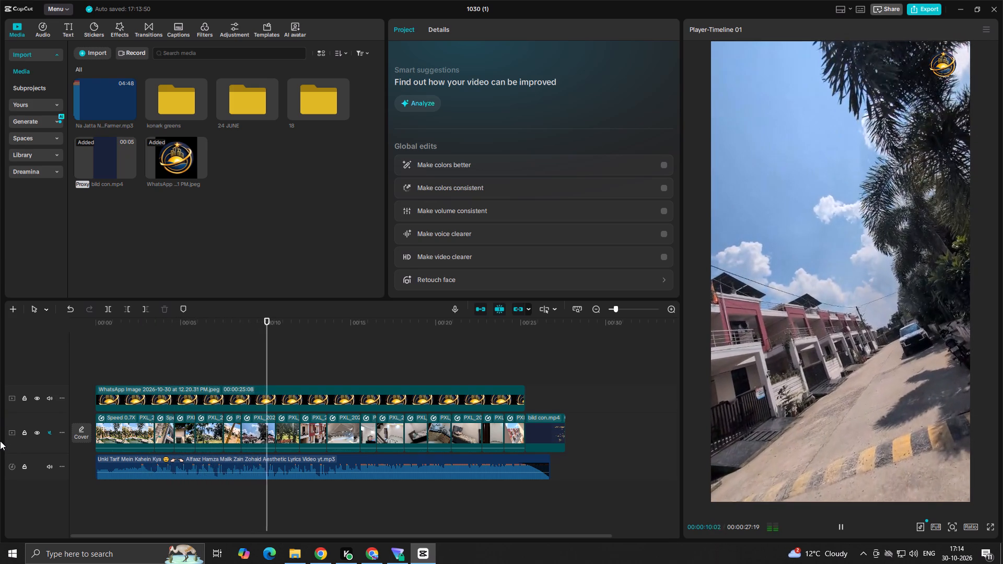
{"action": "key", "text": "space"}
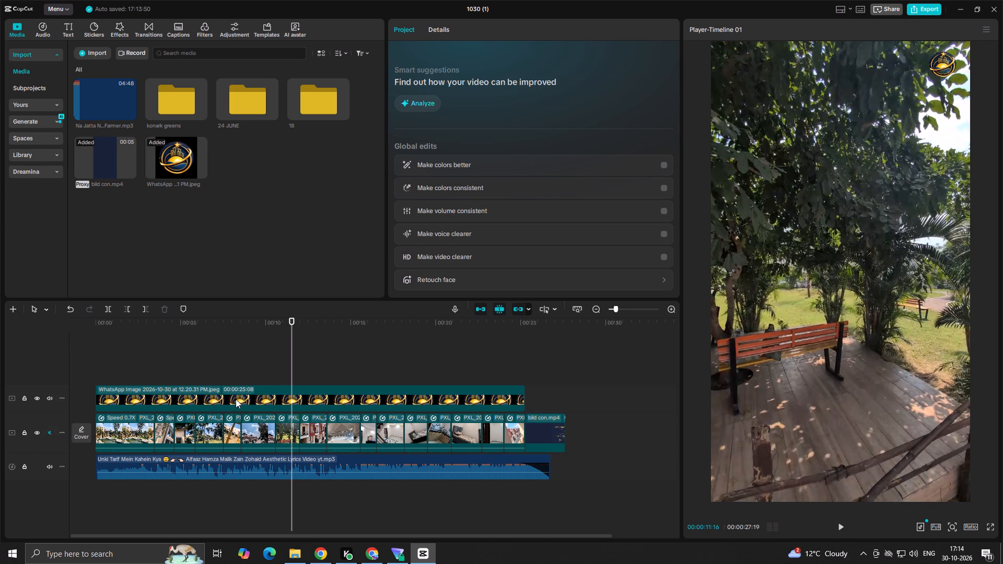
{"action": "scroll", "coordinate": [236, 397], "scroll_direction": "up", "scroll_amount": 8, "text": "ctrl"}
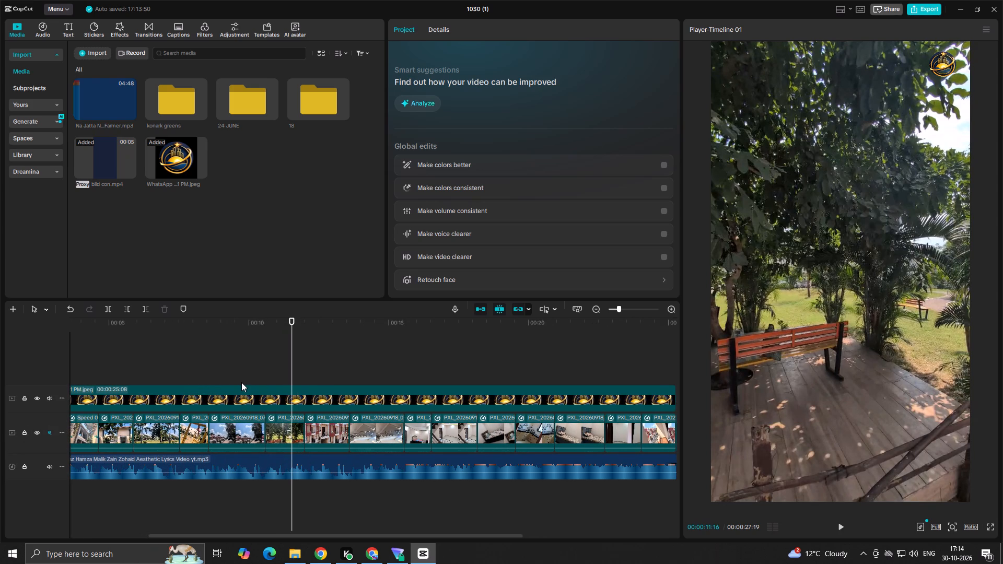
{"action": "scroll", "coordinate": [241, 382], "scroll_direction": "up", "scroll_amount": 9, "text": "ctrl"}
{"action": "left_click", "coordinate": [241, 369]}
{"action": "left_click_drag", "start_coordinate": [241, 369], "coordinate": [197, 389]}
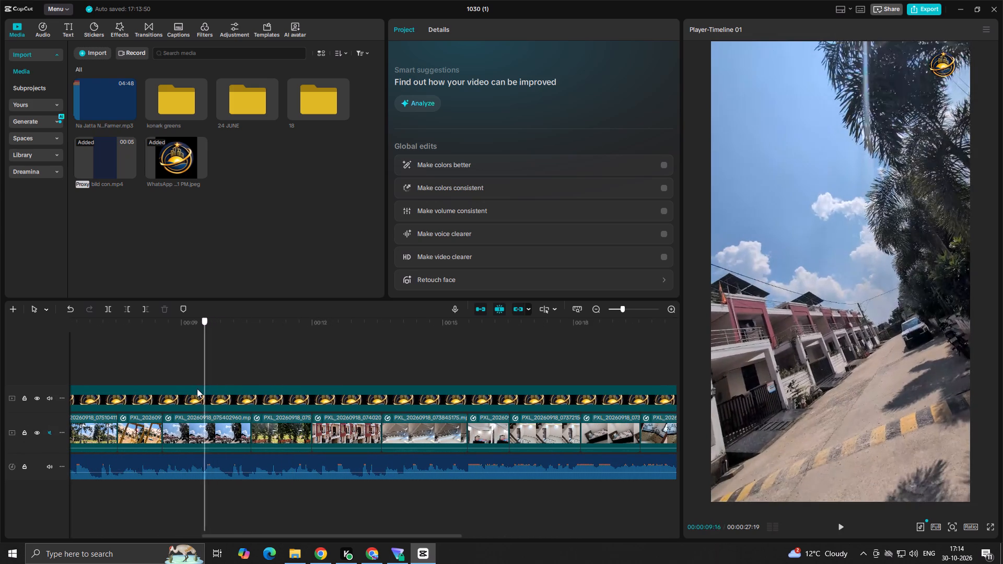
{"action": "left_click_drag", "start_coordinate": [197, 389], "coordinate": [20, 433]}
{"action": "key", "text": "space"}
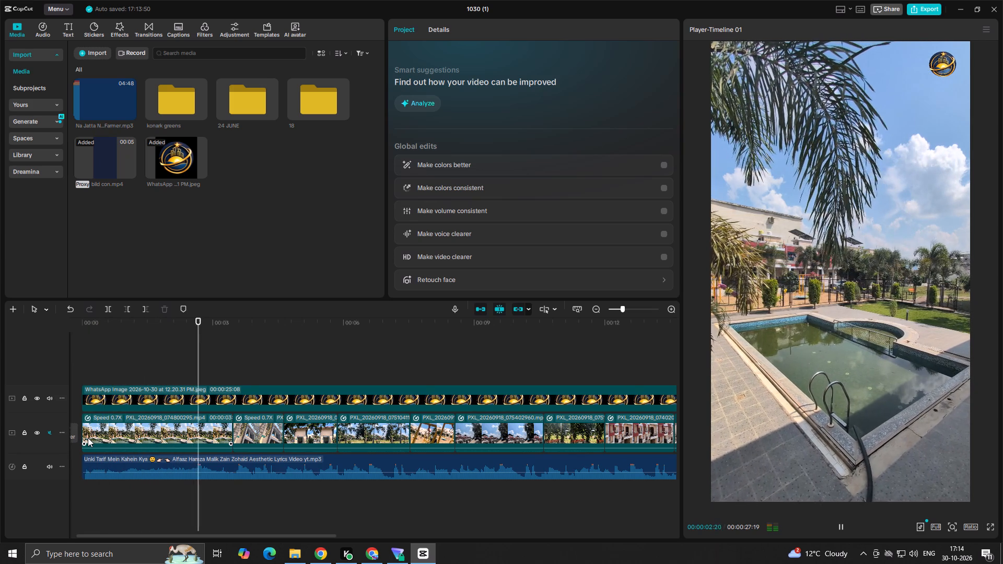
{"action": "key", "text": "space"}
{"action": "key", "text": "space"}
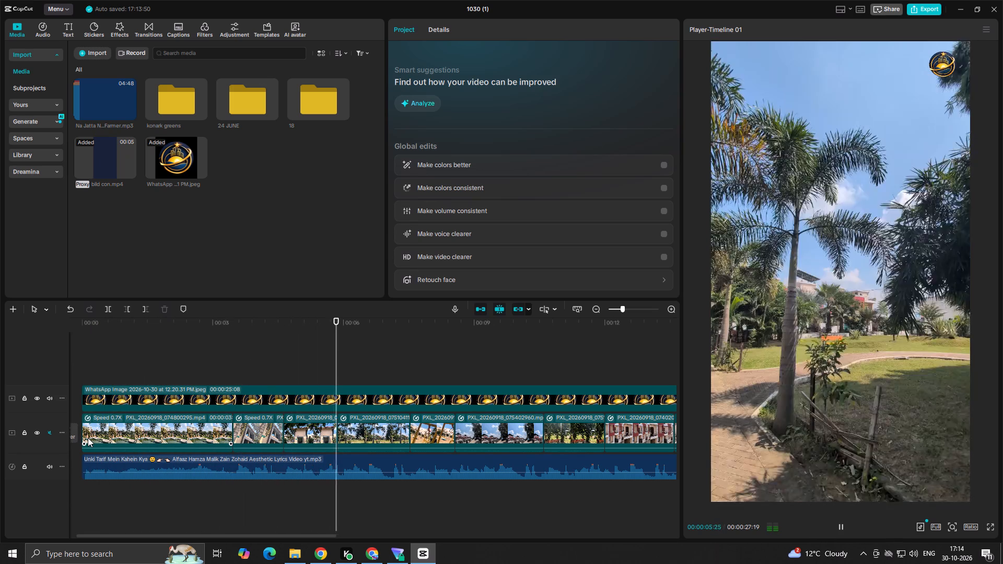
{"action": "key", "text": "space"}
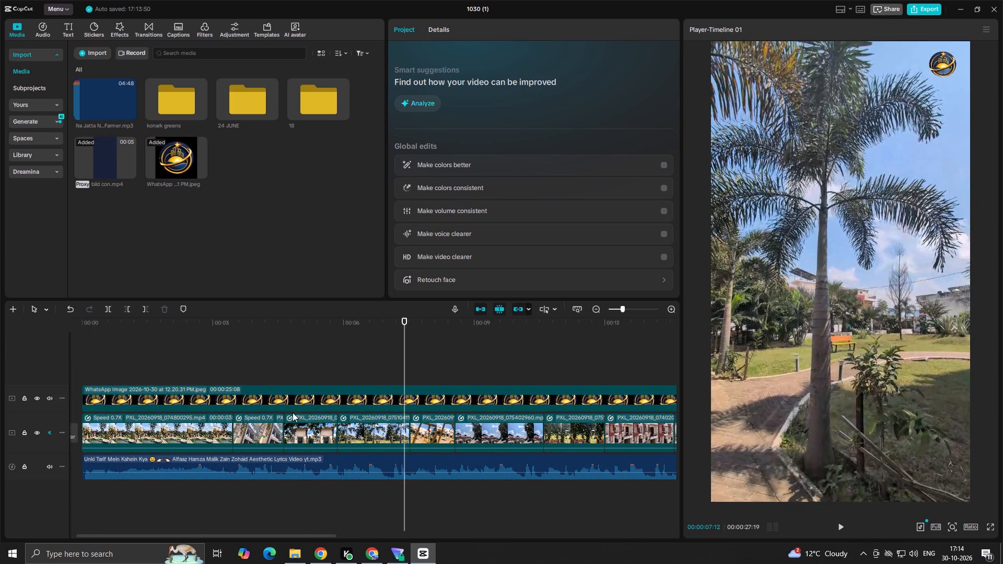
Enable Smooth slow-mo with Optical flow on the palm-tree garden clip starting at about 00:00:06.
{"action": "left_click", "coordinate": [359, 431]}
{"action": "left_click", "coordinate": [464, 27]}
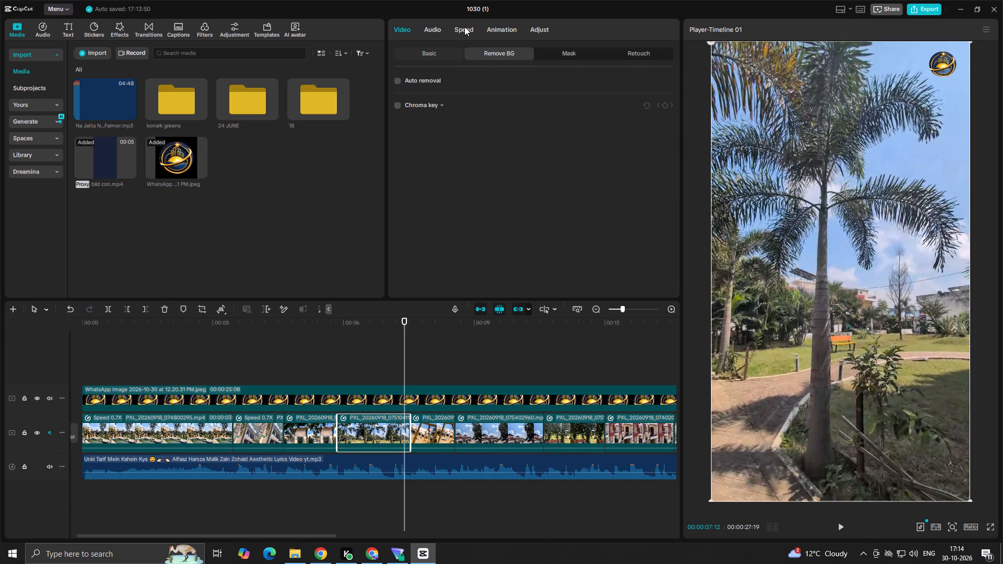
{"action": "scroll", "coordinate": [436, 199], "scroll_direction": "down", "scroll_amount": 3}
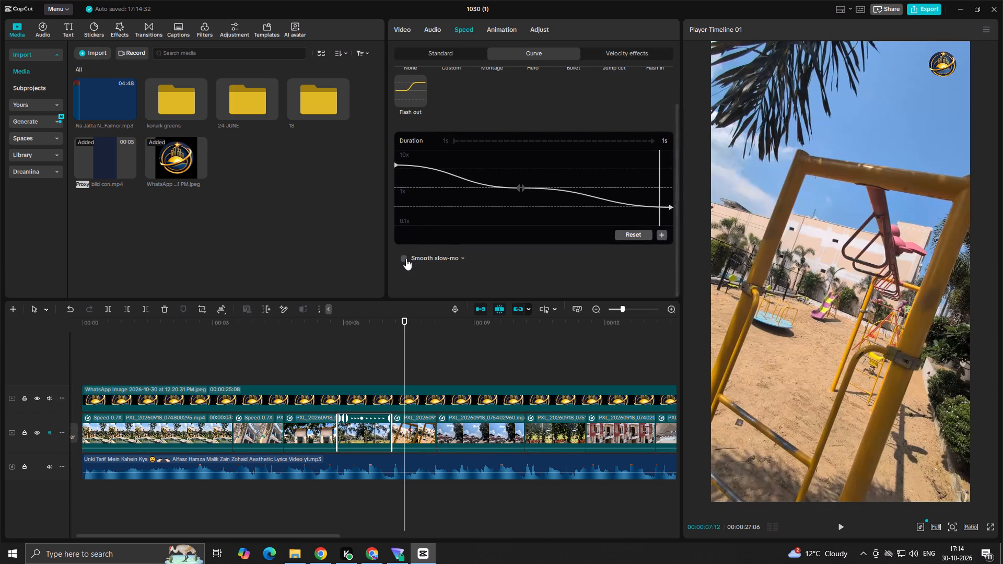
{"action": "left_click", "coordinate": [405, 258]}
{"action": "left_click", "coordinate": [431, 279]}
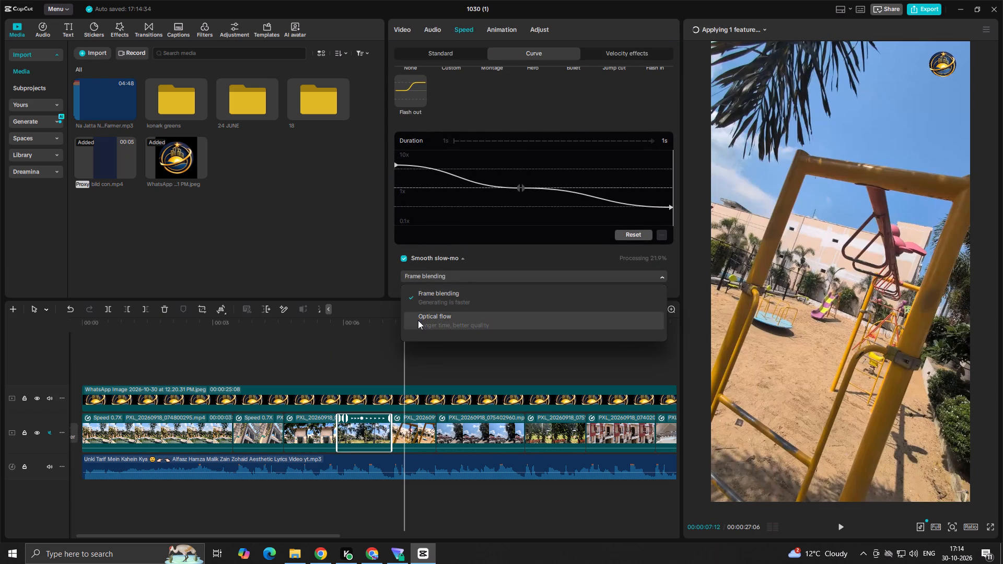
{"action": "left_click", "coordinate": [418, 320]}
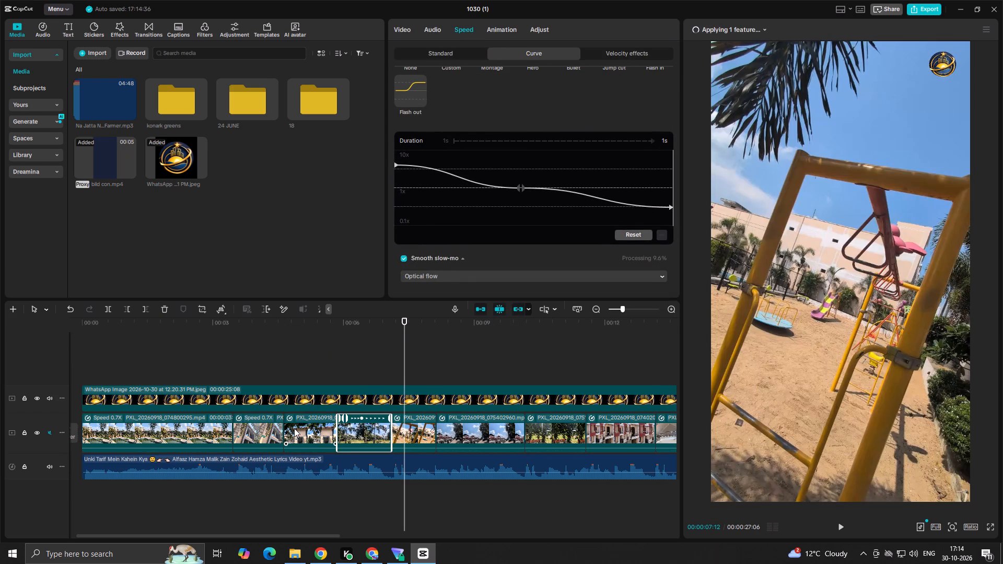
Enable Smooth slow-mo with Optical flow on the clip just before the palm-tree garden clip.
{"action": "left_click", "coordinate": [294, 429]}
{"action": "left_click", "coordinate": [403, 258]}
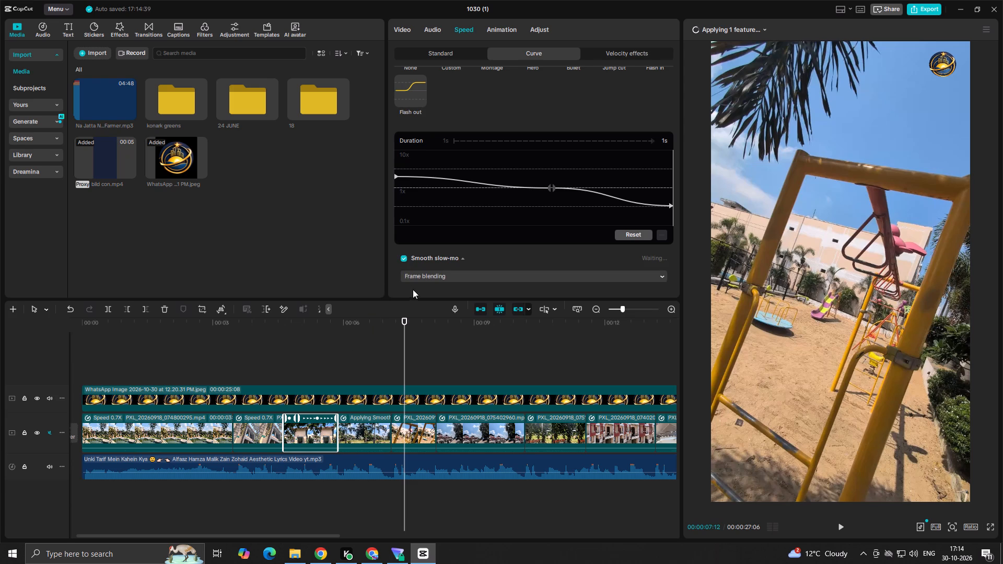
{"action": "left_click", "coordinate": [411, 279]}
{"action": "left_click", "coordinate": [416, 324]}
Preview the playground and street clips, and enable Smooth slow-mo with Optical flow on the street clip PXL_20260918_075402960.mp4.
{"action": "left_click", "coordinate": [431, 434]}
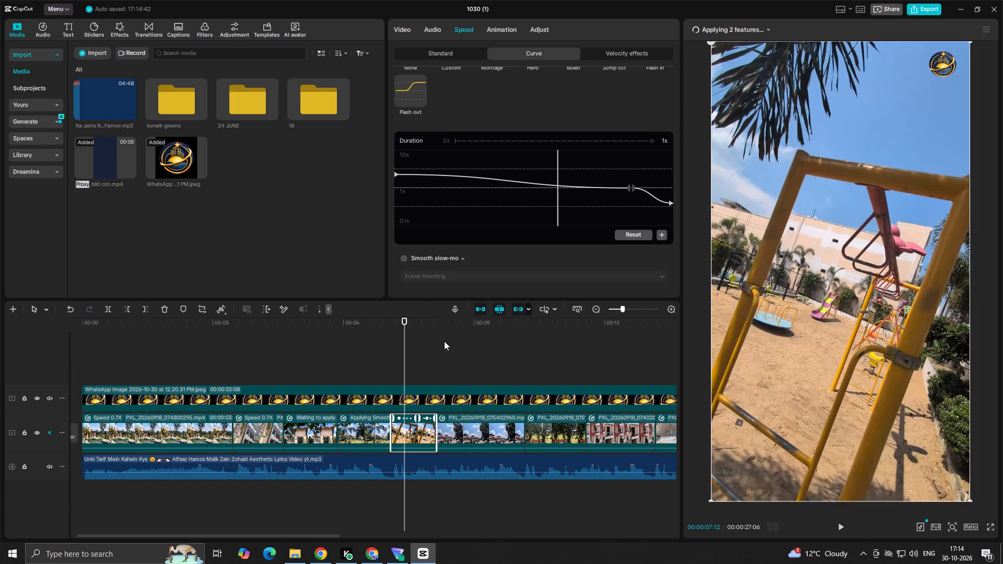
{"action": "key", "text": "space"}
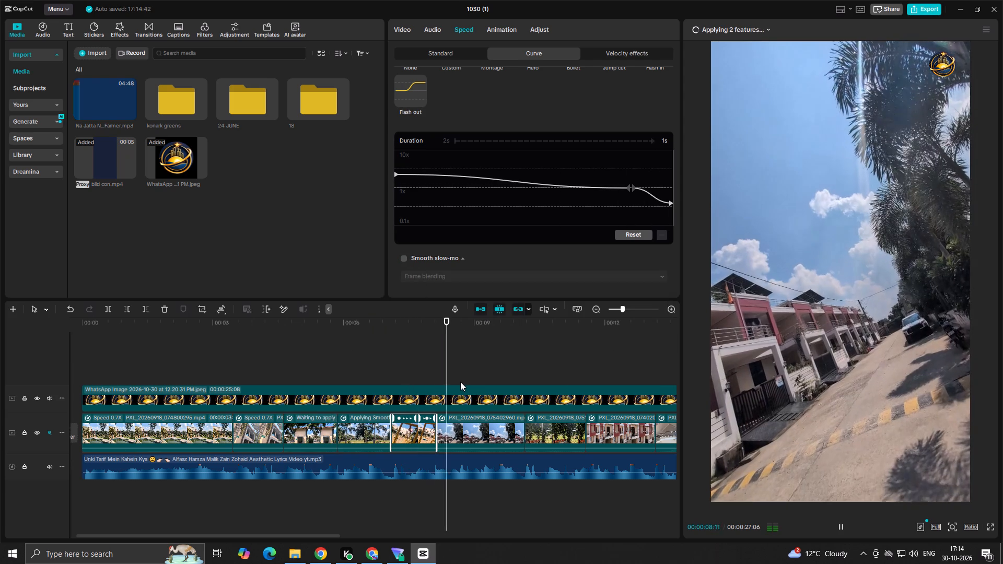
{"action": "key", "text": "space"}
{"action": "key", "text": "space"}
{"action": "key", "text": "space"}
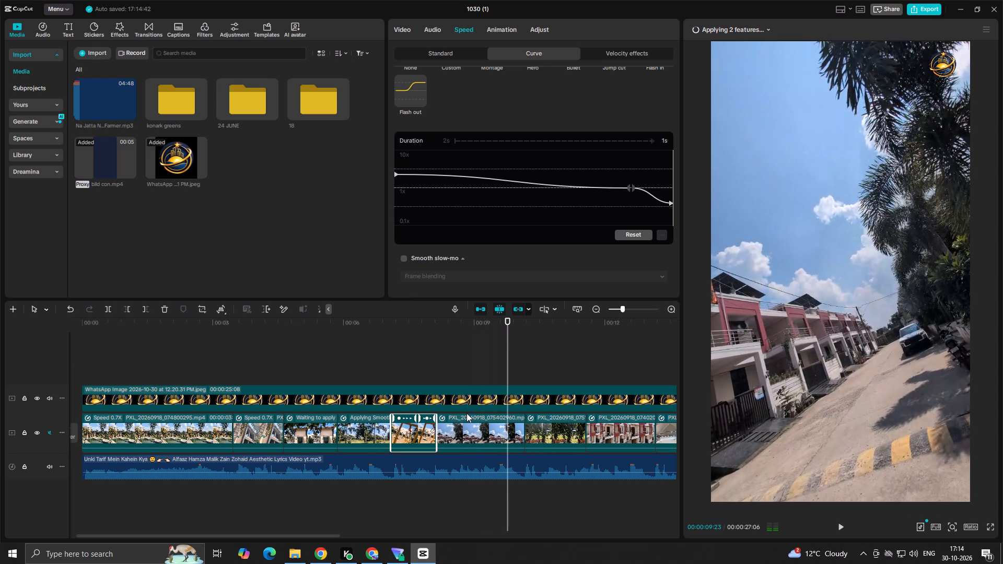
{"action": "left_click", "coordinate": [466, 437]}
{"action": "left_click", "coordinate": [403, 260]}
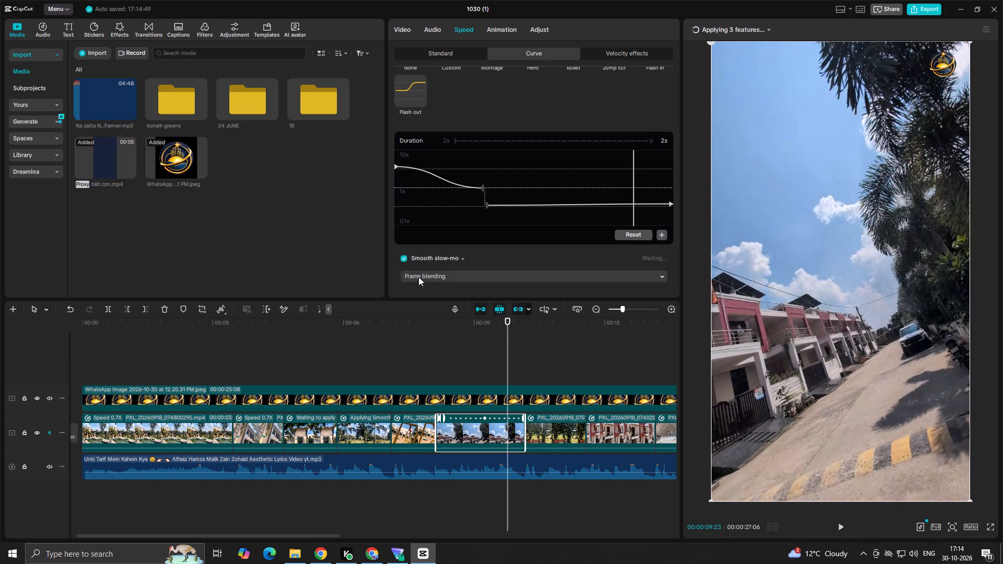
{"action": "left_click", "coordinate": [418, 275]}
{"action": "left_click", "coordinate": [411, 321]}
Play the remaining reel through to the contact card and replay it from the start for review.
{"action": "left_click", "coordinate": [542, 369]}
{"action": "key", "text": "space"}
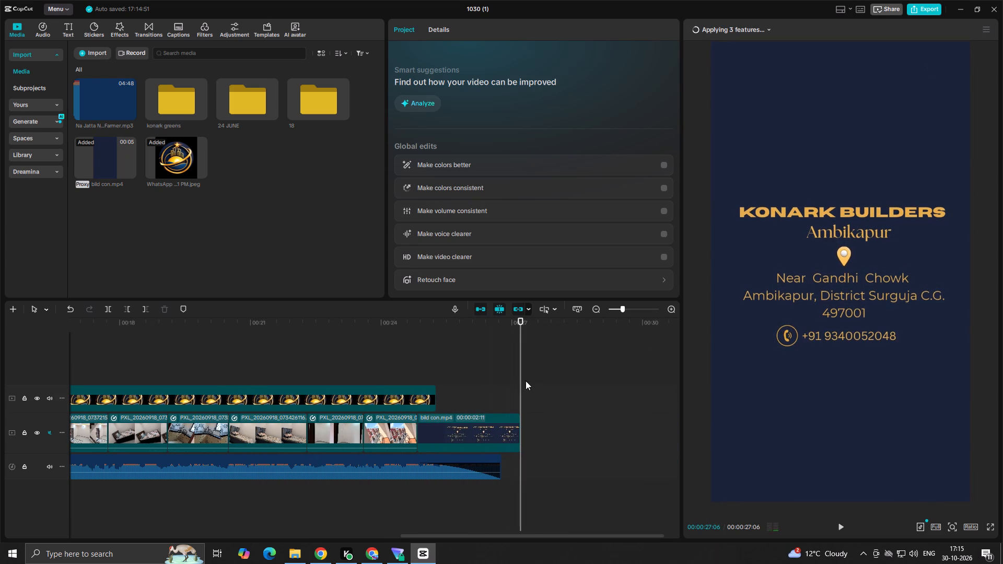
{"action": "scroll", "coordinate": [407, 357], "scroll_direction": "down", "scroll_amount": 18, "text": "ctrl"}
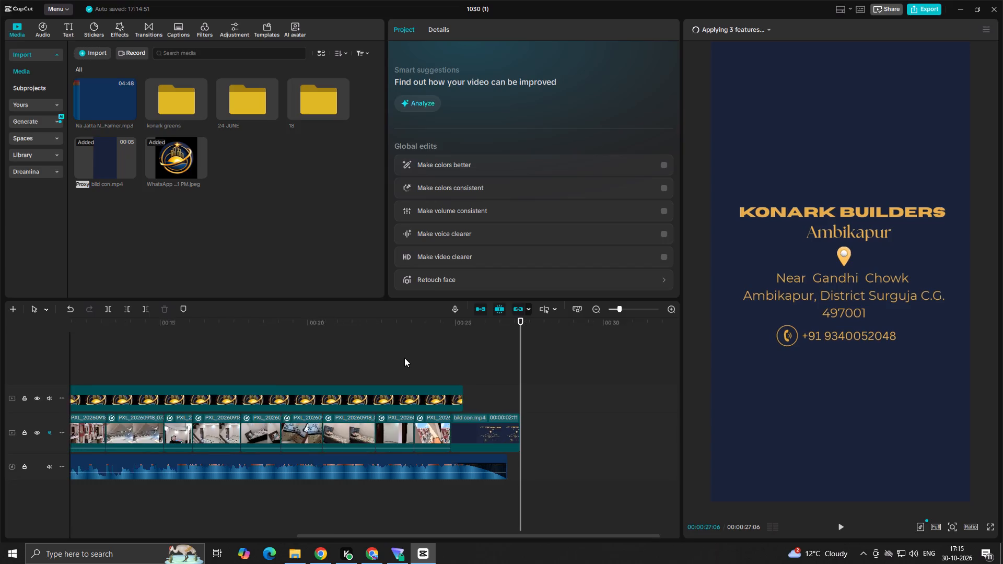
{"action": "left_click", "coordinate": [403, 360]}
{"action": "left_click_drag", "start_coordinate": [403, 360], "coordinate": [0, 385]}
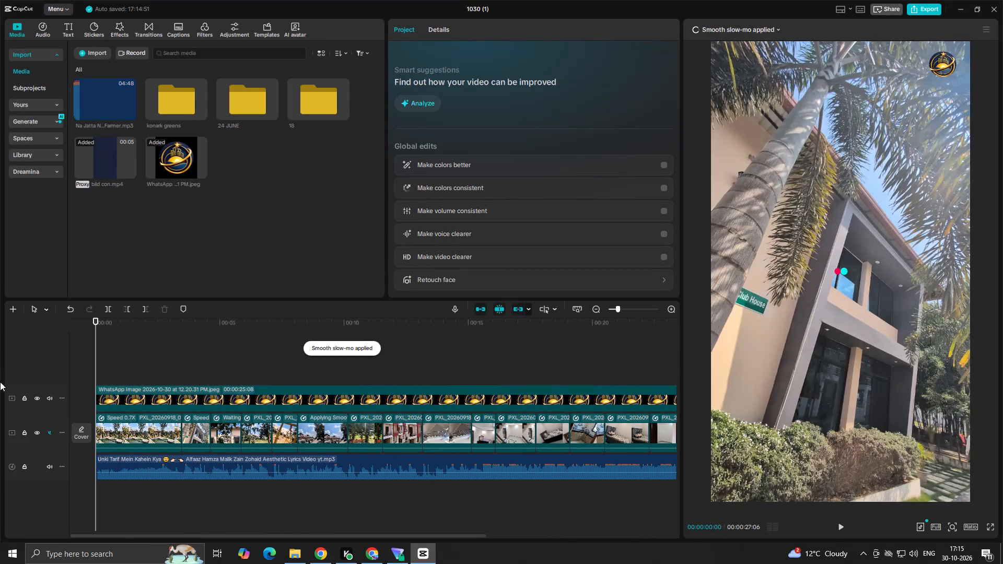
{"action": "key", "text": "space"}
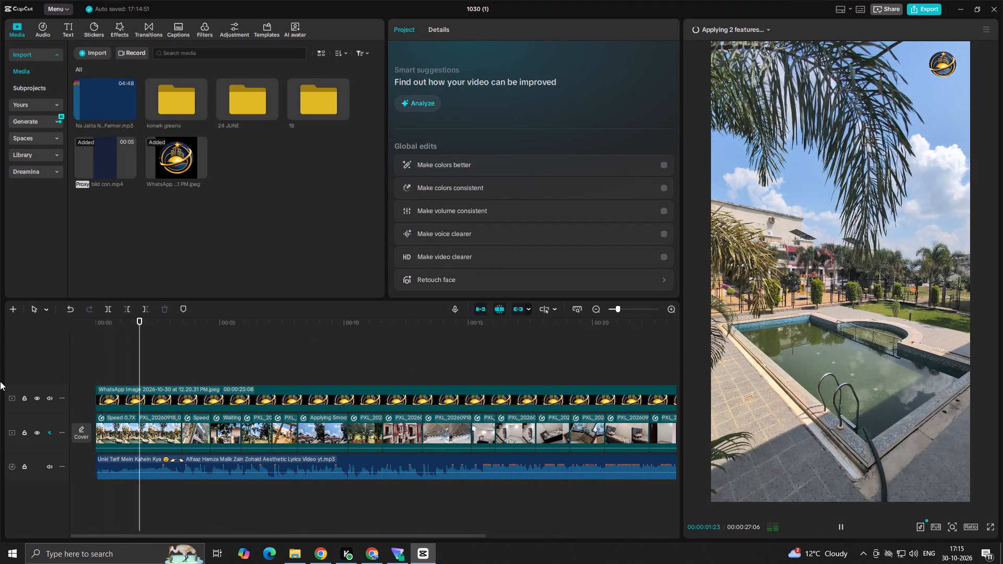
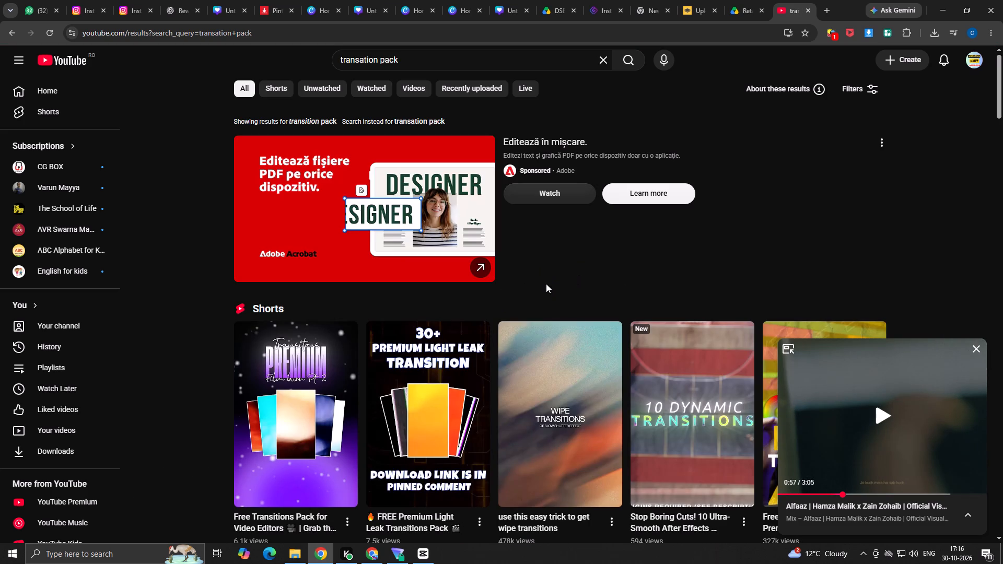
Open the short "FREE Premium Light Leak Transitions Pack" and copy the download link from its pinned comment.
{"action": "scroll", "coordinate": [474, 361], "scroll_direction": "down", "scroll_amount": 3}
{"action": "left_click", "coordinate": [426, 300]}
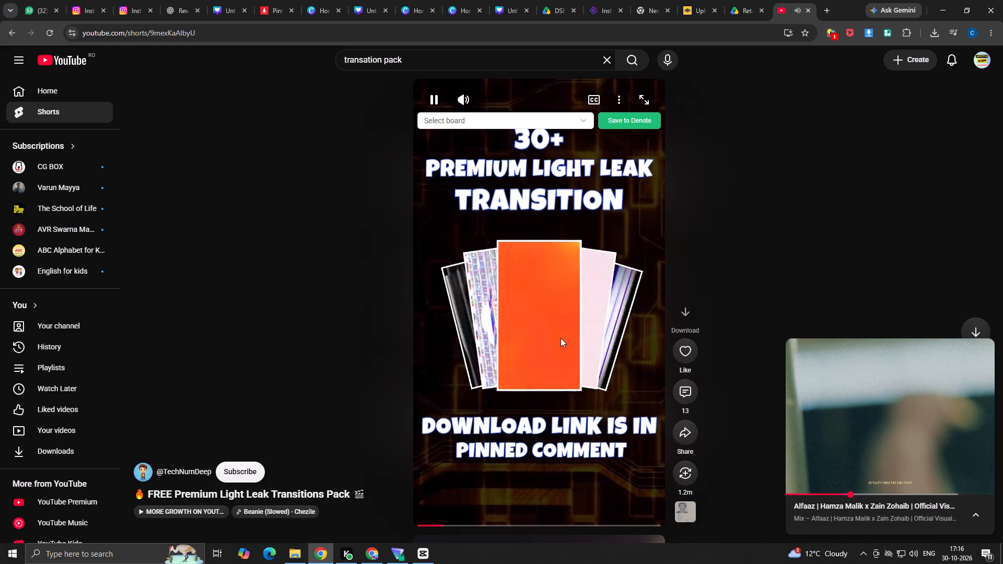
{"action": "left_click", "coordinate": [545, 328]}
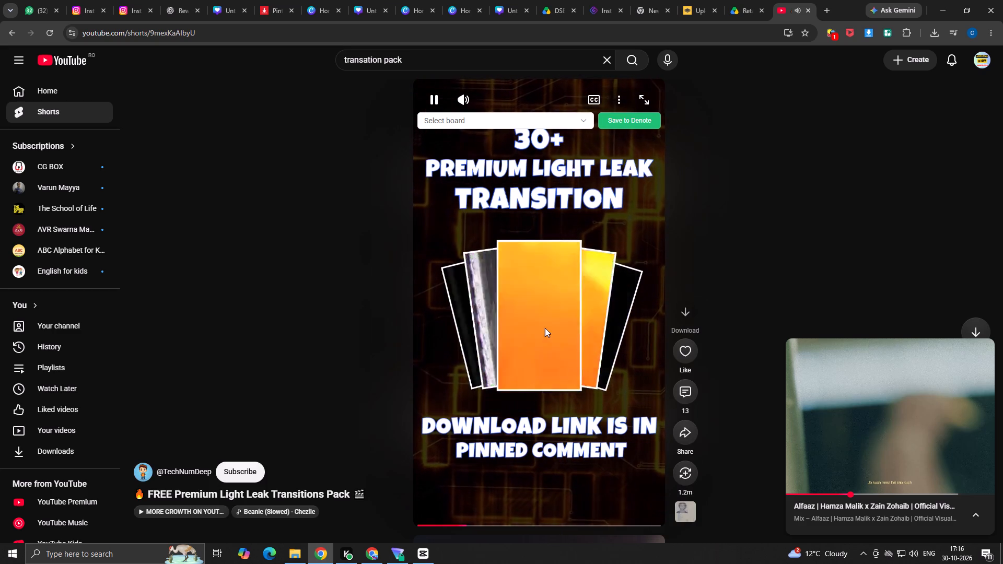
{"action": "left_click", "coordinate": [686, 393]}
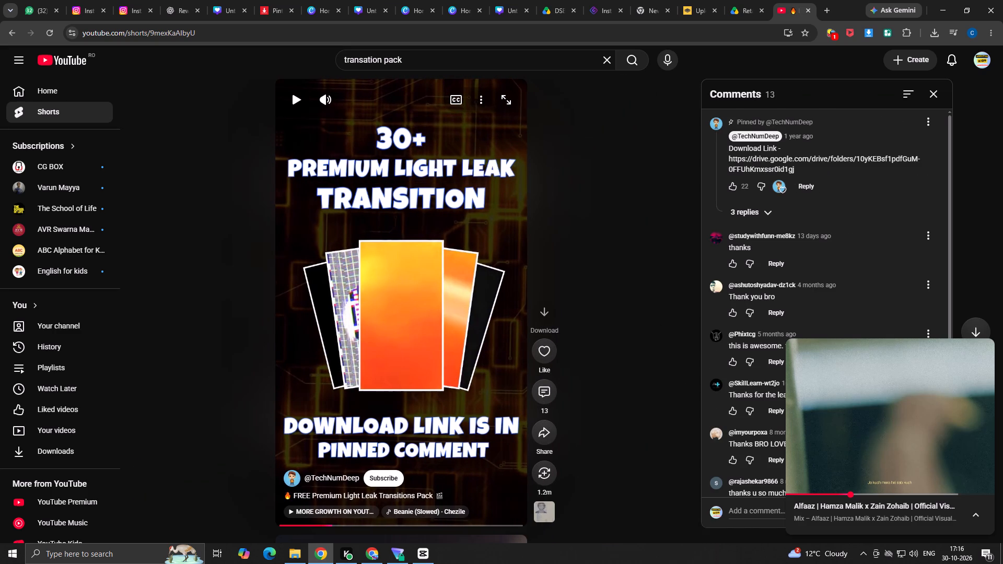
{"action": "left_click_drag", "start_coordinate": [727, 159], "coordinate": [801, 170]}
{"action": "key", "text": "ctrl+c"}
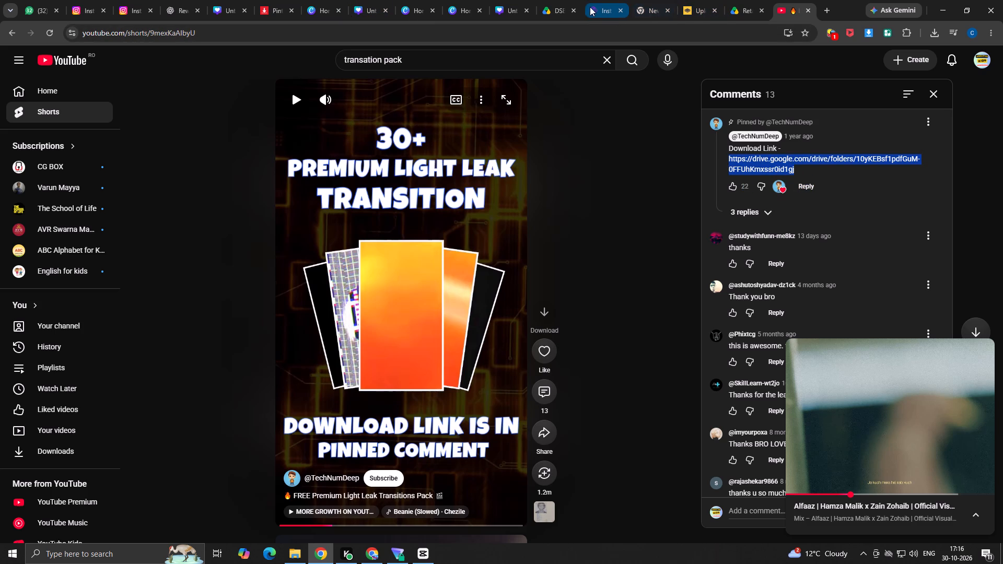
Open the copied Drive folder link in a new browser tab.
{"action": "left_click", "coordinate": [272, 9]}
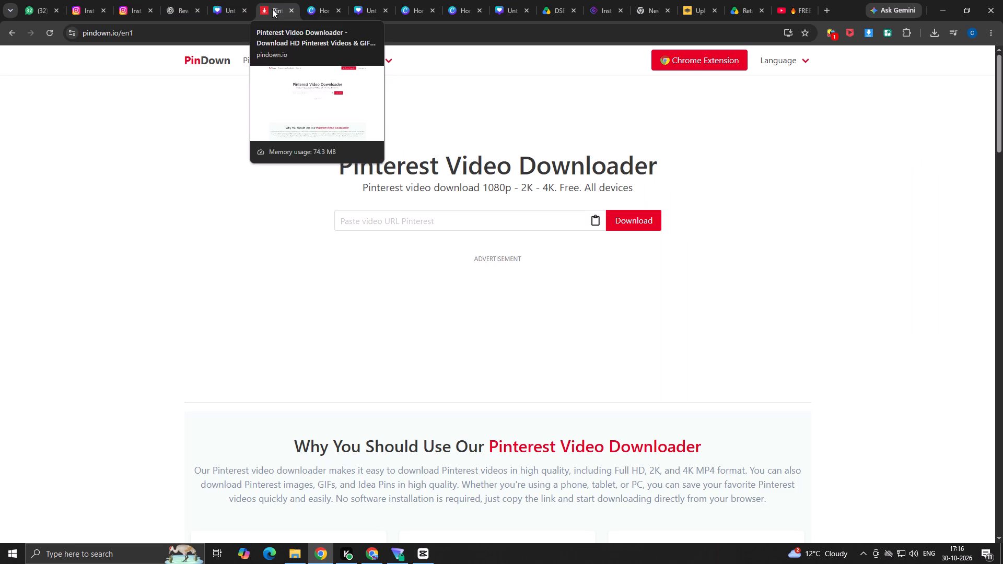
{"action": "left_click", "coordinate": [736, 4]}
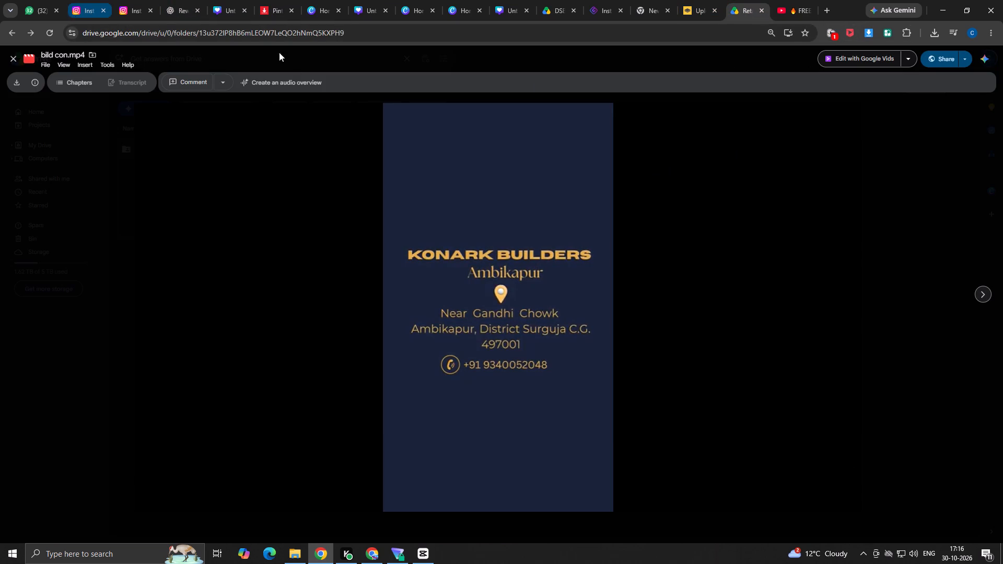
{"action": "left_click", "coordinate": [828, 11]}
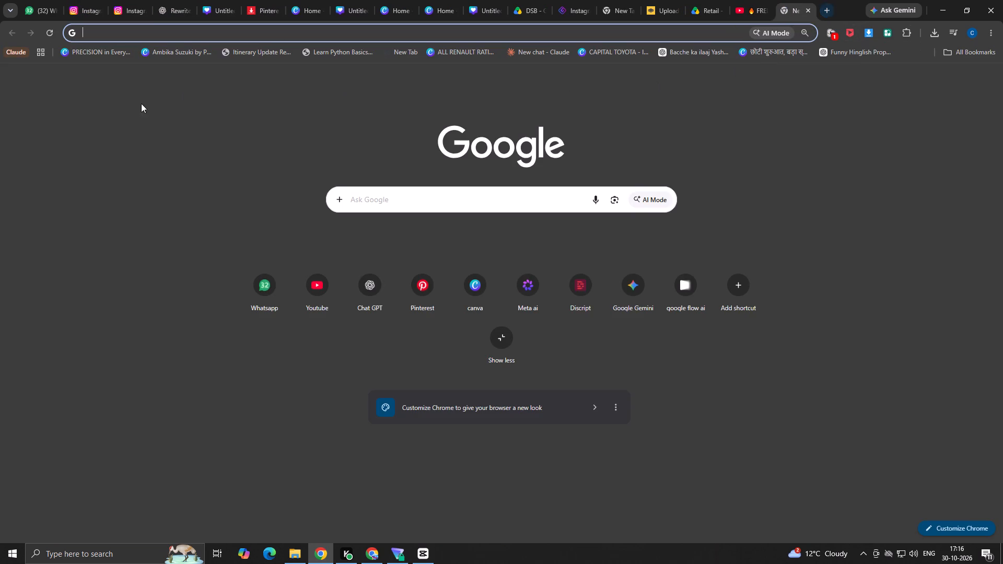
{"action": "left_click", "coordinate": [405, 196]}
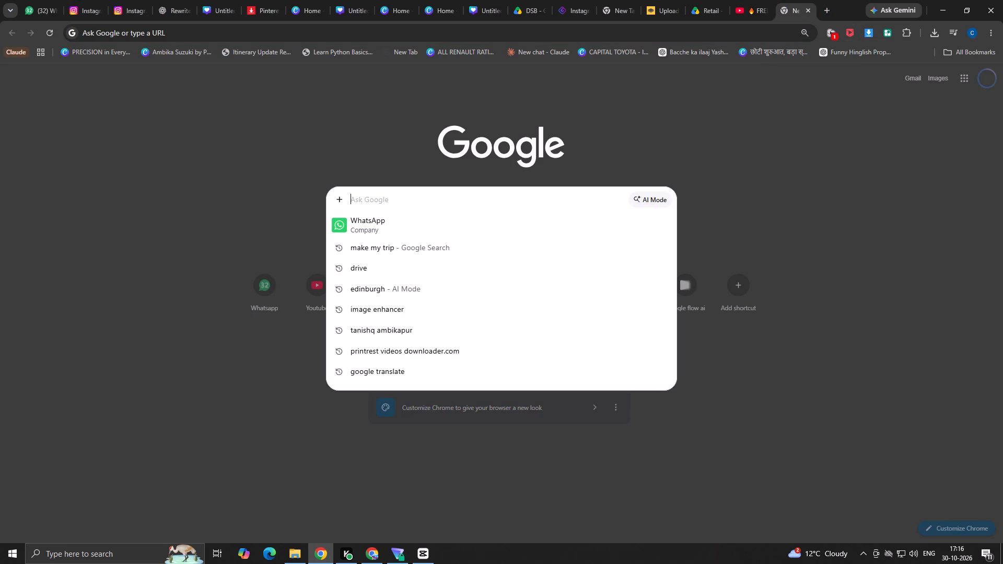
{"action": "key", "text": "ctrl+v"}
{"action": "key", "text": "Return"}
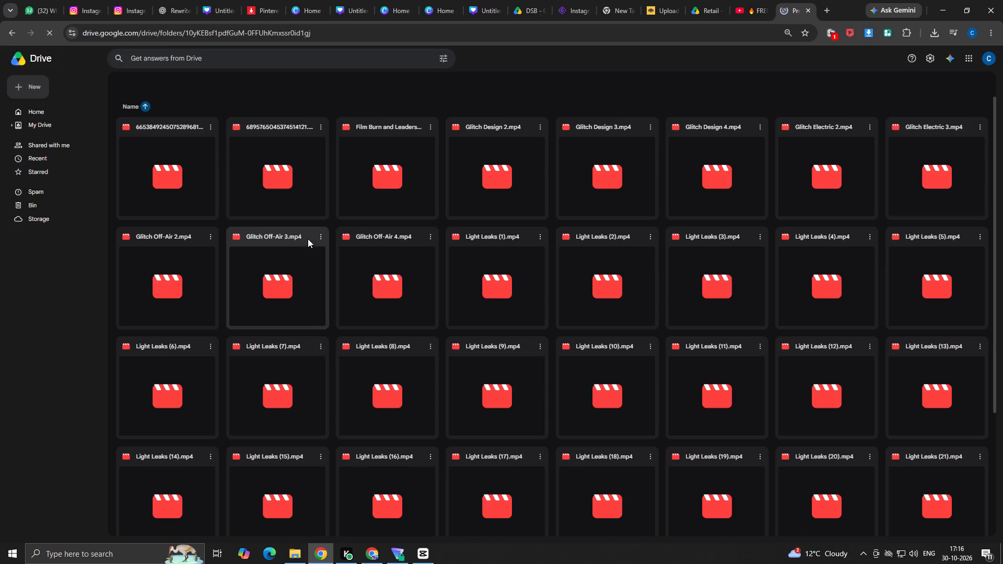
Preview the folder's first clip, 6653849245075289681.mp4, and close the preview.
{"action": "double_click", "coordinate": [190, 177]}
{"action": "double_click", "coordinate": [193, 189]}
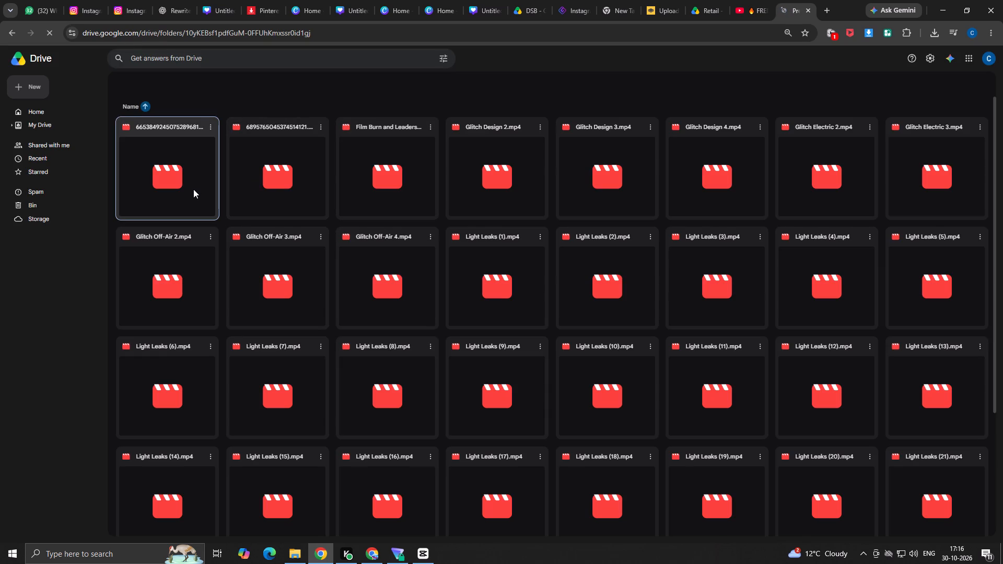
{"action": "scroll", "coordinate": [322, 250], "scroll_direction": "down", "scroll_amount": 16}
{"action": "scroll", "coordinate": [422, 385], "scroll_direction": "up", "scroll_amount": 17}
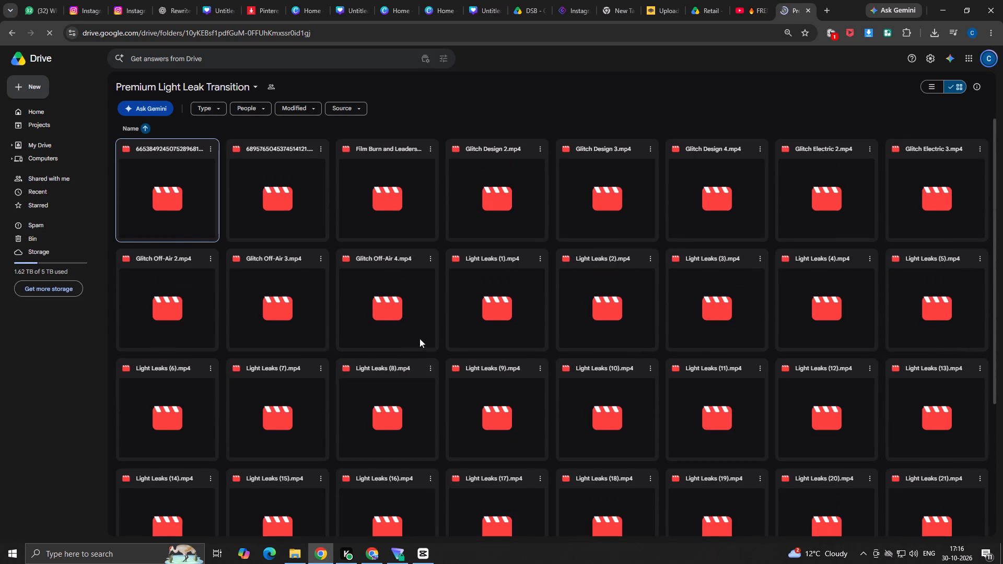
{"action": "scroll", "coordinate": [419, 338], "scroll_direction": "down", "scroll_amount": 12}
{"action": "scroll", "coordinate": [419, 356], "scroll_direction": "up", "scroll_amount": 6}
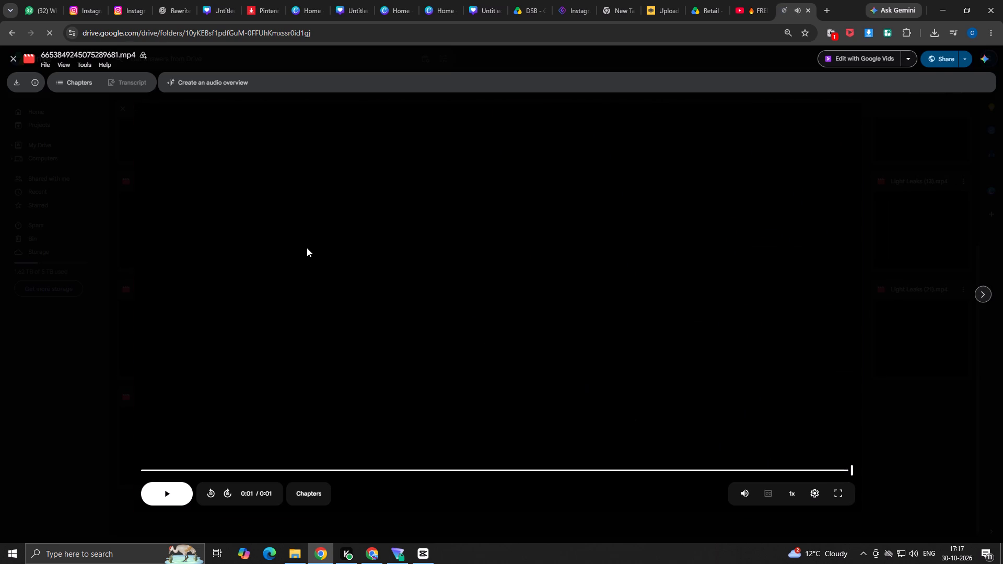
{"action": "left_click", "coordinate": [11, 61]}
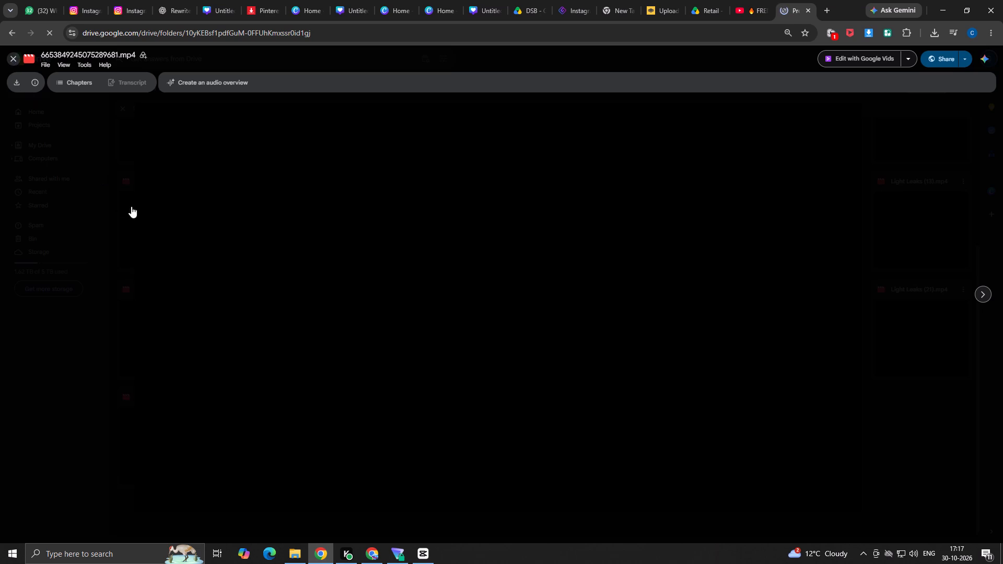
Try to preview Light Leaks (17).mp4 and Light Leaks (18).mp4 in the Premium Light Leak Transition folder.
{"action": "scroll", "coordinate": [567, 326], "scroll_direction": "down", "scroll_amount": 4}
{"action": "scroll", "coordinate": [427, 354], "scroll_direction": "down", "scroll_amount": 4}
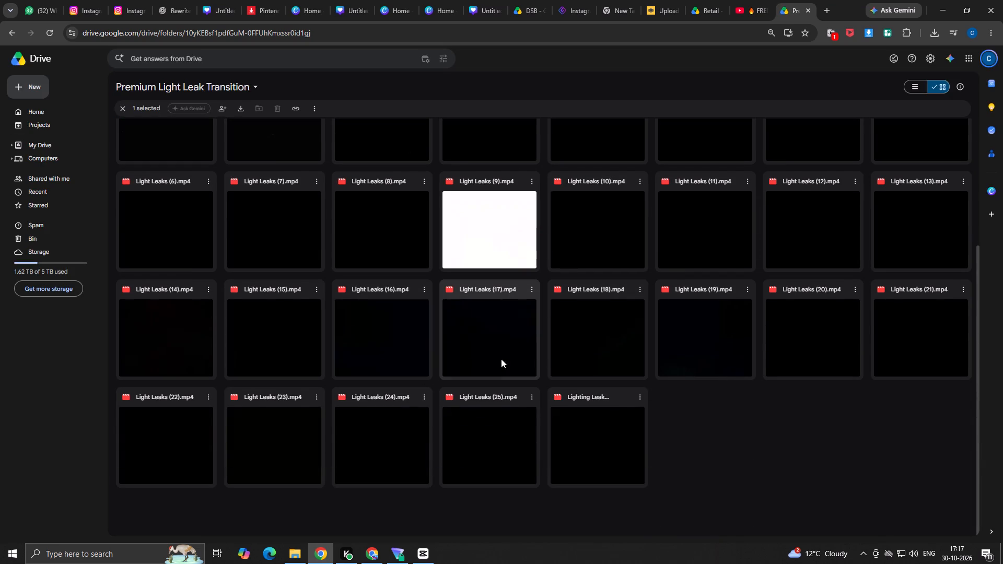
{"action": "double_click", "coordinate": [504, 345]}
{"action": "double_click", "coordinate": [504, 345]}
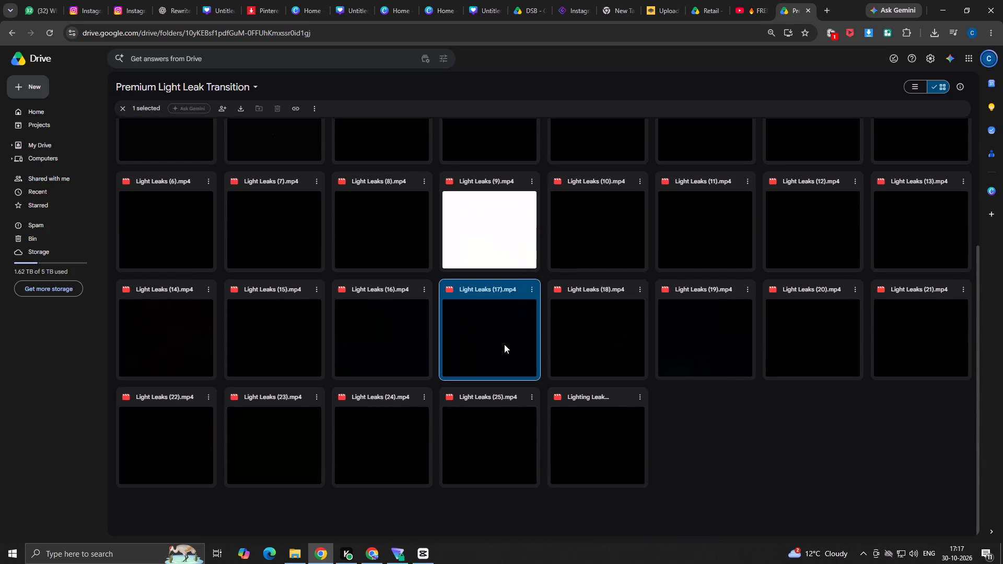
{"action": "double_click", "coordinate": [504, 344]}
{"action": "scroll", "coordinate": [600, 358], "scroll_direction": "down", "scroll_amount": 4}
{"action": "scroll", "coordinate": [461, 446], "scroll_direction": "up", "scroll_amount": 5}
{"action": "scroll", "coordinate": [587, 427], "scroll_direction": "down", "scroll_amount": 11}
{"action": "scroll", "coordinate": [525, 448], "scroll_direction": "down", "scroll_amount": 4}
{"action": "double_click", "coordinate": [496, 349]}
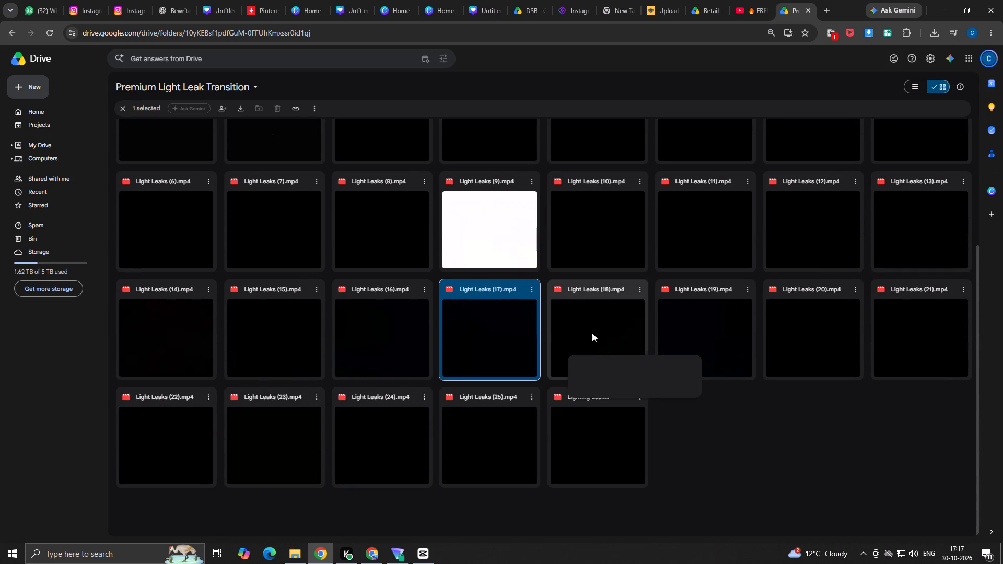
{"action": "double_click", "coordinate": [600, 336]}
{"action": "double_click", "coordinate": [600, 344]}
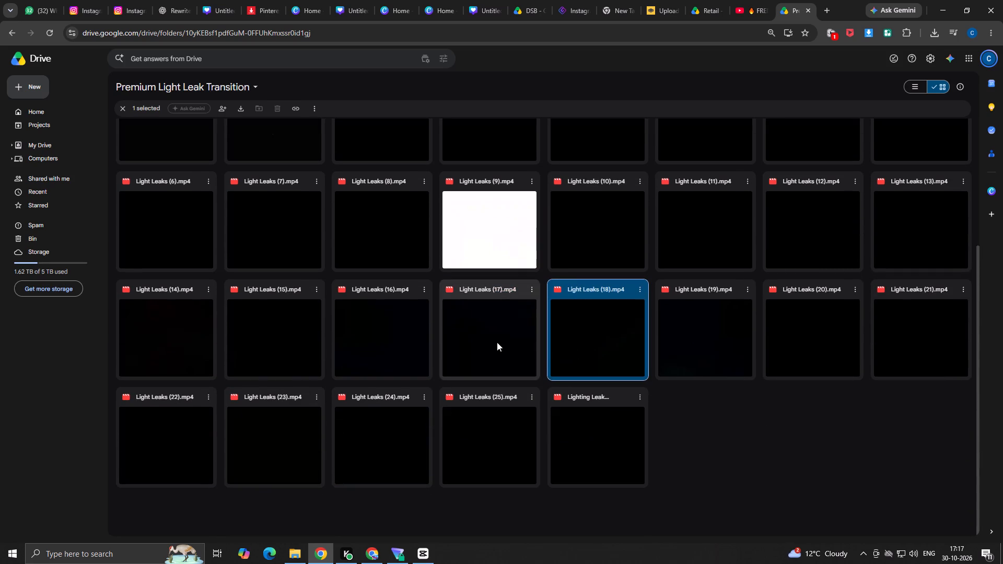
Try to preview the Lighting Leak clip at the folder's end, Light Leaks (10).mp4 and Light Leaks (9).mp4.
{"action": "scroll", "coordinate": [679, 361], "scroll_direction": "down", "scroll_amount": 4}
{"action": "double_click", "coordinate": [615, 430]}
{"action": "triple_click", "coordinate": [612, 436]}
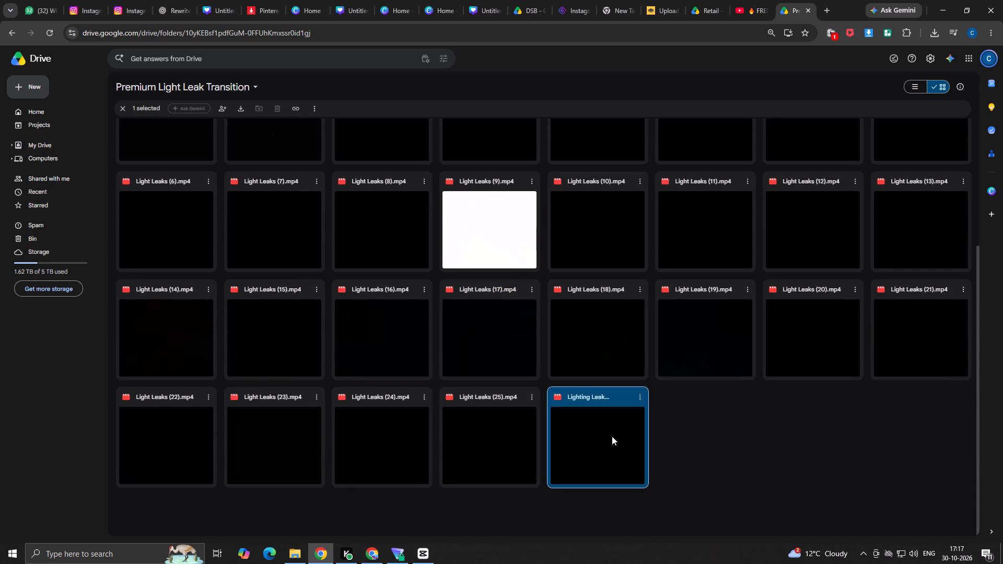
{"action": "left_click", "coordinate": [577, 333]}
{"action": "left_click", "coordinate": [582, 330]}
{"action": "double_click", "coordinate": [596, 249]}
{"action": "double_click", "coordinate": [461, 246]}
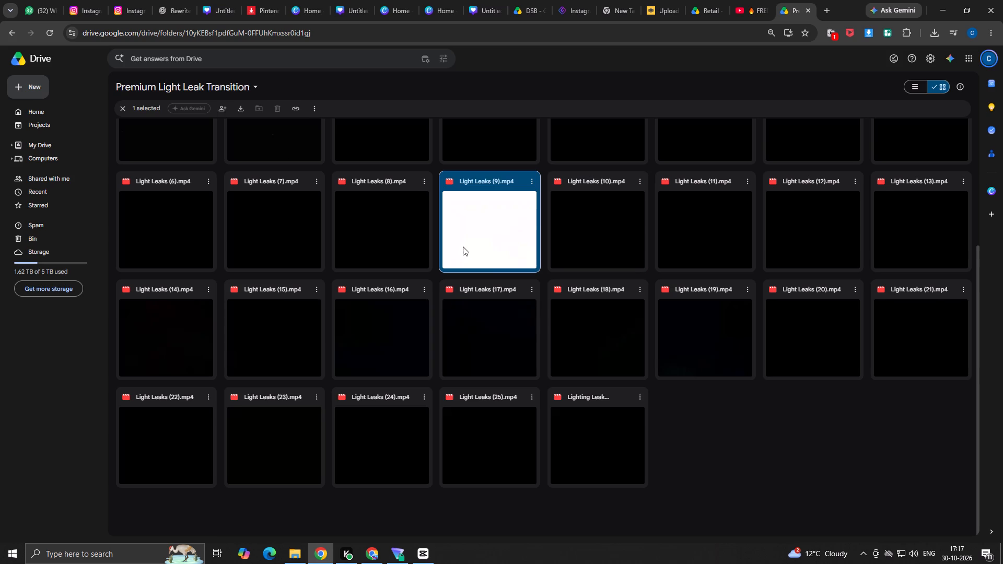
{"action": "double_click", "coordinate": [466, 246]}
Select all the clips in the Premium Light Leak Transition folder and download them.
{"action": "scroll", "coordinate": [550, 309], "scroll_direction": "up", "scroll_amount": 14}
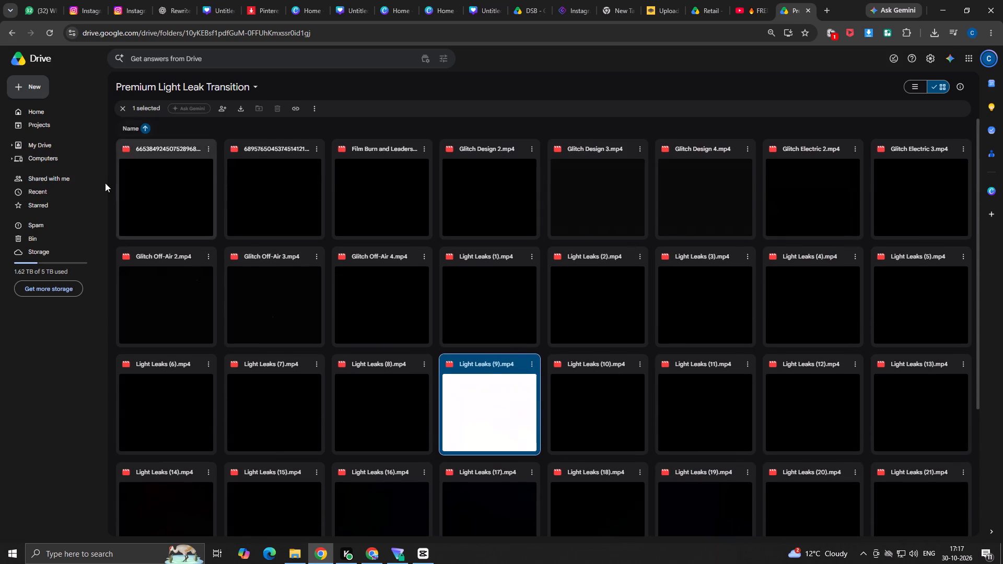
{"action": "left_click_drag", "start_coordinate": [162, 138], "coordinate": [652, 252]}
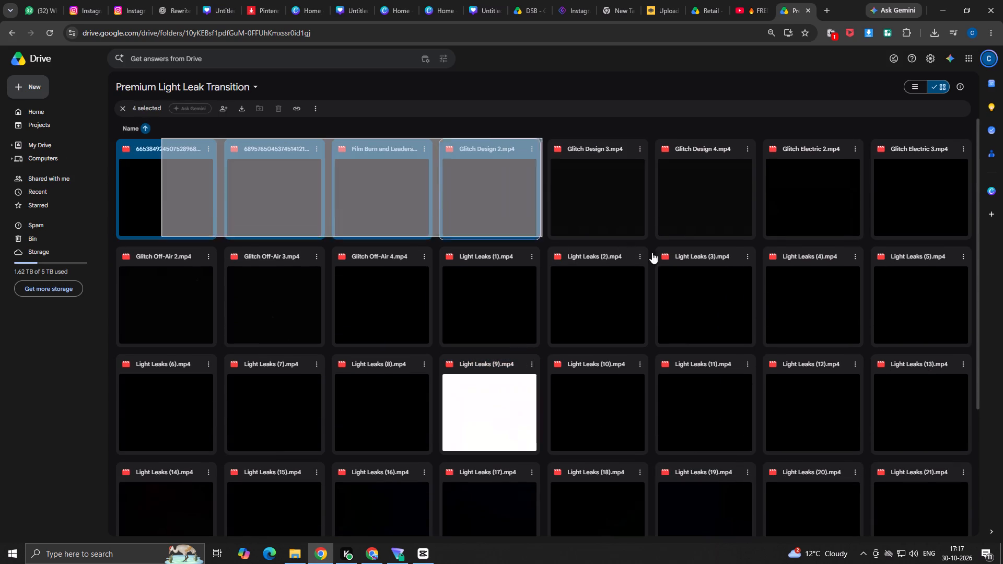
{"action": "left_click_drag", "start_coordinate": [652, 252], "coordinate": [922, 469]}
{"action": "scroll", "coordinate": [926, 464], "scroll_direction": "down", "scroll_amount": 6}
{"action": "right_click", "coordinate": [582, 355]}
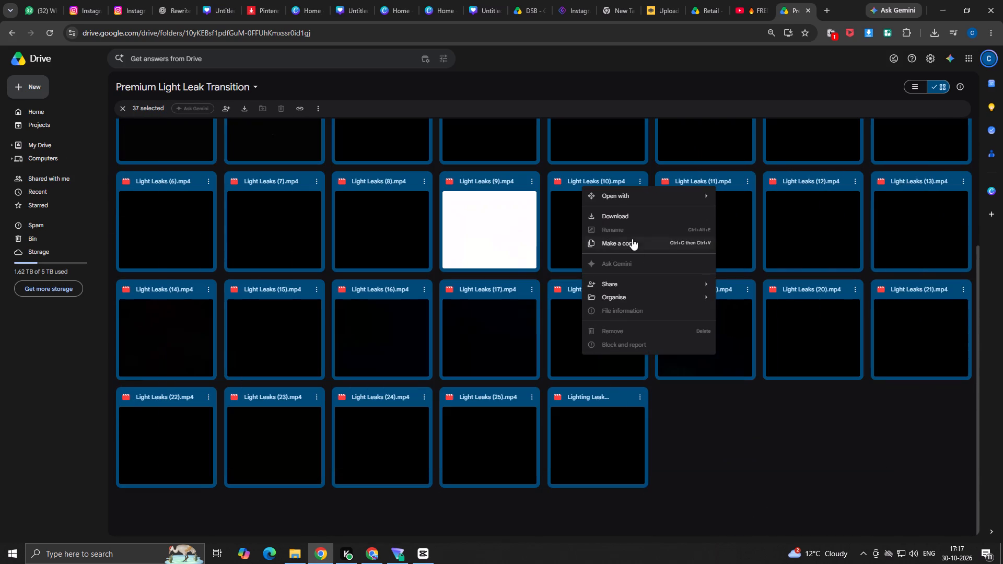
{"action": "left_click", "coordinate": [627, 215]}
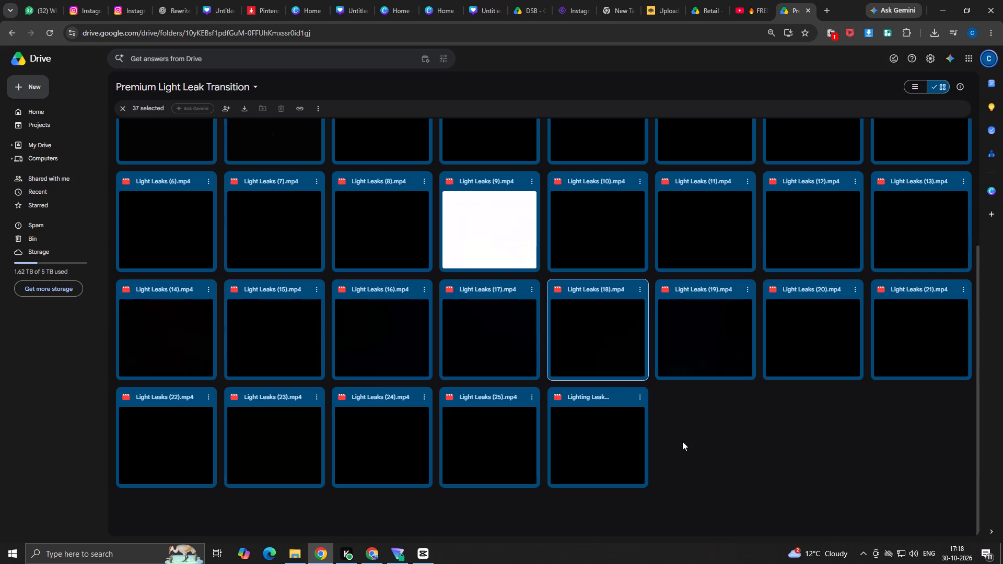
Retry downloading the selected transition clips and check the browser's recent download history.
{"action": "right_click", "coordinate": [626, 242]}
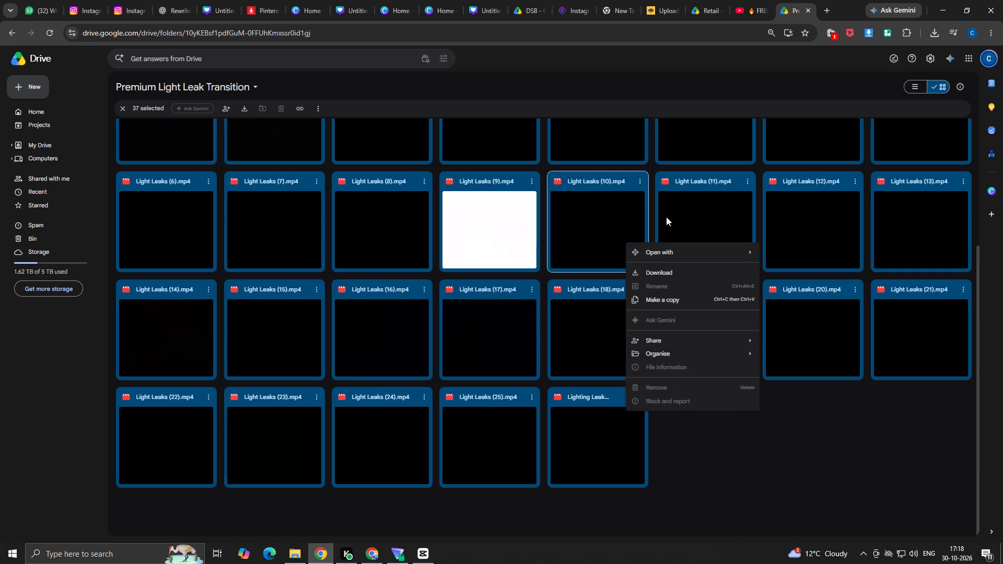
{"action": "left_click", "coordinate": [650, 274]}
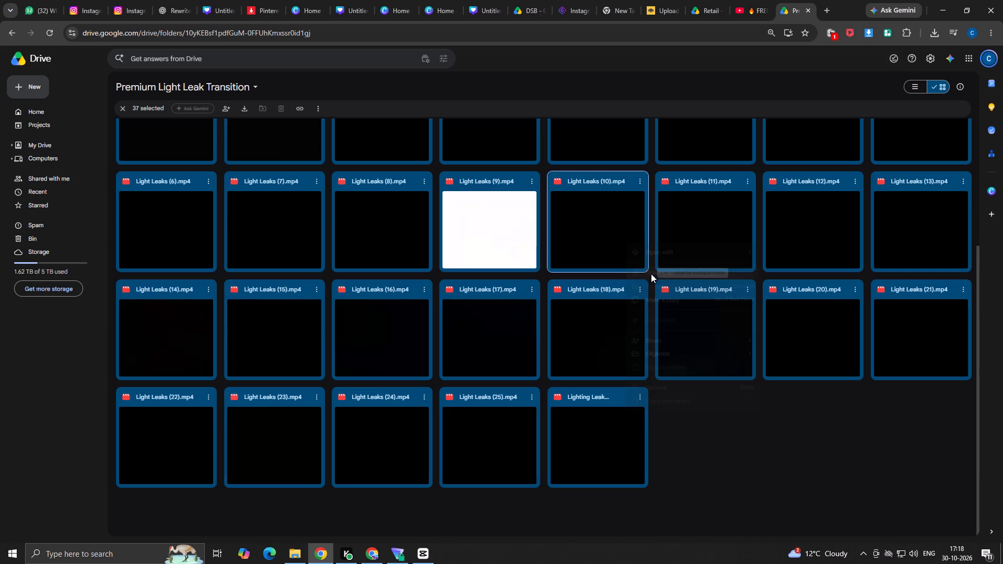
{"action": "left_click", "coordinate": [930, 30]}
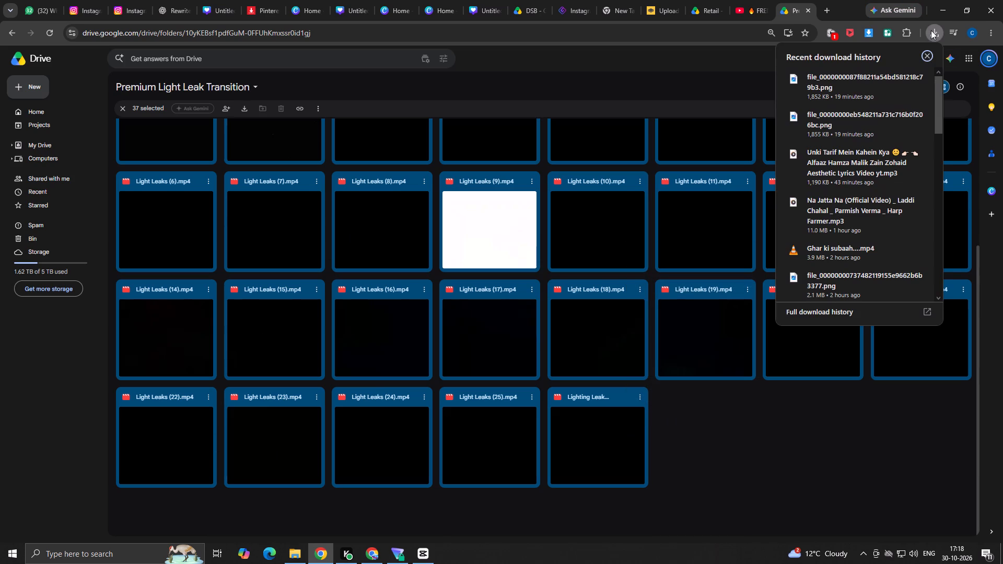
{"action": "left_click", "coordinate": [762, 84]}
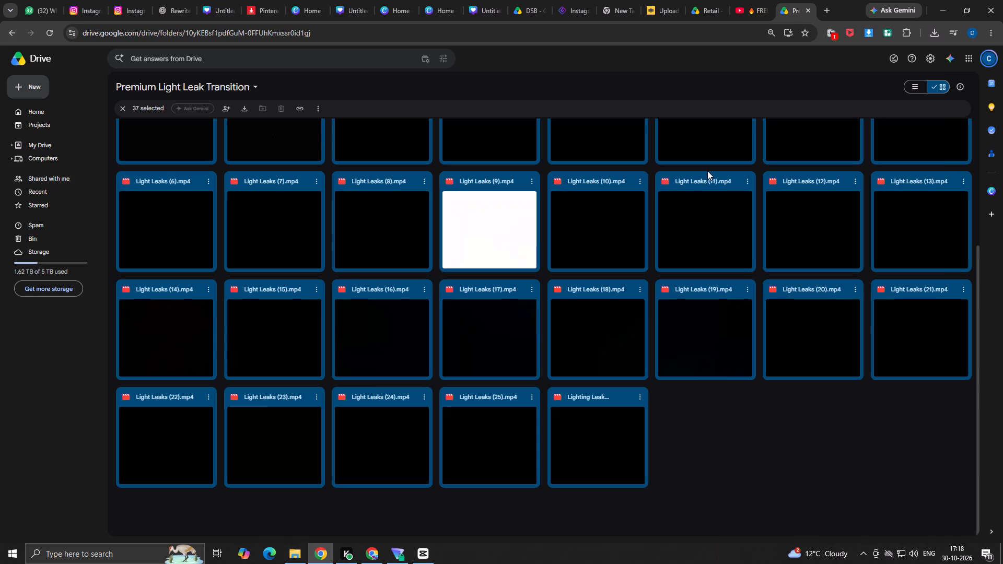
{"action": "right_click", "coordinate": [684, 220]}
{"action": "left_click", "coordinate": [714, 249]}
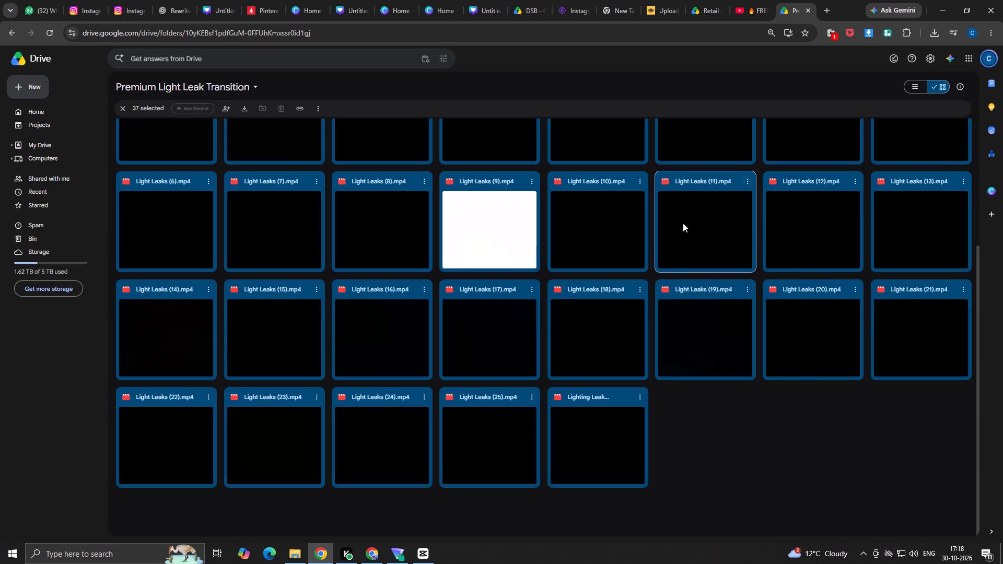
Switch to Proton VPN, disconnect from the server and close its window.
{"action": "left_click", "coordinate": [403, 547]}
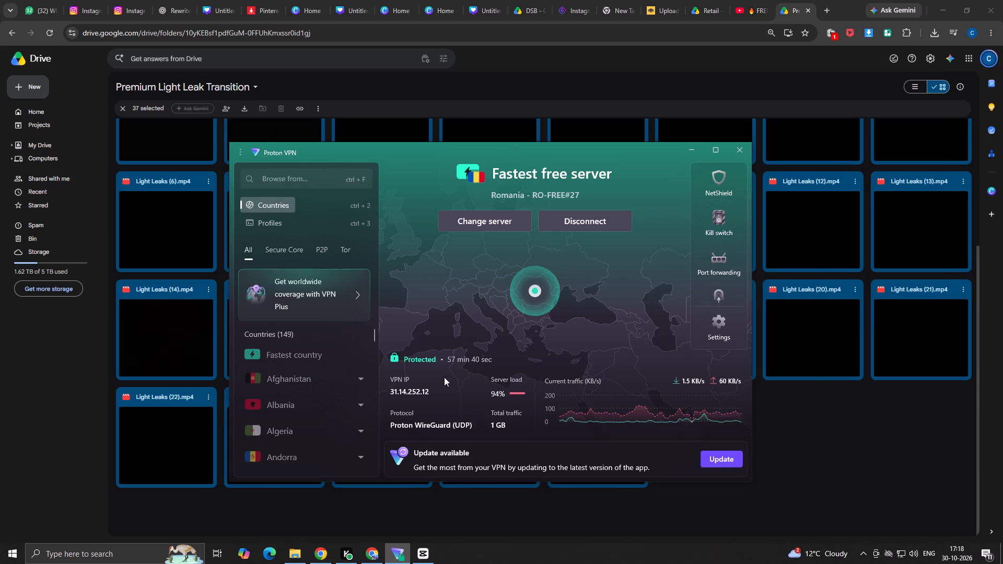
{"action": "left_click", "coordinate": [598, 230]}
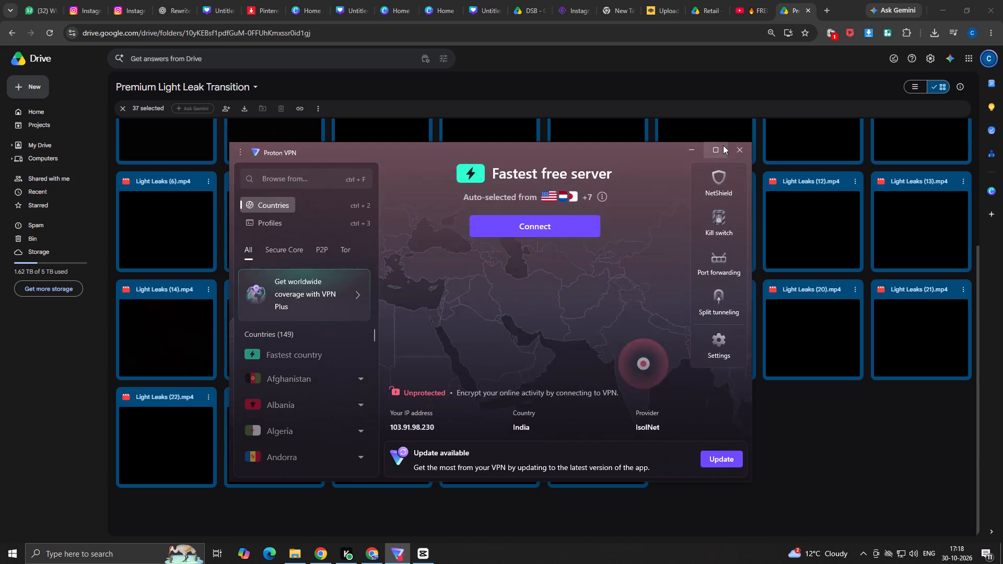
{"action": "left_click", "coordinate": [734, 145]}
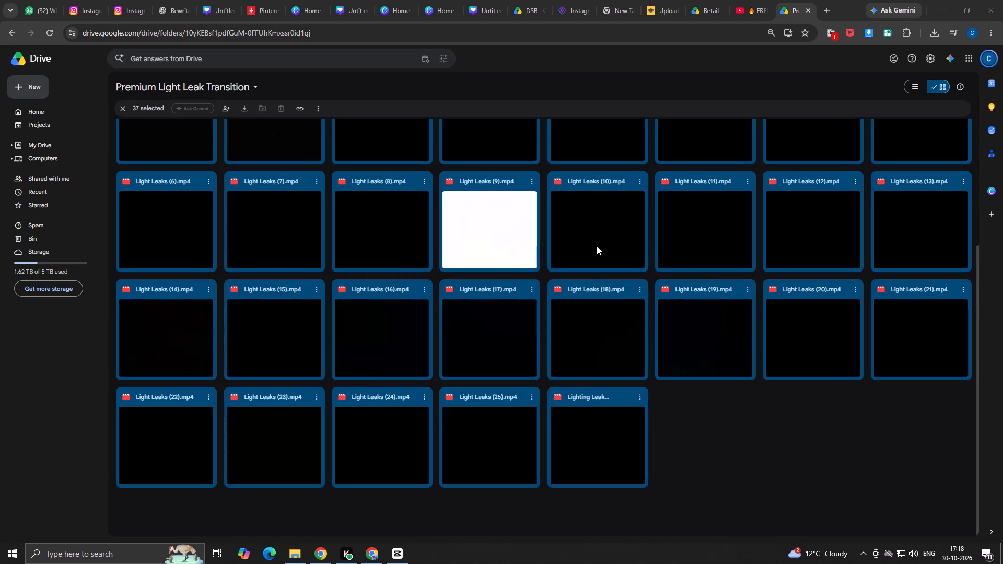
Request the download of all the selected transition clips from the Drive folder again.
{"action": "right_click", "coordinate": [597, 246]}
{"action": "left_click", "coordinate": [637, 278]}
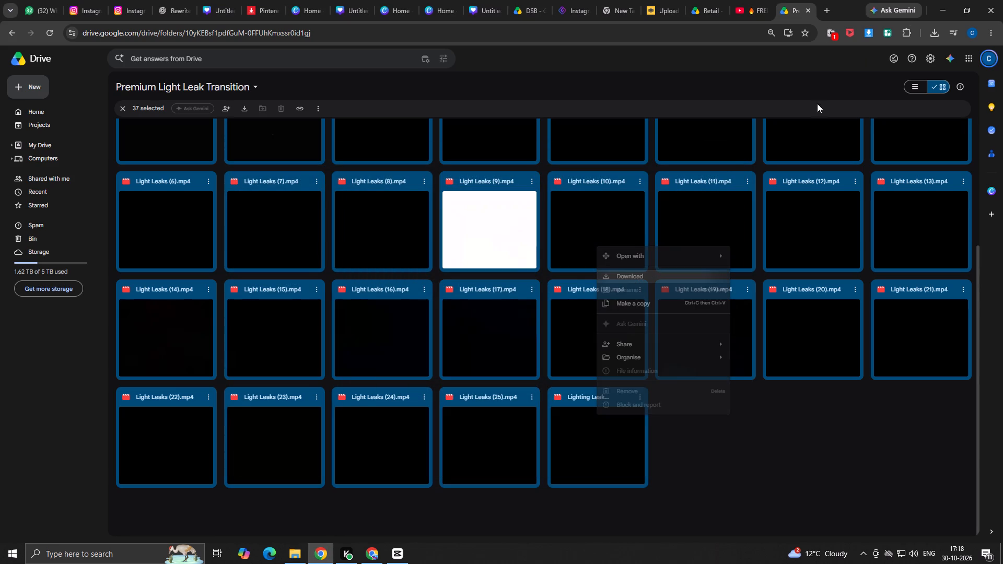
{"action": "left_click", "coordinate": [710, 103]}
{"action": "scroll", "coordinate": [712, 241], "scroll_direction": "up", "scroll_amount": 10}
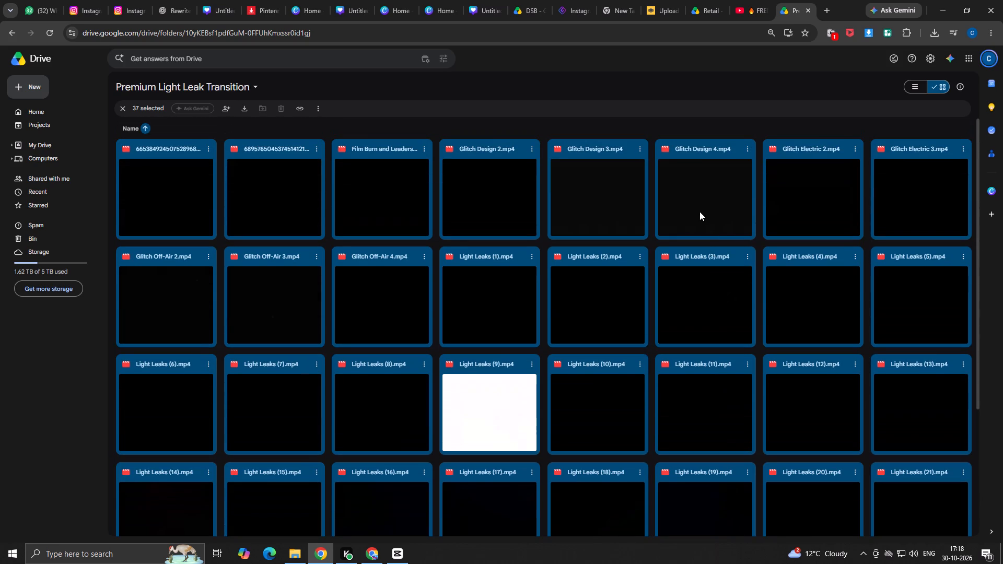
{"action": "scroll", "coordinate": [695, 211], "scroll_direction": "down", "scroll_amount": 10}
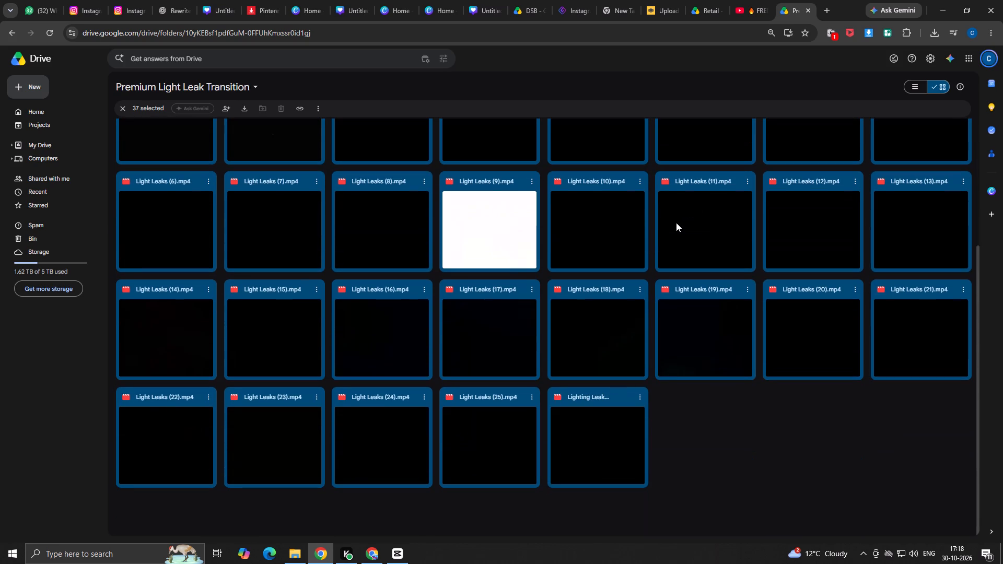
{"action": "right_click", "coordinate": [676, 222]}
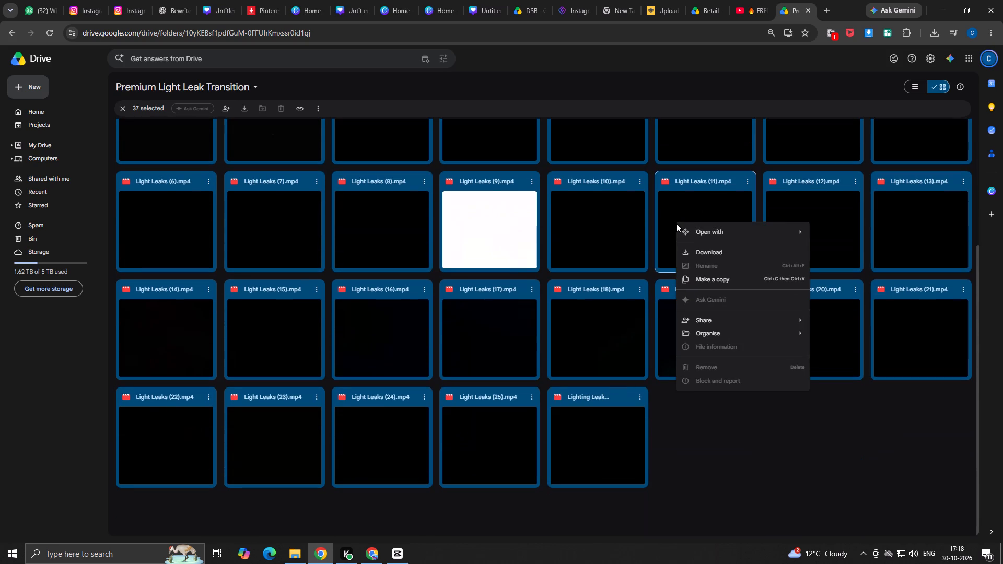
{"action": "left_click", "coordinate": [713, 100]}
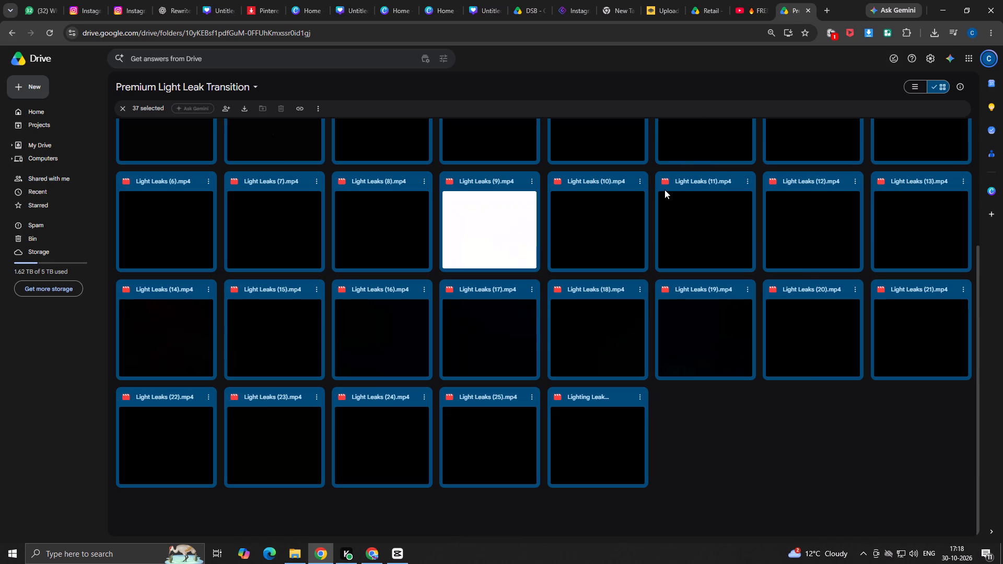
Try to open the Light Leaks (7) clip for preview and reload the Drive folder page.
{"action": "double_click", "coordinate": [308, 246]}
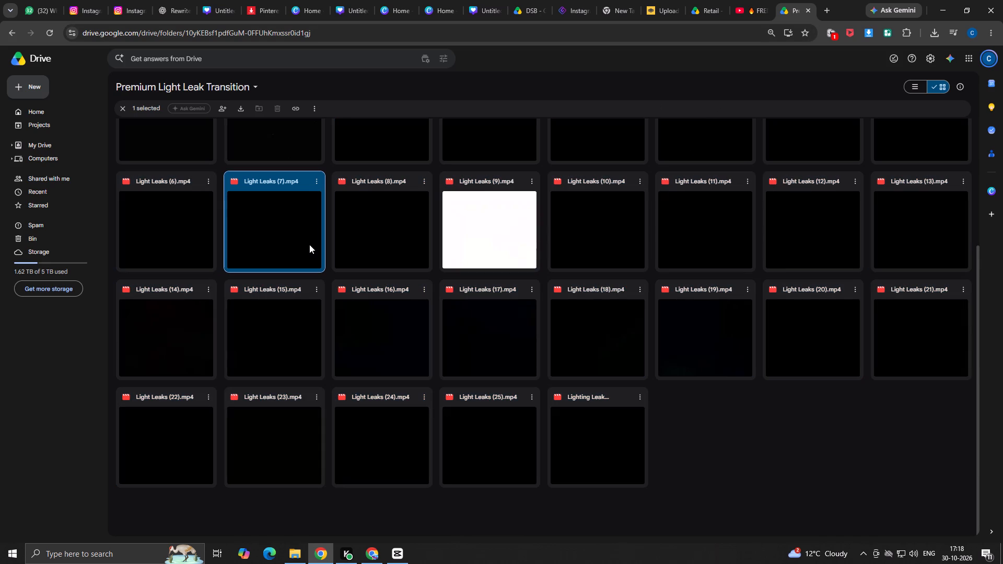
{"action": "double_click", "coordinate": [315, 241]}
{"action": "scroll", "coordinate": [315, 241], "scroll_direction": "up", "scroll_amount": 18}
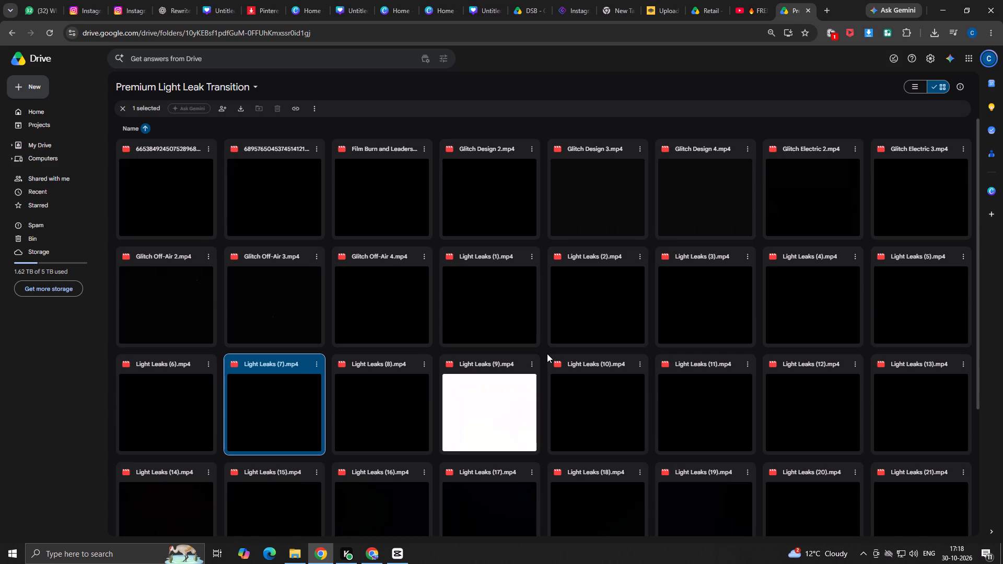
{"action": "left_click", "coordinate": [54, 33]}
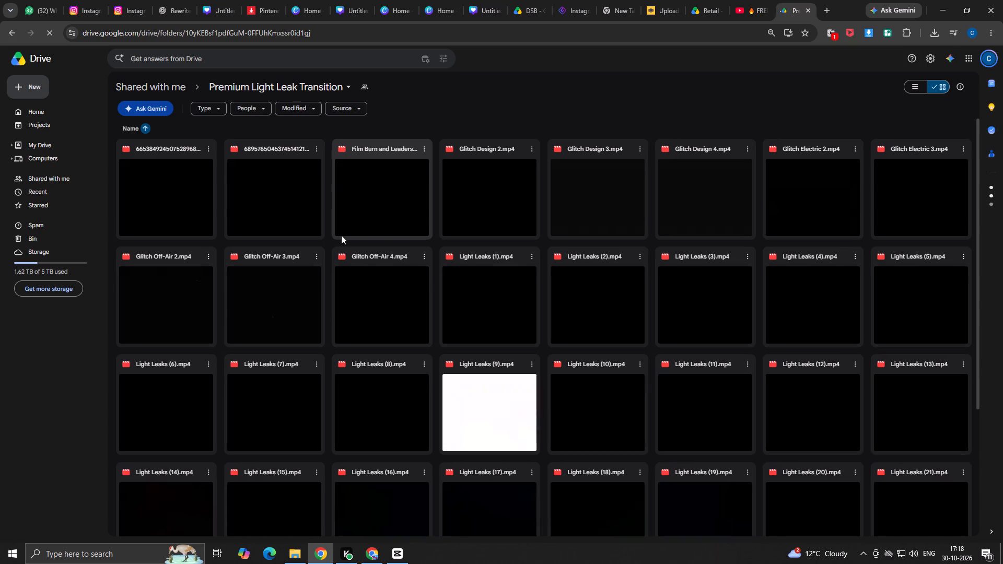
{"action": "double_click", "coordinate": [375, 205]}
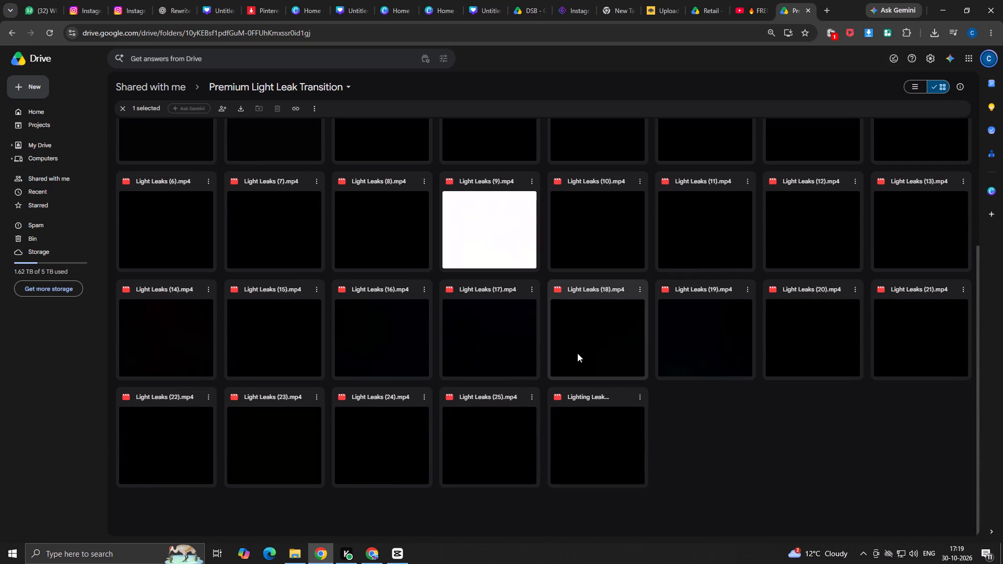
{"action": "scroll", "coordinate": [577, 353], "scroll_direction": "down", "scroll_amount": 3}
{"action": "double_click", "coordinate": [488, 358]}
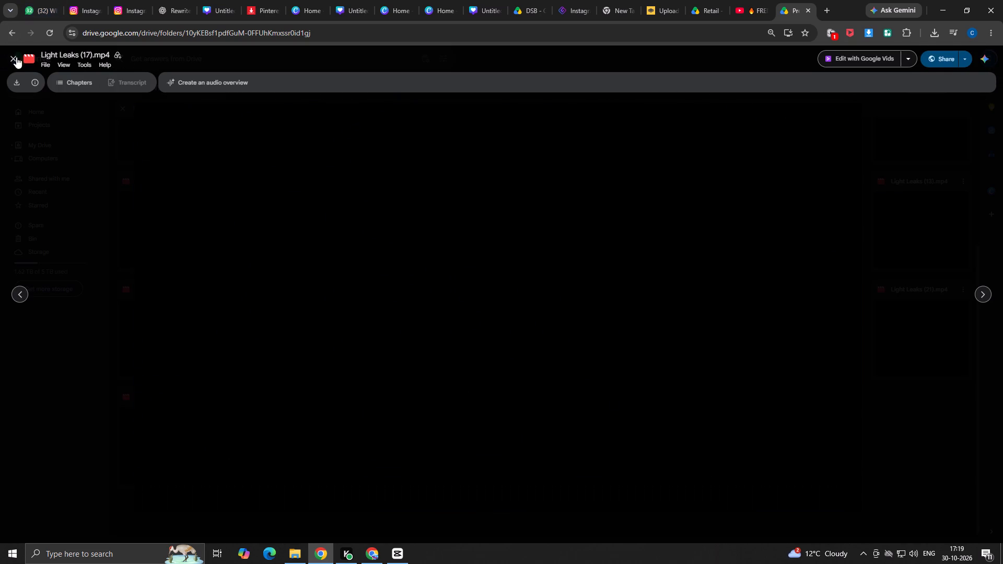
{"action": "left_click", "coordinate": [16, 57]}
{"action": "double_click", "coordinate": [387, 453]}
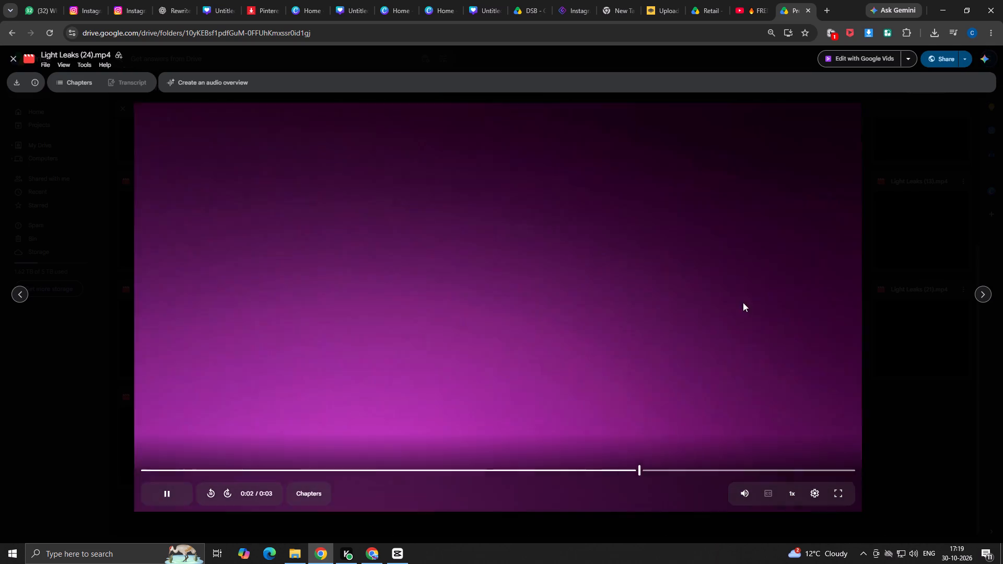
{"action": "left_click", "coordinate": [12, 61]}
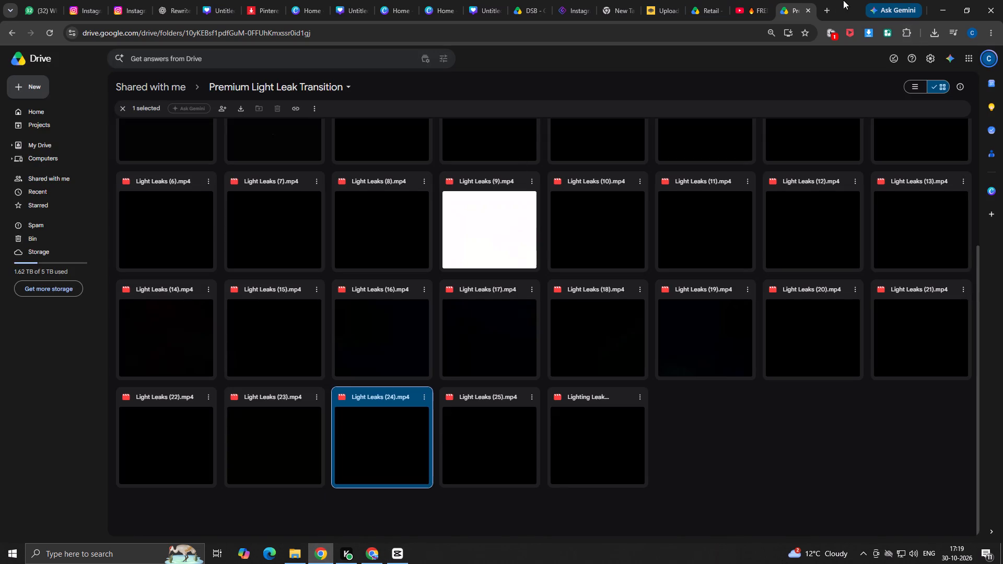
Close the Premium Light Leak Transition folder and browse the Shorts following the light leak pack video on YouTube.
{"action": "left_click", "coordinate": [807, 6]}
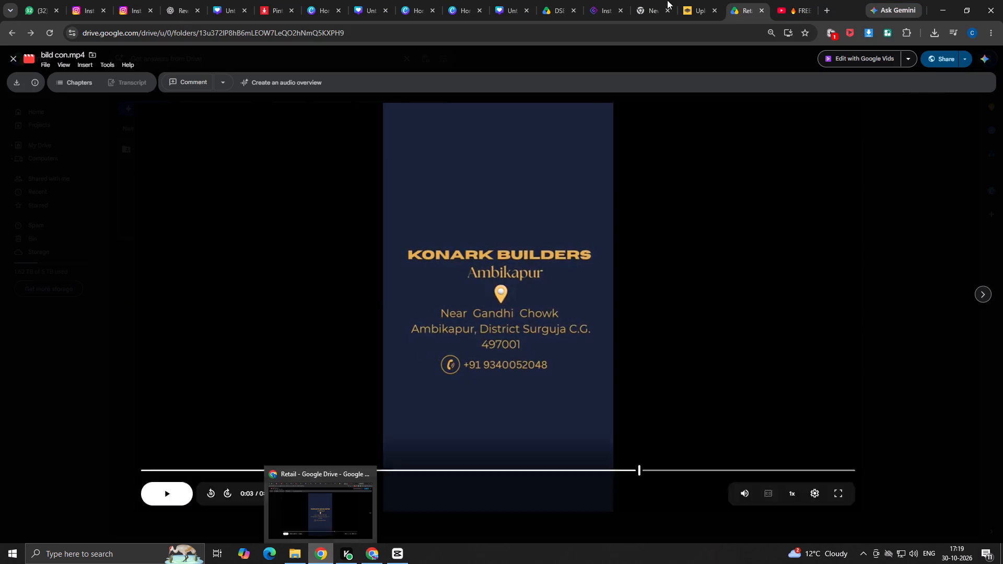
{"action": "left_click", "coordinate": [779, 5]}
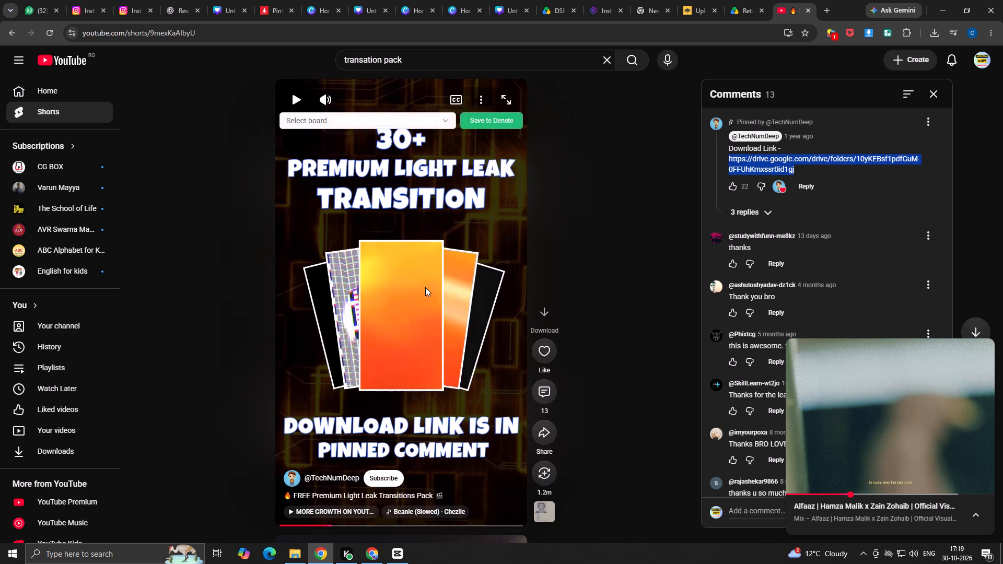
{"action": "scroll", "coordinate": [425, 287], "scroll_direction": "down", "scroll_amount": 6}
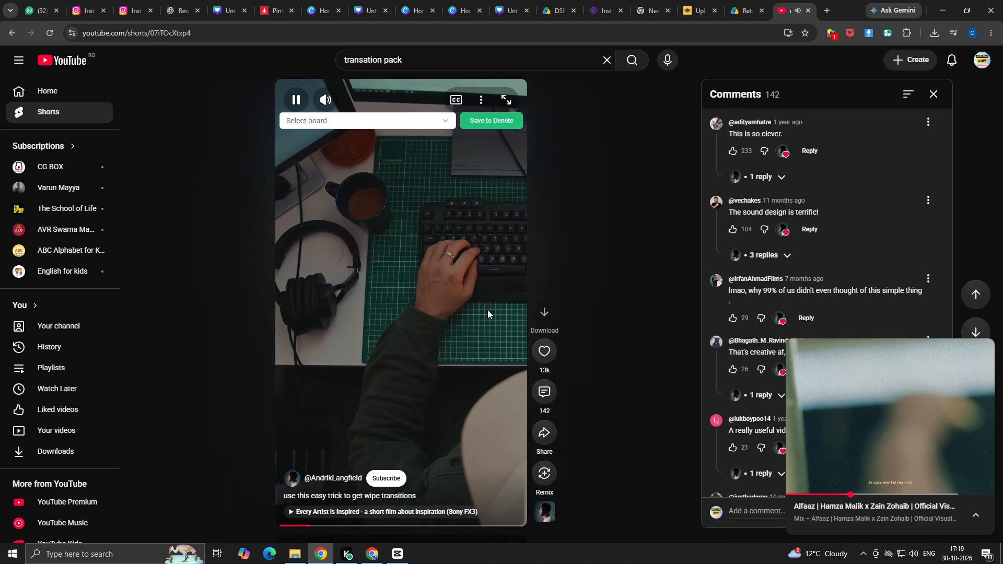
{"action": "scroll", "coordinate": [450, 309], "scroll_direction": "down", "scroll_amount": 6}
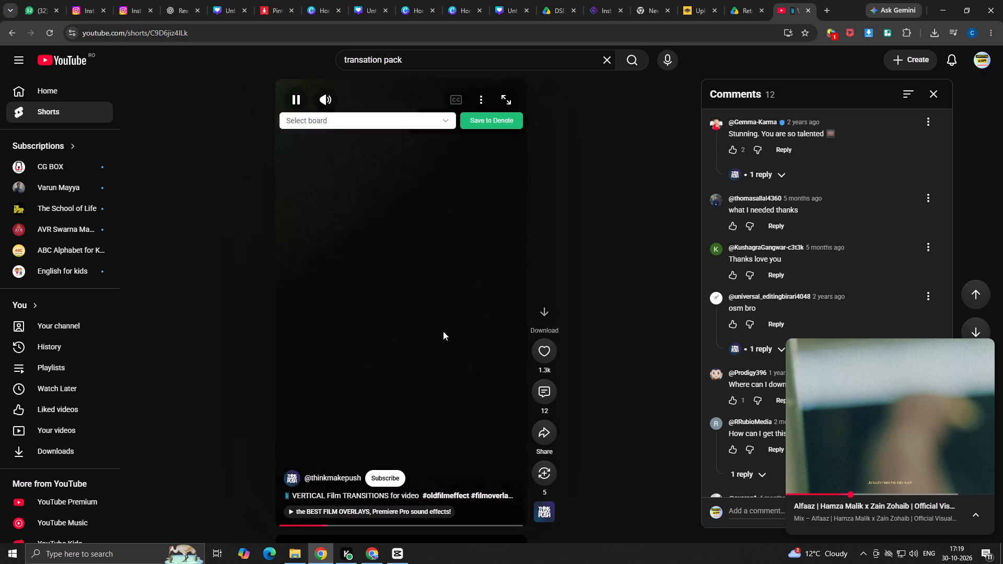
{"action": "scroll", "coordinate": [442, 332], "scroll_direction": "down", "scroll_amount": 6}
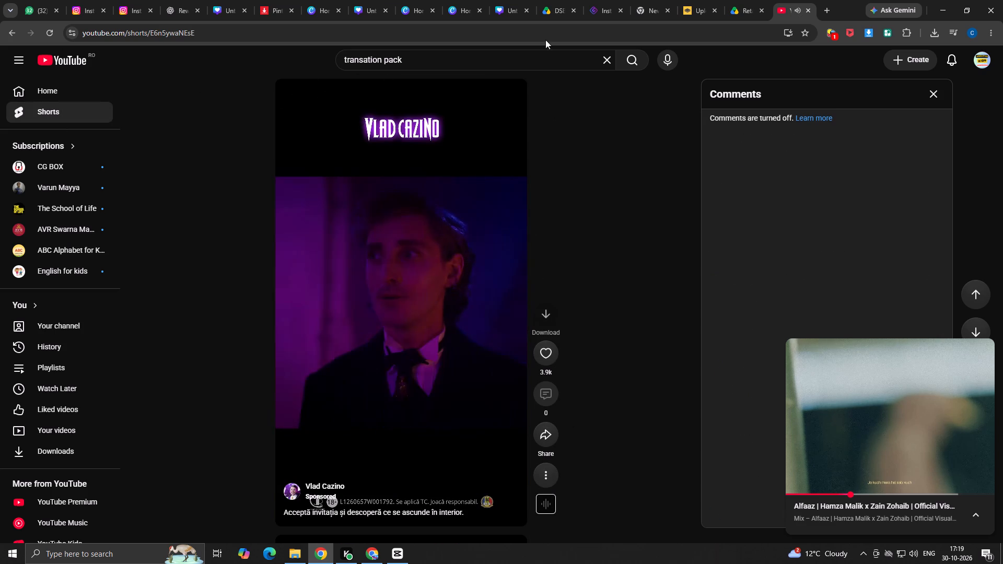
Repeat the YouTube search for "transation pack" and watch the Free Transitions Pack for Video Editors Short, pausing it.
{"action": "left_click", "coordinate": [627, 59]}
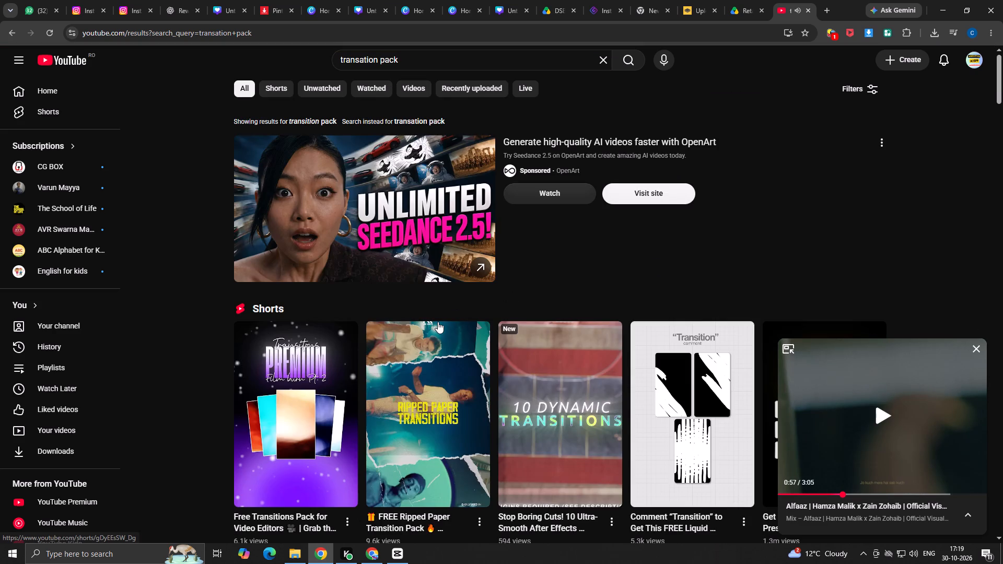
{"action": "double_click", "coordinate": [331, 419]}
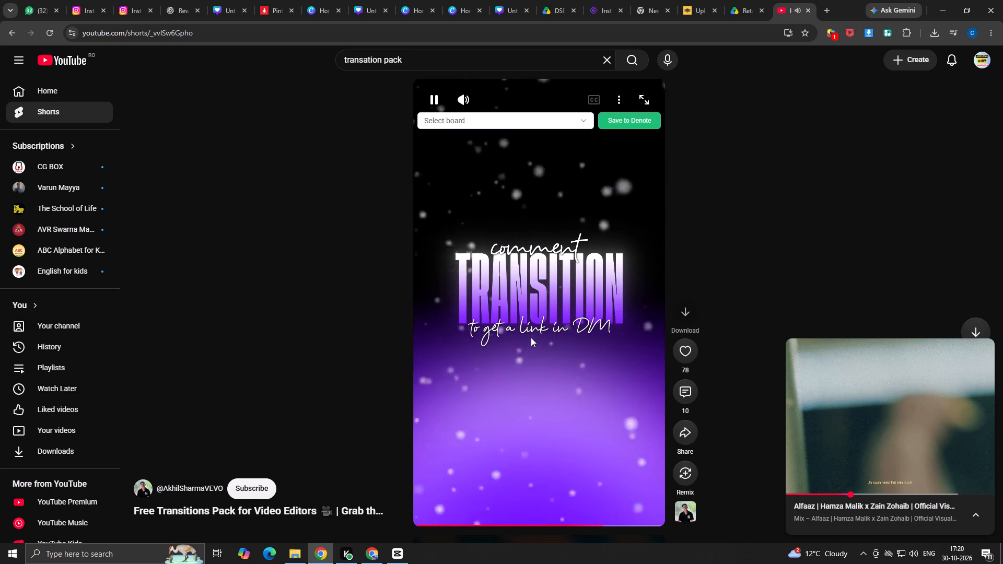
{"action": "left_click", "coordinate": [533, 334]}
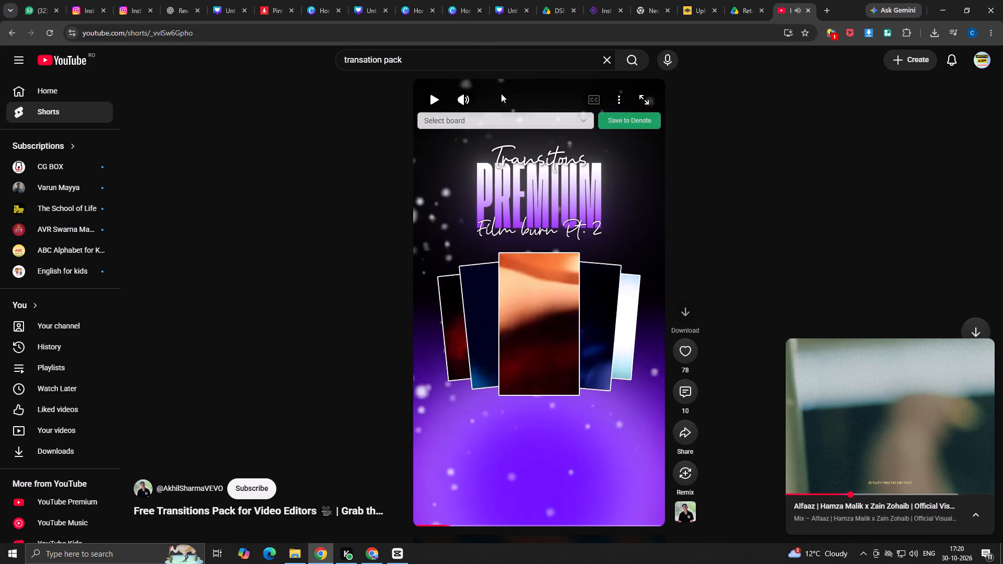
Return to the "transation pack" search results and look through them for another free transition pack.
{"action": "left_click", "coordinate": [640, 61]}
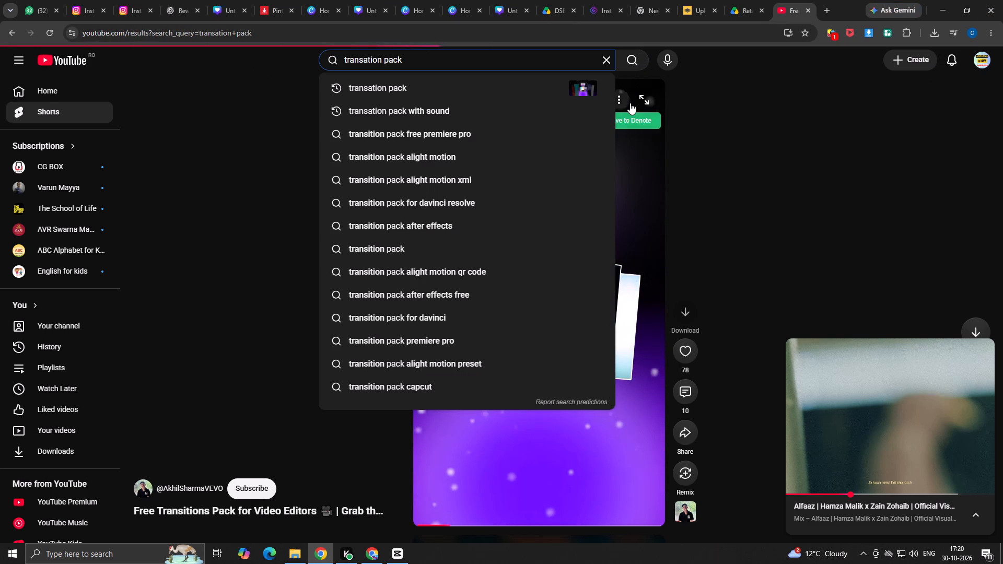
{"action": "scroll", "coordinate": [541, 336], "scroll_direction": "down", "scroll_amount": 6}
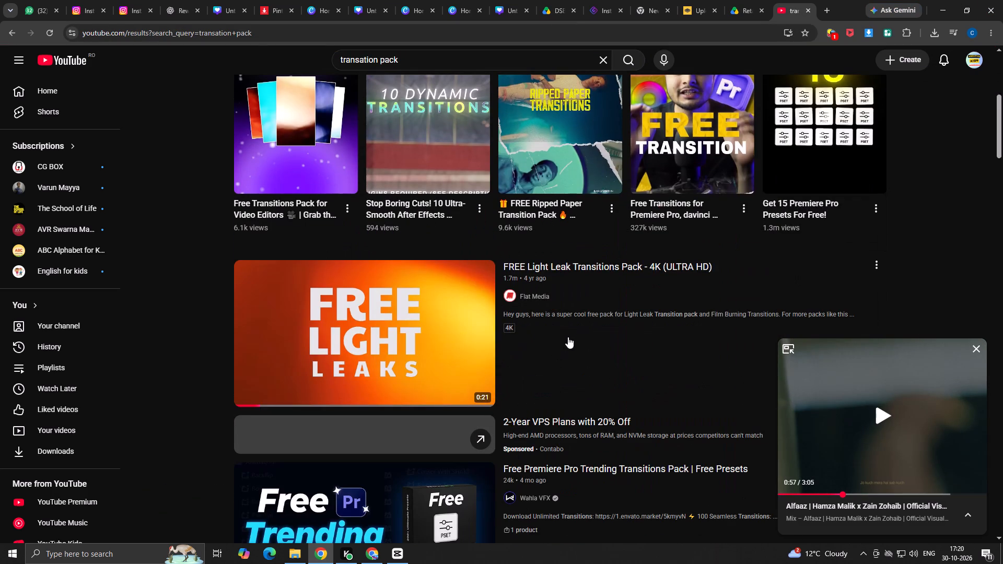
{"action": "scroll", "coordinate": [576, 334], "scroll_direction": "down", "scroll_amount": 5}
{"action": "scroll", "coordinate": [576, 340], "scroll_direction": "up", "scroll_amount": 3}
{"action": "scroll", "coordinate": [579, 327], "scroll_direction": "down", "scroll_amount": 5}
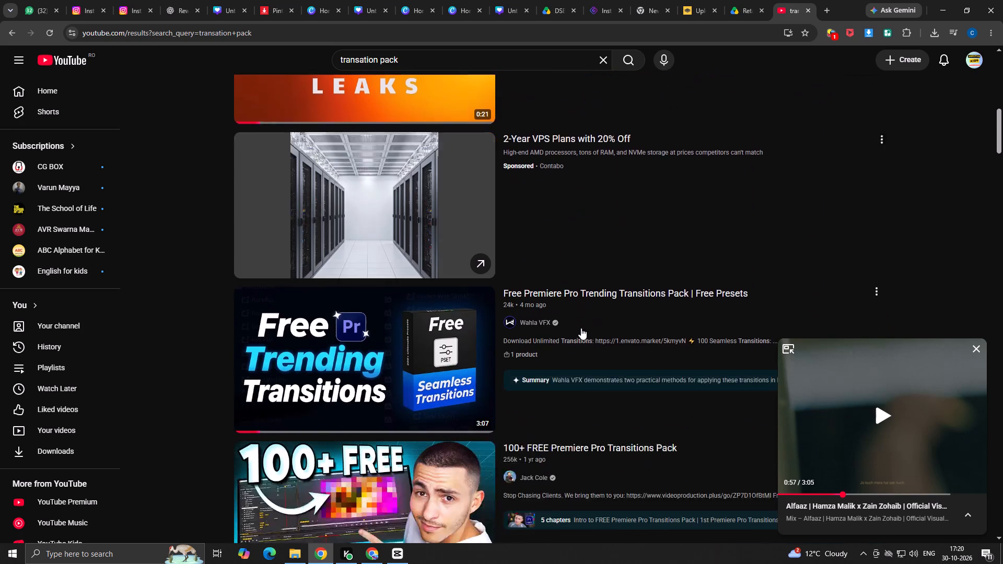
{"action": "scroll", "coordinate": [588, 328], "scroll_direction": "down", "scroll_amount": 3}
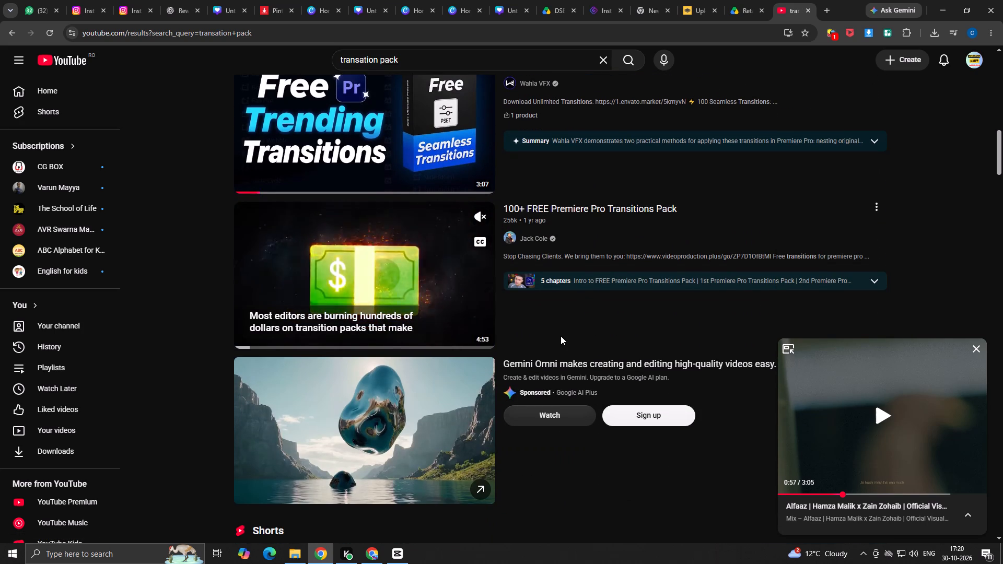
{"action": "left_click", "coordinate": [479, 217]}
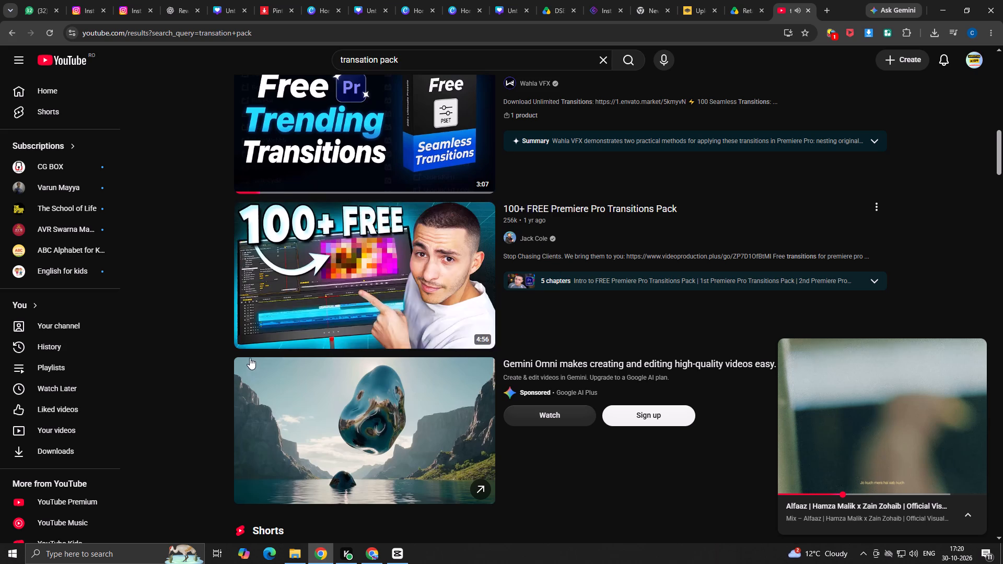
{"action": "scroll", "coordinate": [466, 354], "scroll_direction": "down", "scroll_amount": 7}
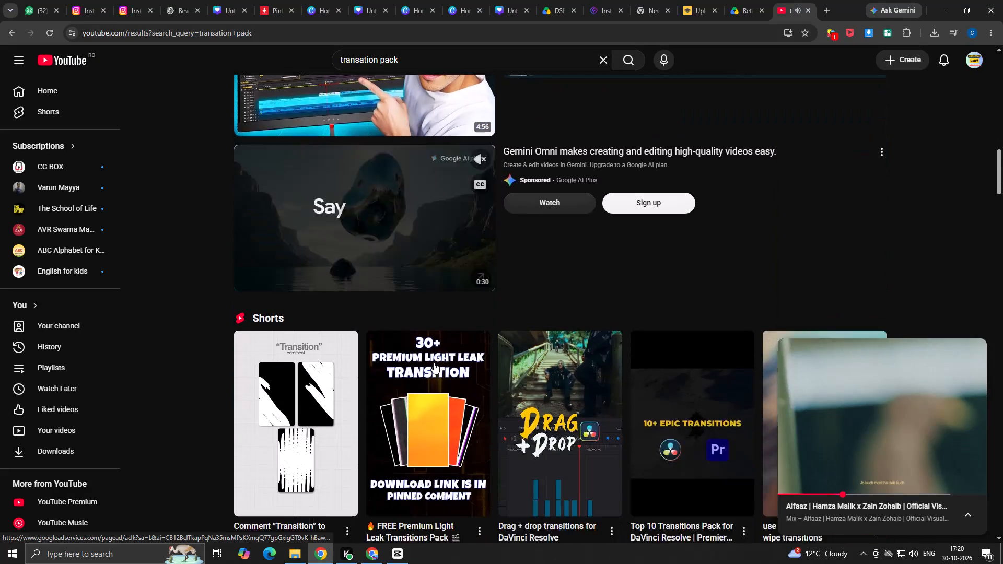
{"action": "scroll", "coordinate": [434, 361], "scroll_direction": "down", "scroll_amount": 10}
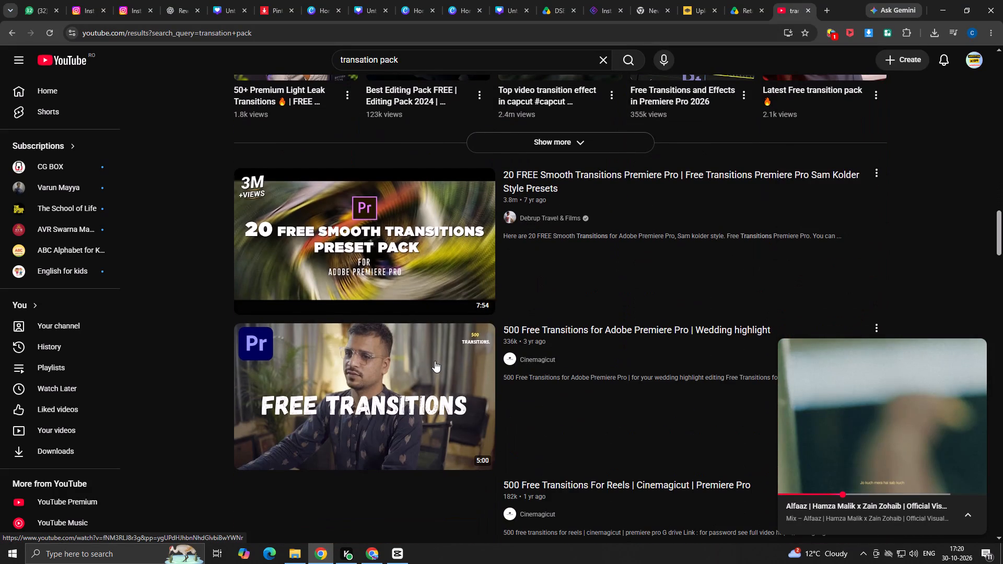
{"action": "scroll", "coordinate": [450, 336], "scroll_direction": "down", "scroll_amount": 5}
{"action": "scroll", "coordinate": [466, 238], "scroll_direction": "up", "scroll_amount": 6}
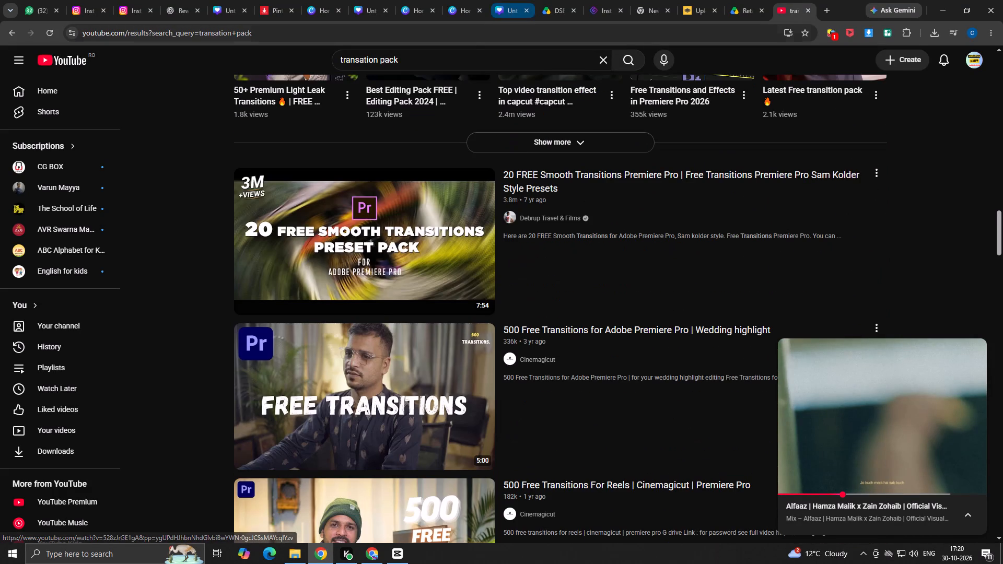
Extend the YouTube search to "transation pack cenamayic" and run it.
{"action": "left_click", "coordinate": [468, 58]}
{"action": "key", "text": "space"}
{"action": "type", "text": "cenama"}
{"action": "key", "text": "y"}
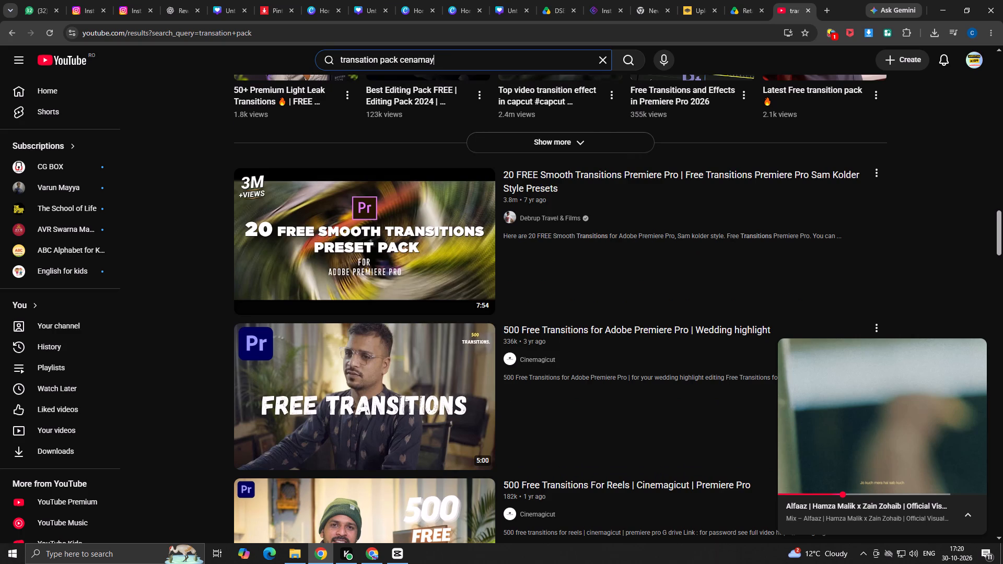
{"action": "type", "text": "ic"}
{"action": "key", "text": "Return"}
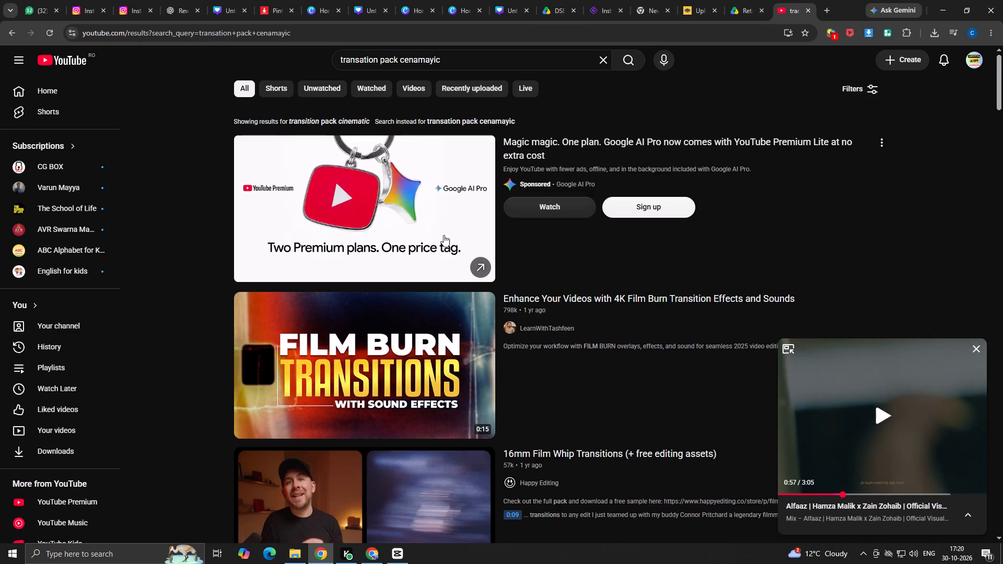
Look through the "transation pack cenamayic" results and preview the 4K Film Burn Transition Effects and Sounds video with its sound on.
{"action": "scroll", "coordinate": [439, 248], "scroll_direction": "down", "scroll_amount": 3}
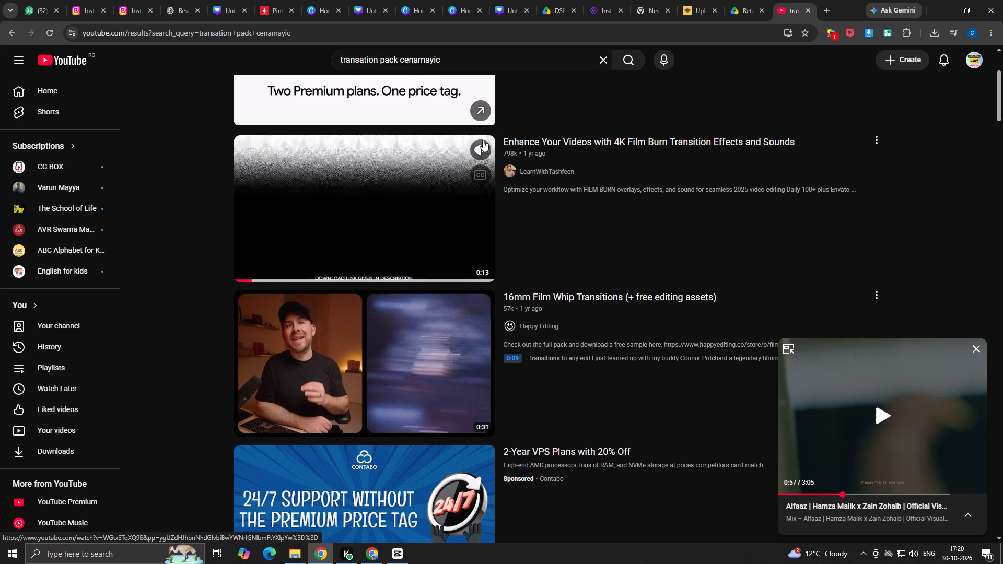
{"action": "left_click", "coordinate": [482, 148]}
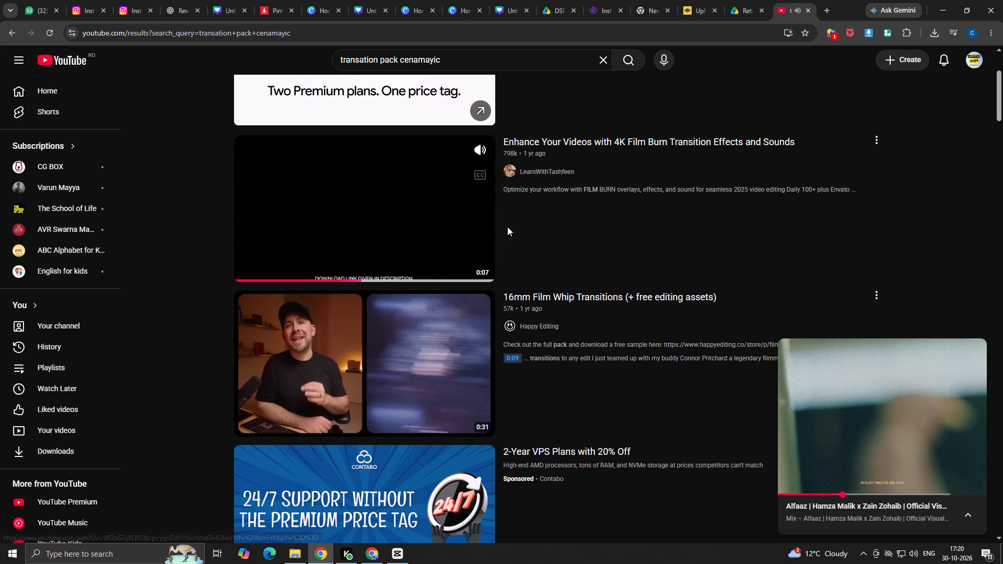
{"action": "scroll", "coordinate": [535, 231], "scroll_direction": "down", "scroll_amount": 4}
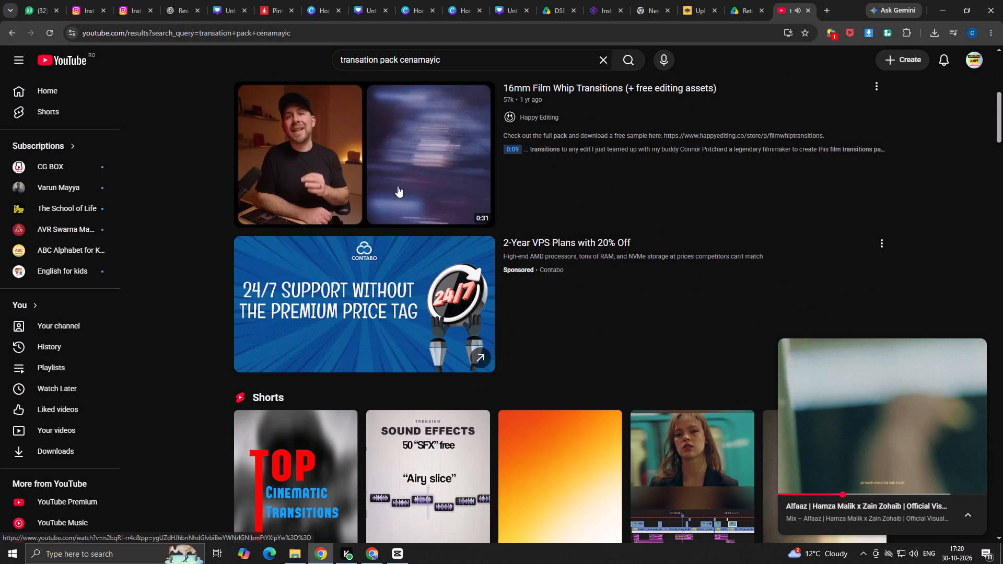
{"action": "scroll", "coordinate": [473, 205], "scroll_direction": "down", "scroll_amount": 3}
{"action": "scroll", "coordinate": [434, 212], "scroll_direction": "up", "scroll_amount": 3}
Change the YouTube search to "transation pack leaki", run it and look over the results for a light leak transitions pack.
{"action": "left_click", "coordinate": [454, 58]}
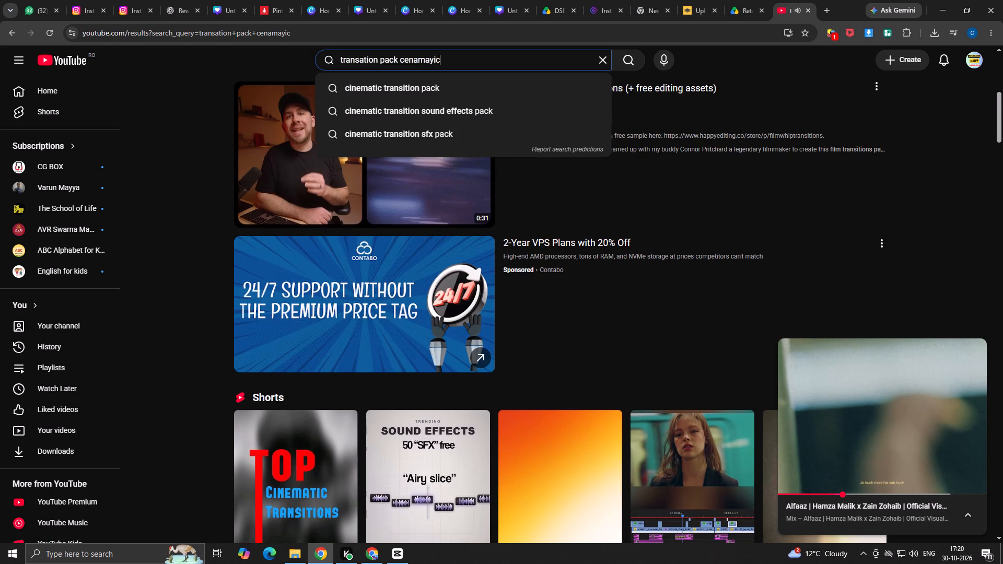
{"action": "key", "text": "BackSpace"}
{"action": "key", "text": "BackSpace"}
{"action": "key", "text": "BackSpace"}
{"action": "key", "text": "BackSpace"}
{"action": "key", "text": "BackSpace"}
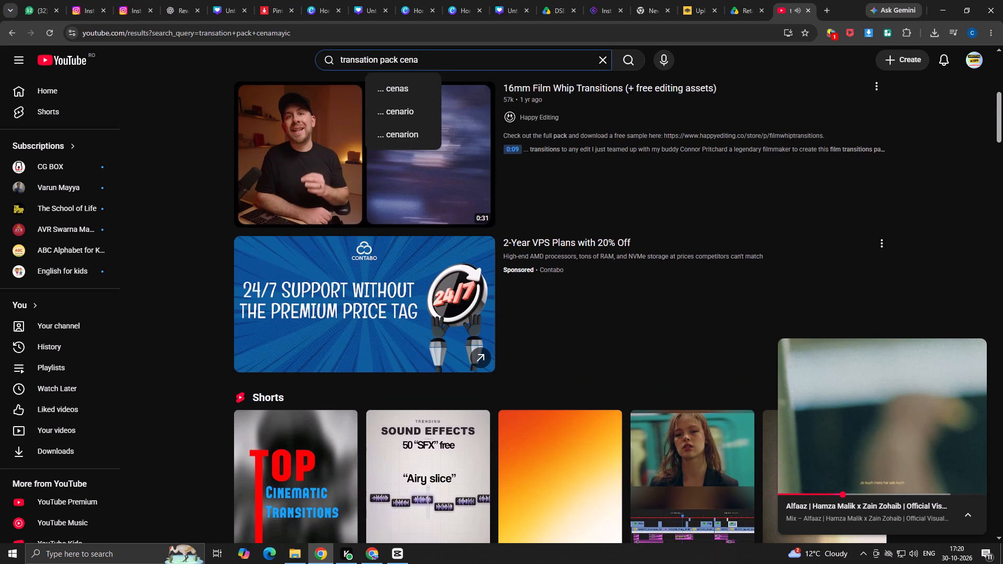
{"action": "key", "text": "BackSpace"}
{"action": "key", "text": "BackSpace"}
{"action": "key", "text": "BackSpace"}
{"action": "key", "text": "BackSpace"}
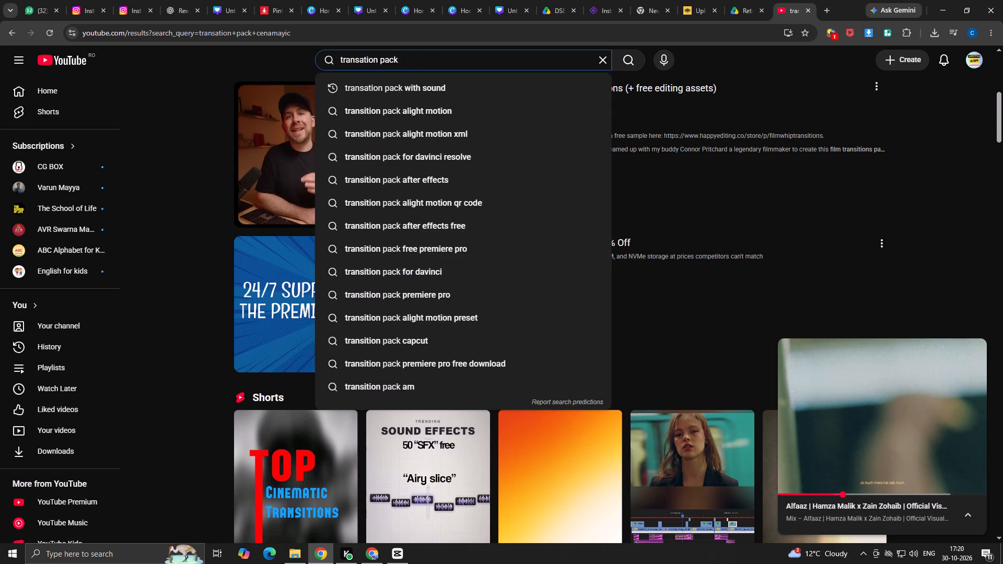
{"action": "type", "text": "leaki"}
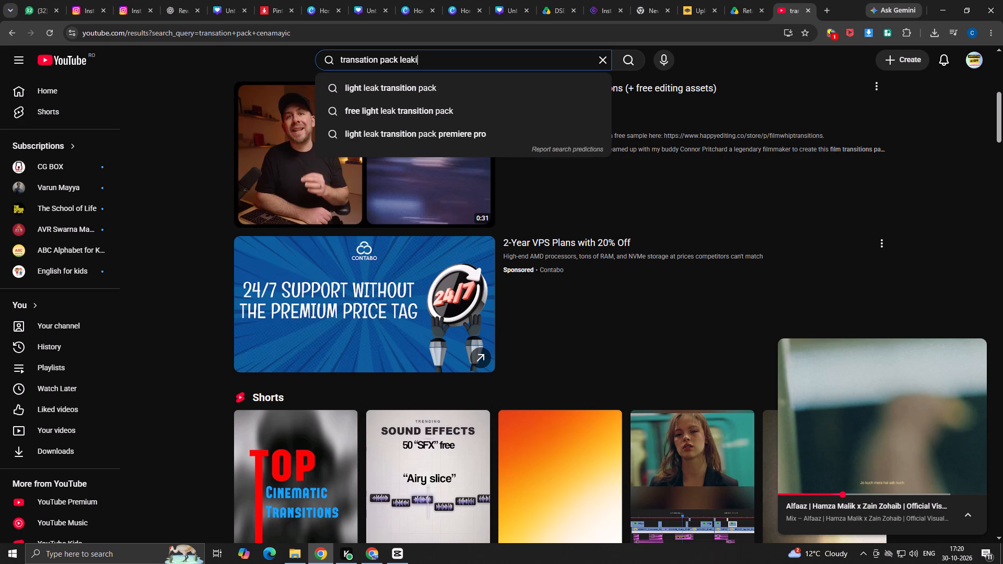
{"action": "key", "text": "Return"}
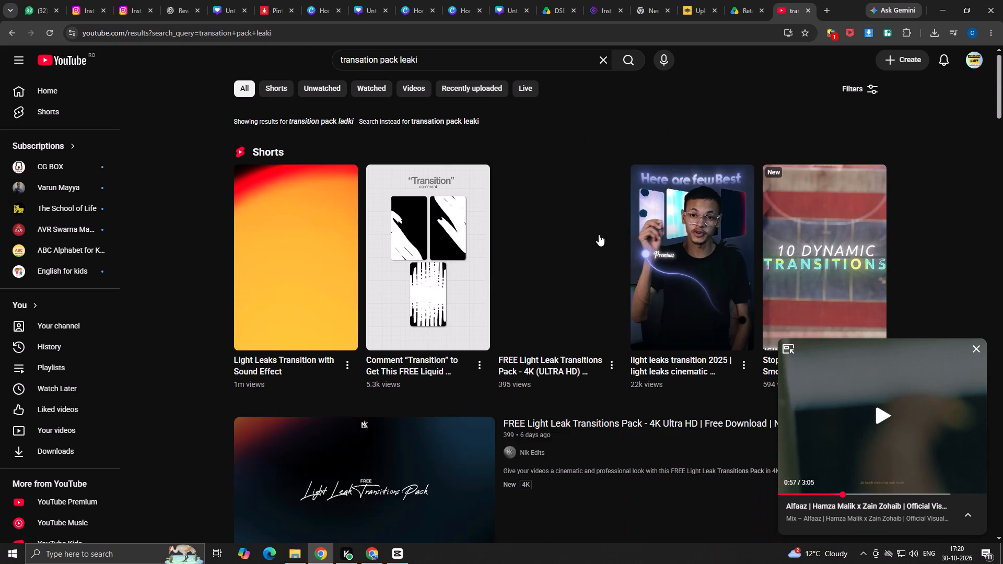
{"action": "scroll", "coordinate": [418, 279], "scroll_direction": "down", "scroll_amount": 4}
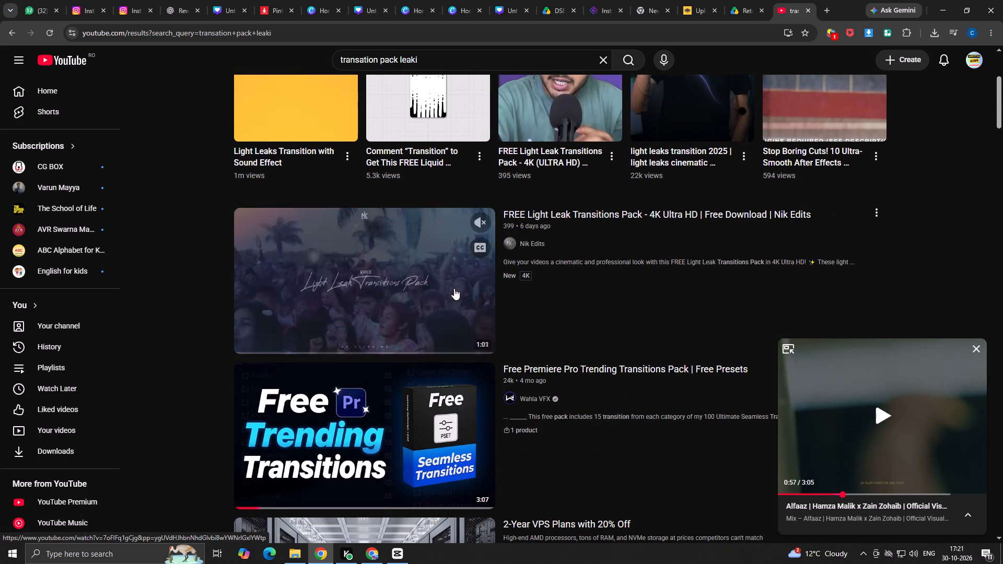
Open the FREE Light Leak Transitions Pack - 4K Ultra HD video and follow the free download link in its full description.
{"action": "left_click", "coordinate": [476, 225]}
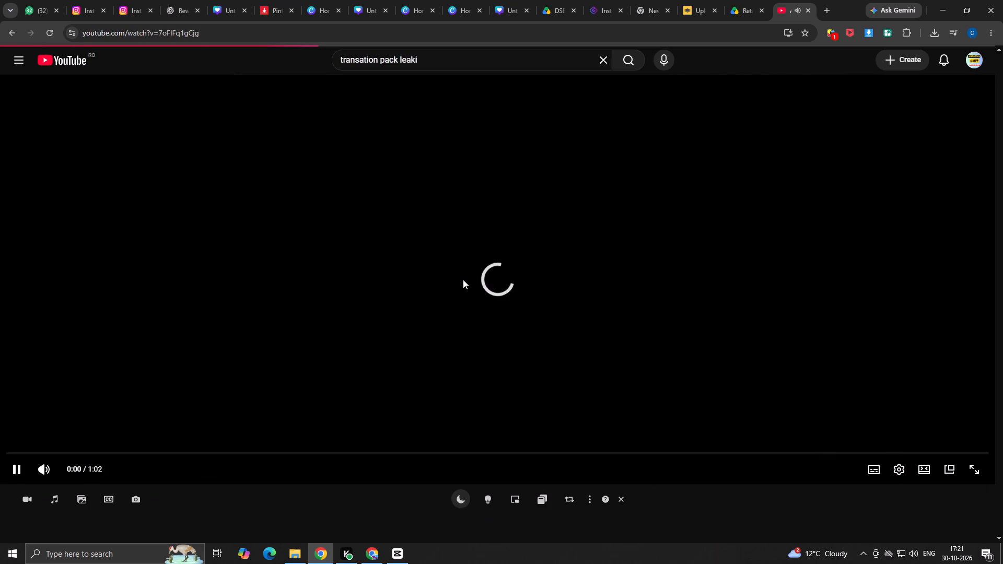
{"action": "left_click", "coordinate": [543, 276]}
{"action": "scroll", "coordinate": [465, 315], "scroll_direction": "down", "scroll_amount": 4}
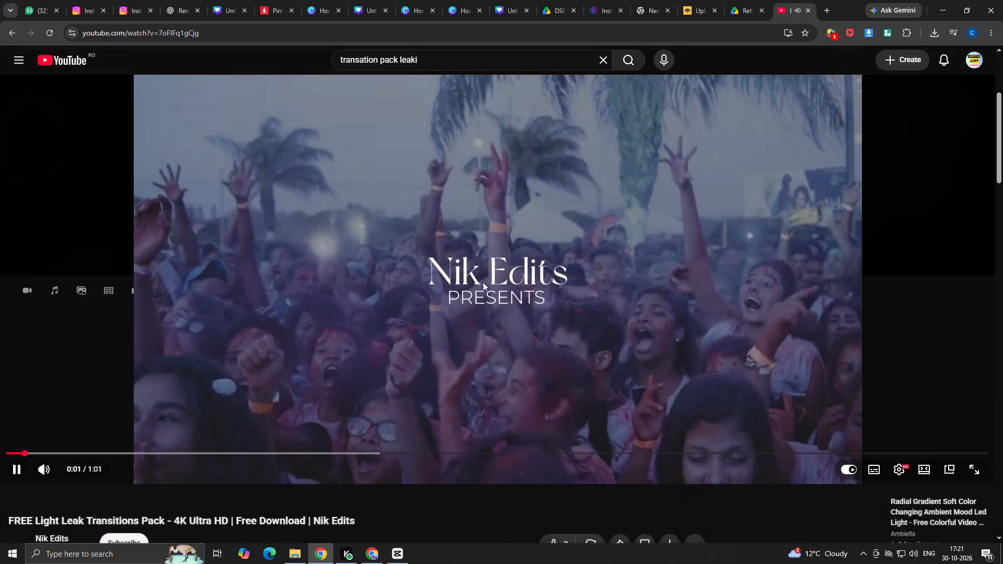
{"action": "left_click", "coordinate": [483, 282]}
{"action": "left_click", "coordinate": [482, 187]}
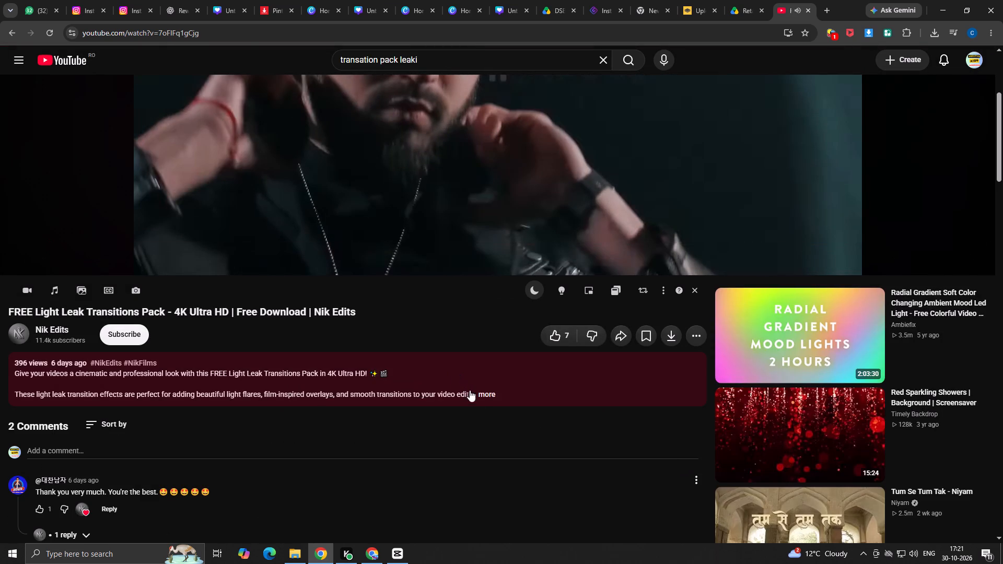
{"action": "left_click", "coordinate": [494, 393]}
{"action": "scroll", "coordinate": [384, 403], "scroll_direction": "down", "scroll_amount": 3}
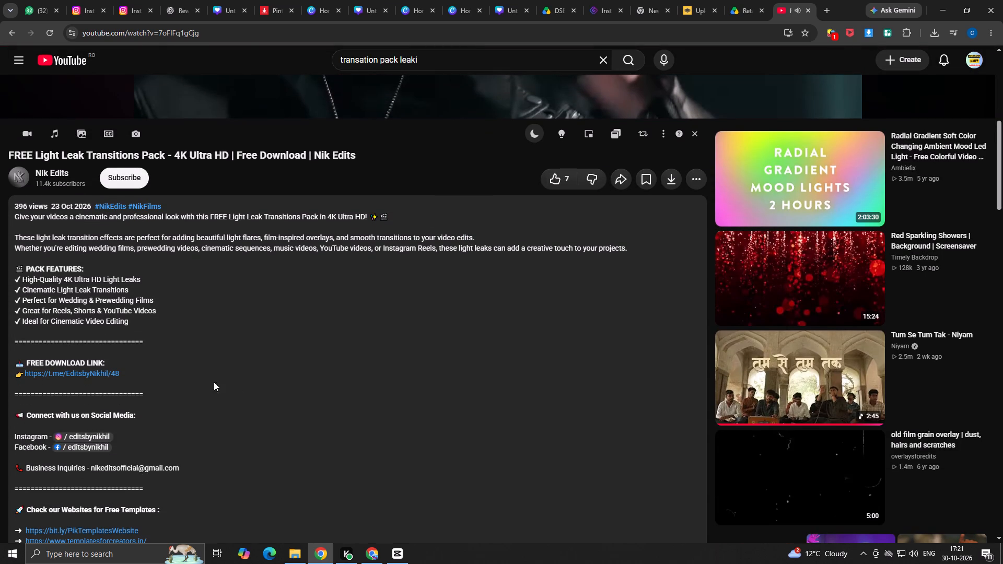
{"action": "left_click", "coordinate": [112, 373]}
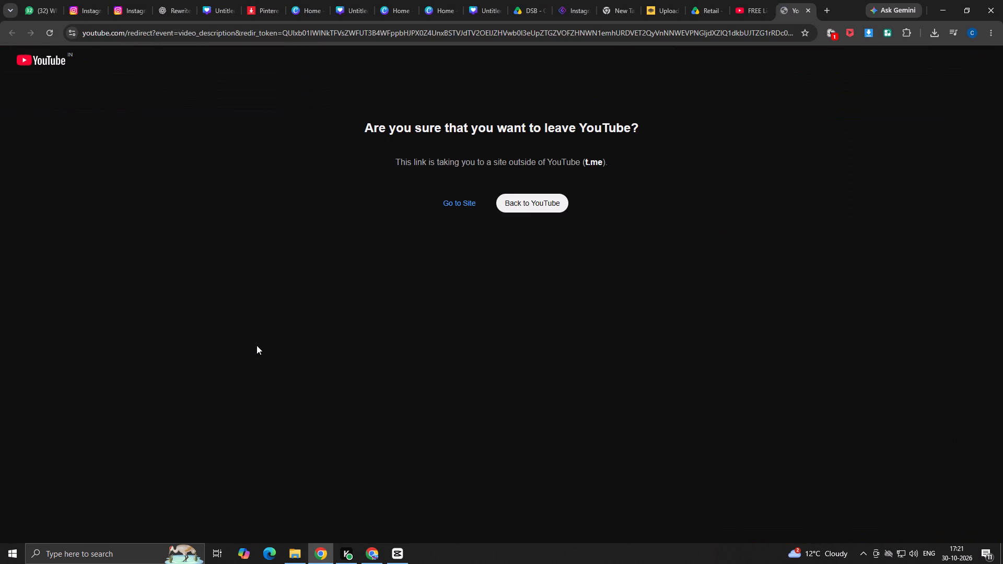
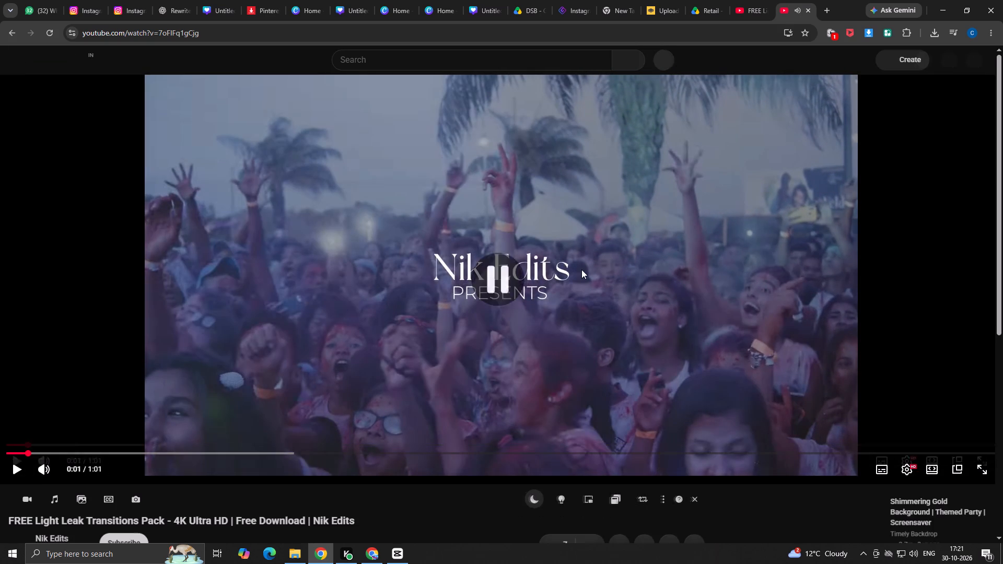
Pause the FREE Light Leak Transitions Pack video by Nik Edits and open its sharing options.
{"action": "left_click", "coordinate": [573, 273]}
{"action": "left_click", "coordinate": [573, 273]}
{"action": "scroll", "coordinate": [573, 250], "scroll_direction": "down", "scroll_amount": 5}
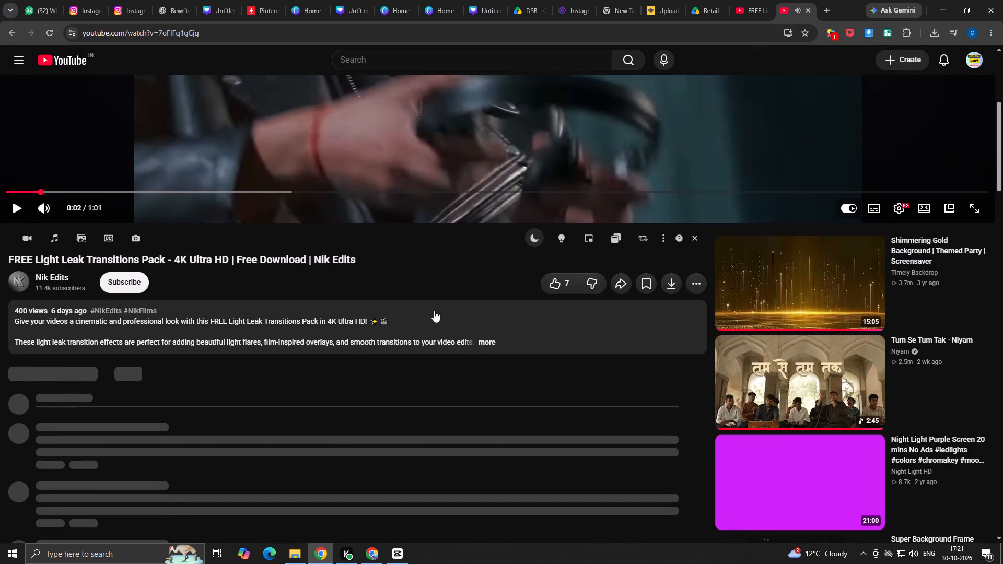
{"action": "left_click", "coordinate": [627, 286]}
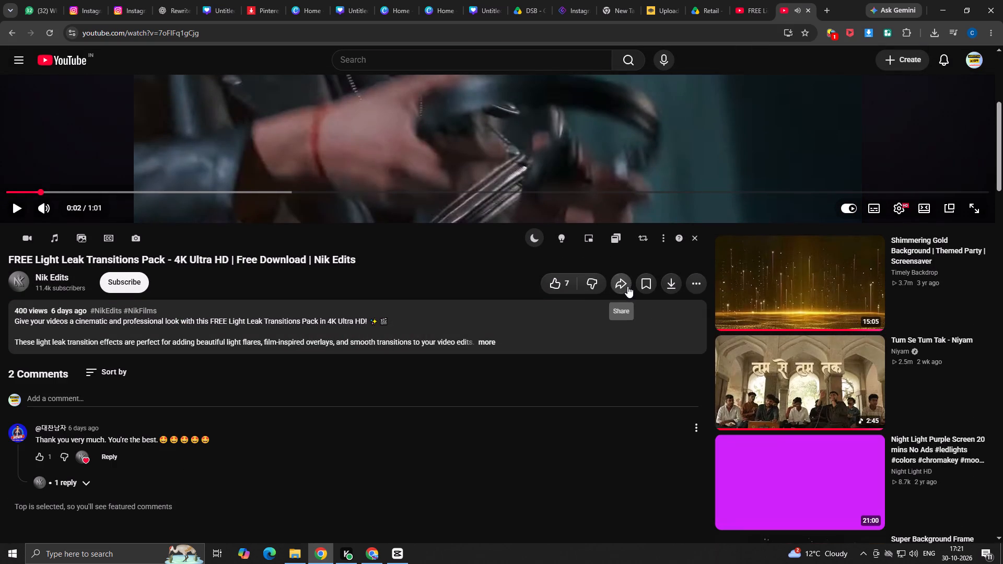
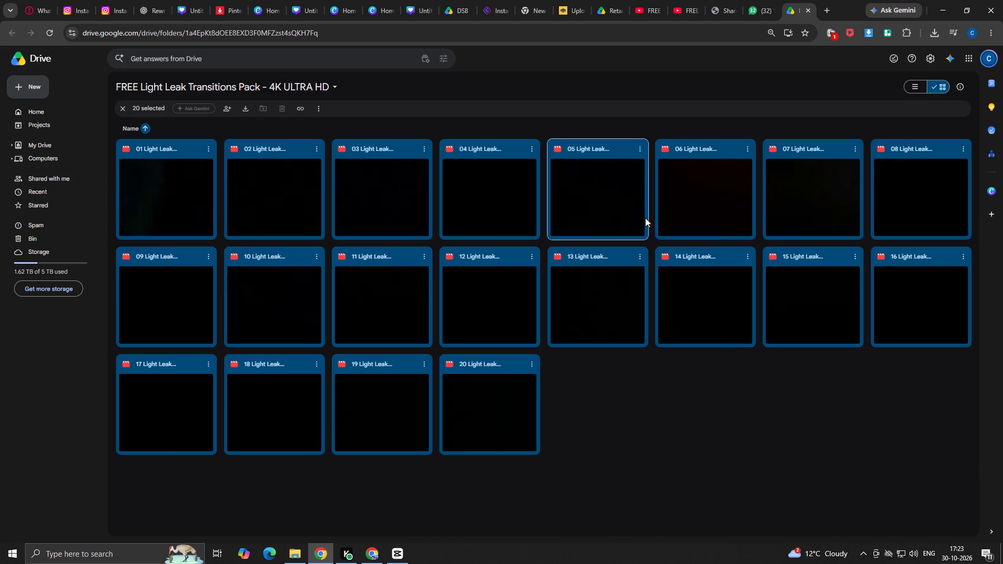
Download all 20 selected light leak clips from the FREE Light Leak Transitions Pack - 4K ULTRA HD folder.
{"action": "left_click", "coordinate": [706, 245]}
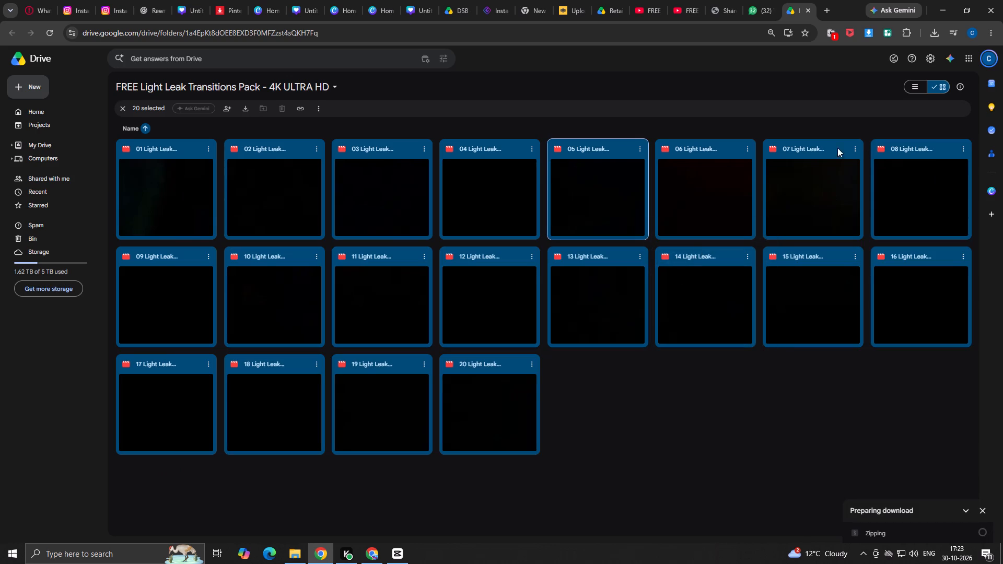
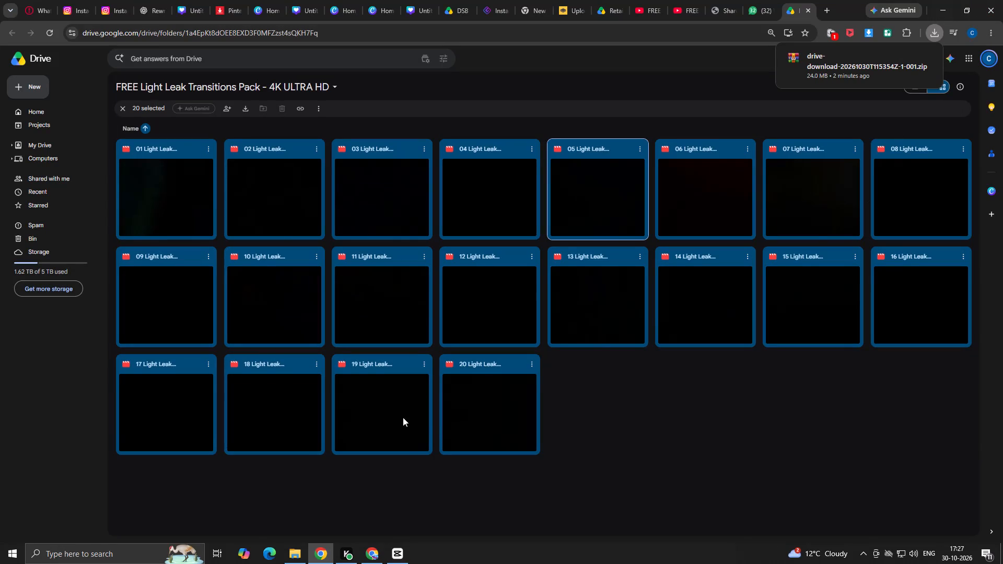
Switch to CapCut and close the 1030 (1) project, going back to the home screen.
{"action": "left_click", "coordinate": [395, 549]}
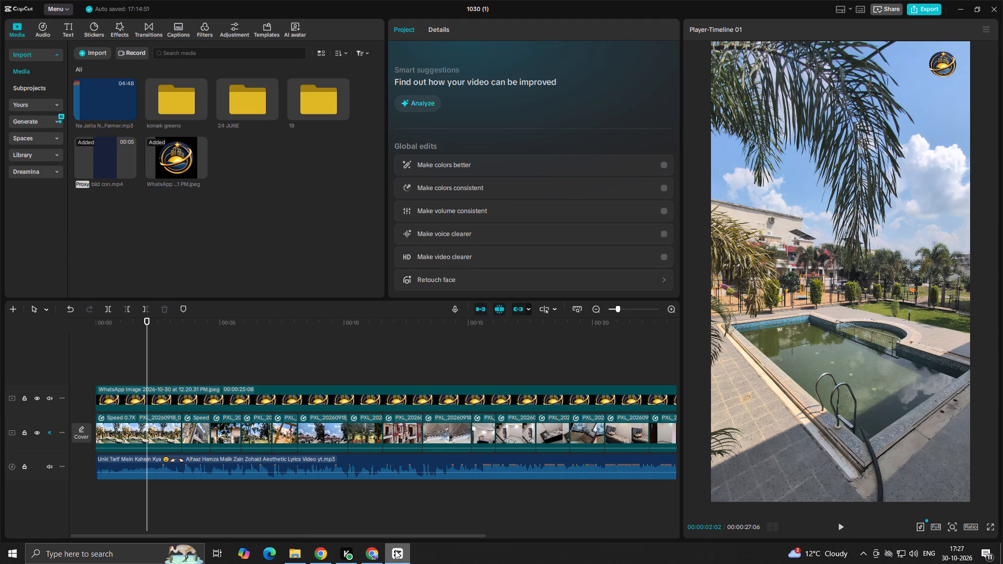
{"action": "left_click", "coordinate": [993, 8]}
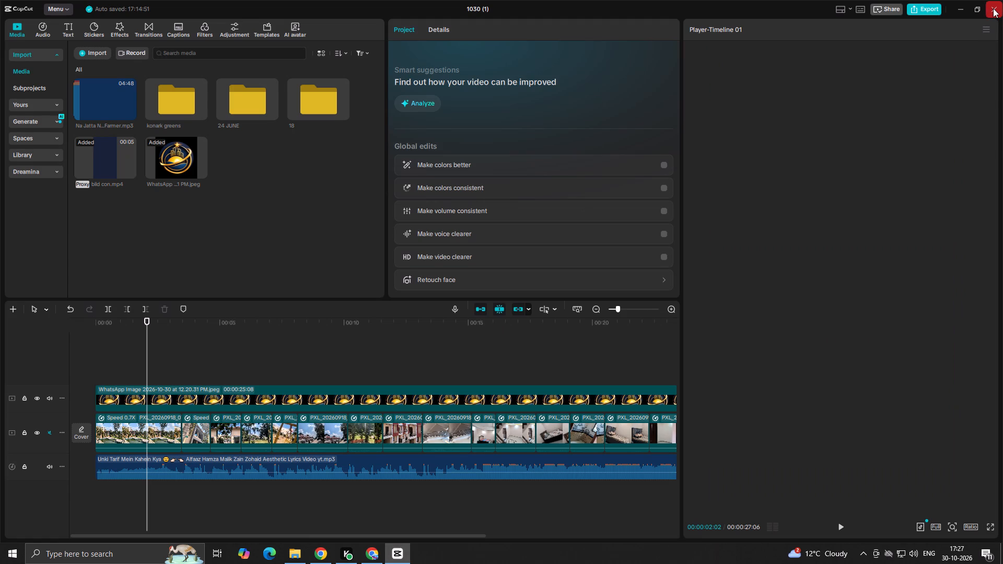
{"action": "left_click", "coordinate": [993, 8]}
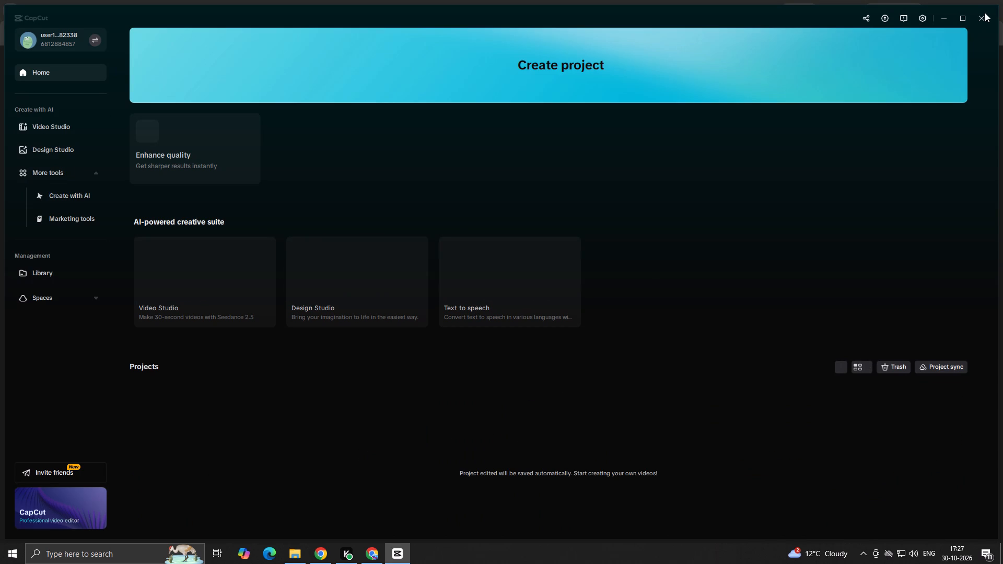
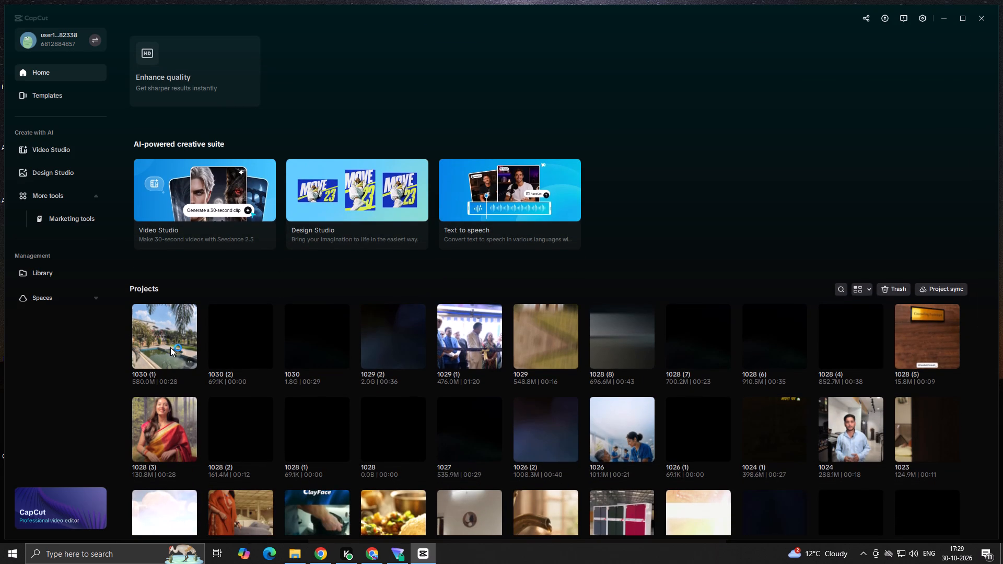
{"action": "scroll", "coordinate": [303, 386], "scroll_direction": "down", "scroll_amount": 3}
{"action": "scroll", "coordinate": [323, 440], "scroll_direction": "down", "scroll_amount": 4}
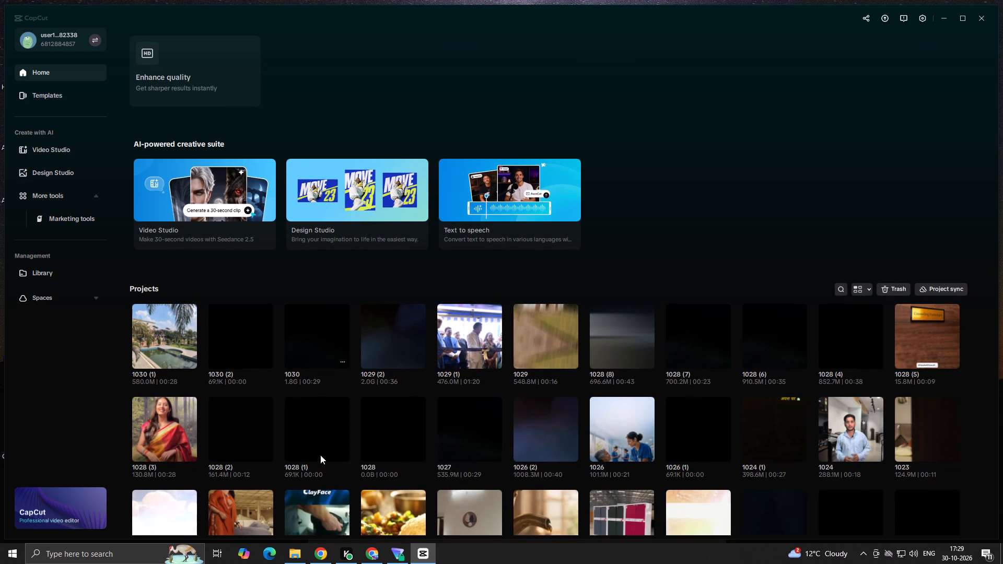
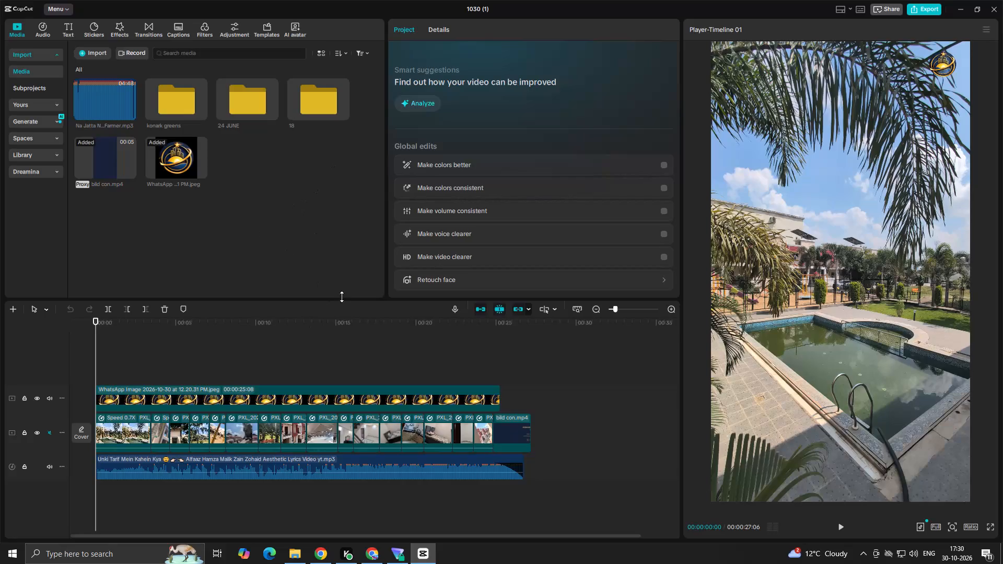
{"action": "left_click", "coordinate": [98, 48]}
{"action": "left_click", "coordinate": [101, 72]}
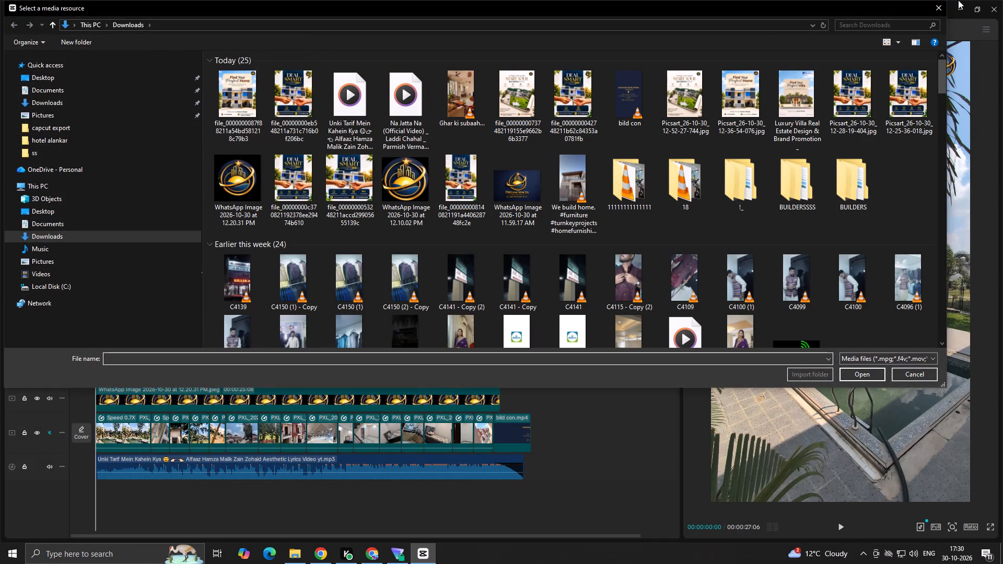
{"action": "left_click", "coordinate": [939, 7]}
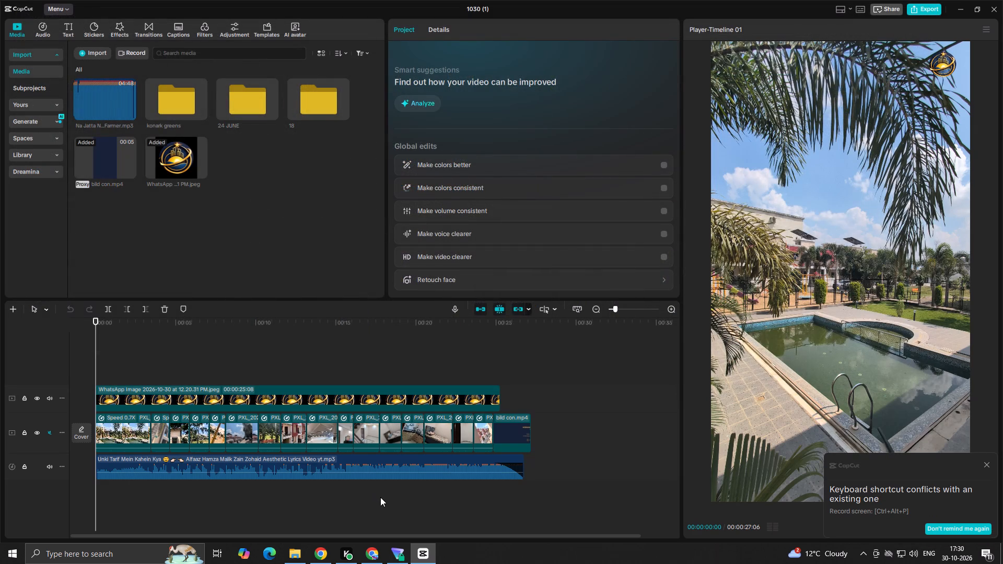
Dismiss the shortcut conflict notice, switch to File Explorer and look through today's files in the Downloads folder.
{"action": "left_click", "coordinate": [987, 464]}
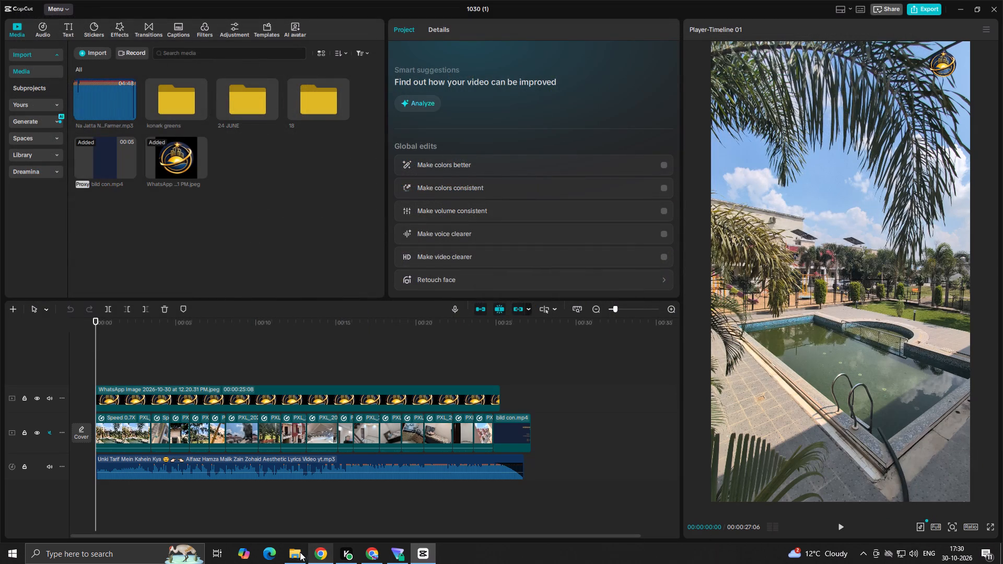
{"action": "left_click", "coordinate": [300, 551]}
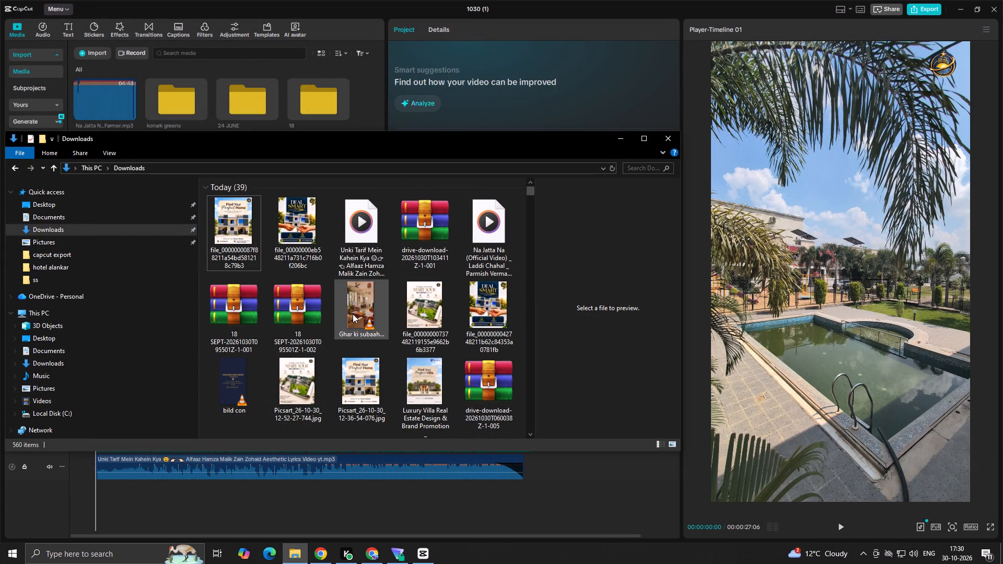
{"action": "scroll", "coordinate": [352, 307], "scroll_direction": "up", "scroll_amount": 4}
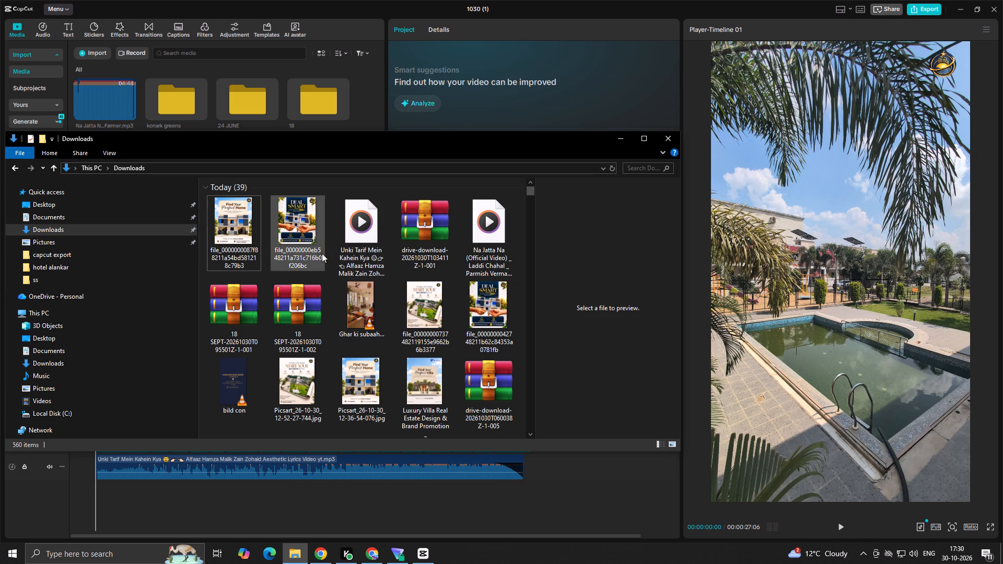
{"action": "scroll", "coordinate": [328, 270], "scroll_direction": "up", "scroll_amount": 4}
{"action": "scroll", "coordinate": [352, 272], "scroll_direction": "down", "scroll_amount": 3}
{"action": "scroll", "coordinate": [364, 331], "scroll_direction": "up", "scroll_amount": 6}
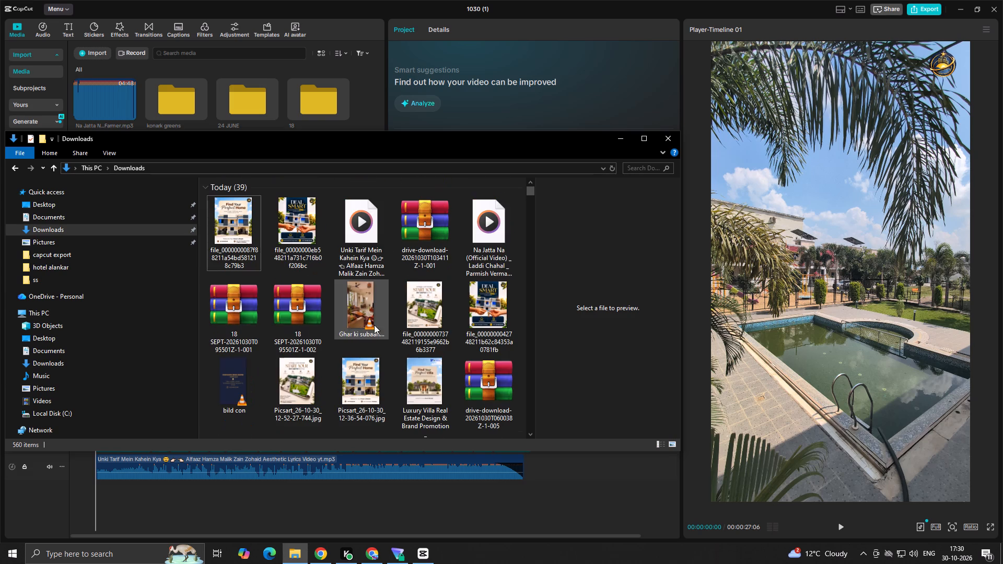
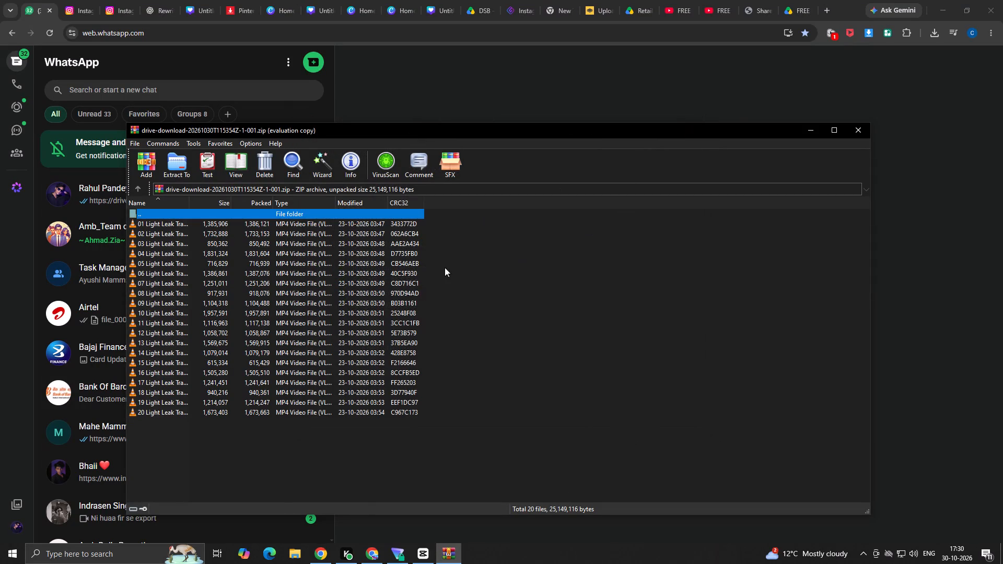
Select all the Light Leak videos, 01 to 20, in the drive-download archive and start extracting them to a specified folder.
{"action": "scroll", "coordinate": [403, 308], "scroll_direction": "down", "scroll_amount": 4}
{"action": "left_click_drag", "start_coordinate": [502, 250], "coordinate": [311, 379]}
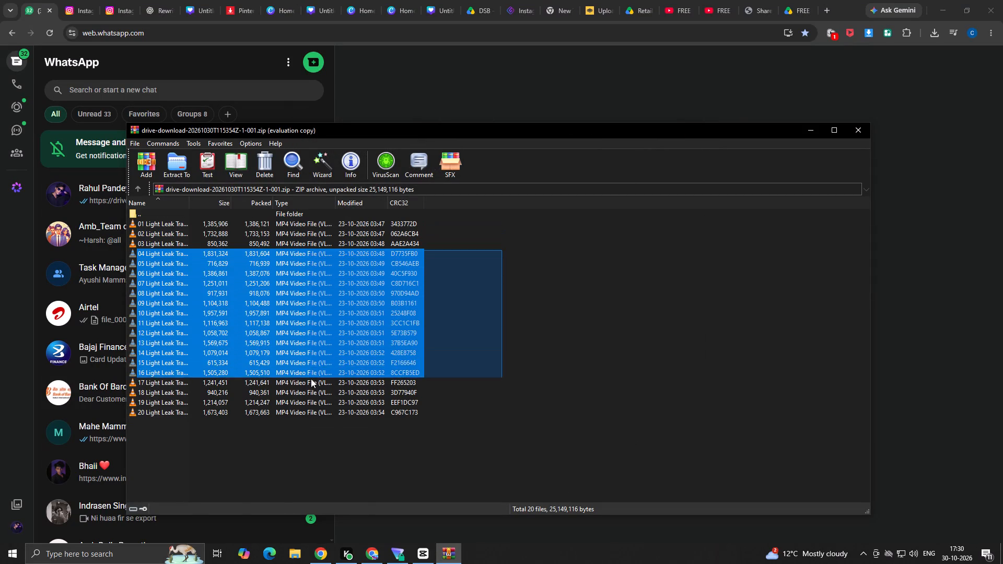
{"action": "left_click_drag", "start_coordinate": [311, 379], "coordinate": [347, 348]}
{"action": "left_click_drag", "start_coordinate": [552, 223], "coordinate": [355, 412]}
{"action": "scroll", "coordinate": [353, 404], "scroll_direction": "down", "scroll_amount": 4}
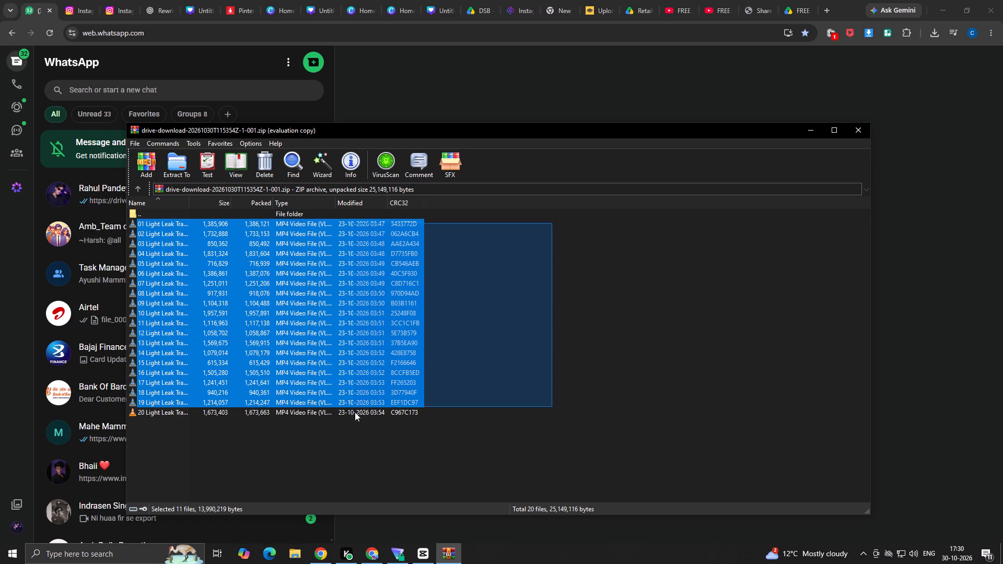
{"action": "left_click_drag", "start_coordinate": [355, 412], "coordinate": [363, 455]}
{"action": "right_click", "coordinate": [324, 373]}
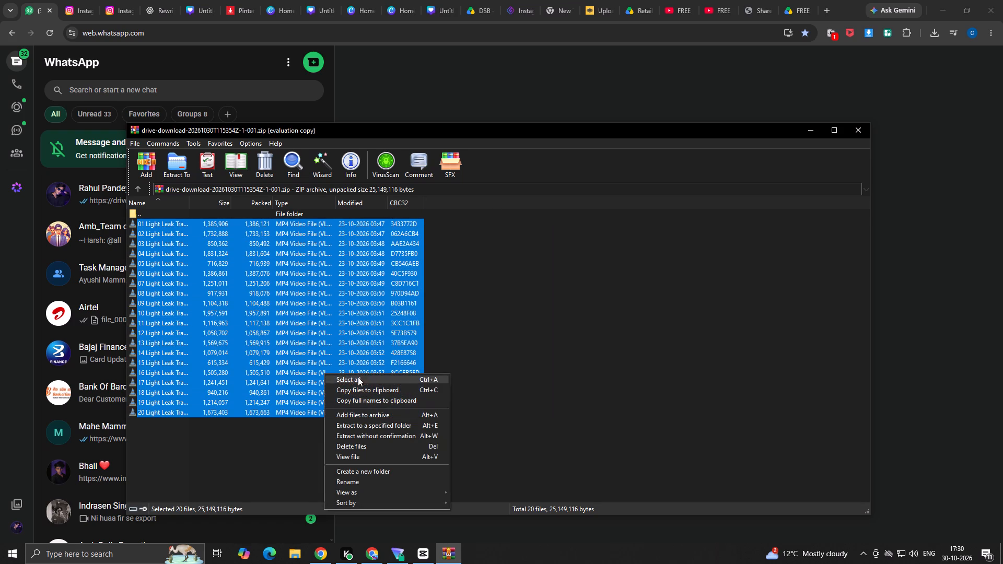
{"action": "left_click", "coordinate": [406, 422]}
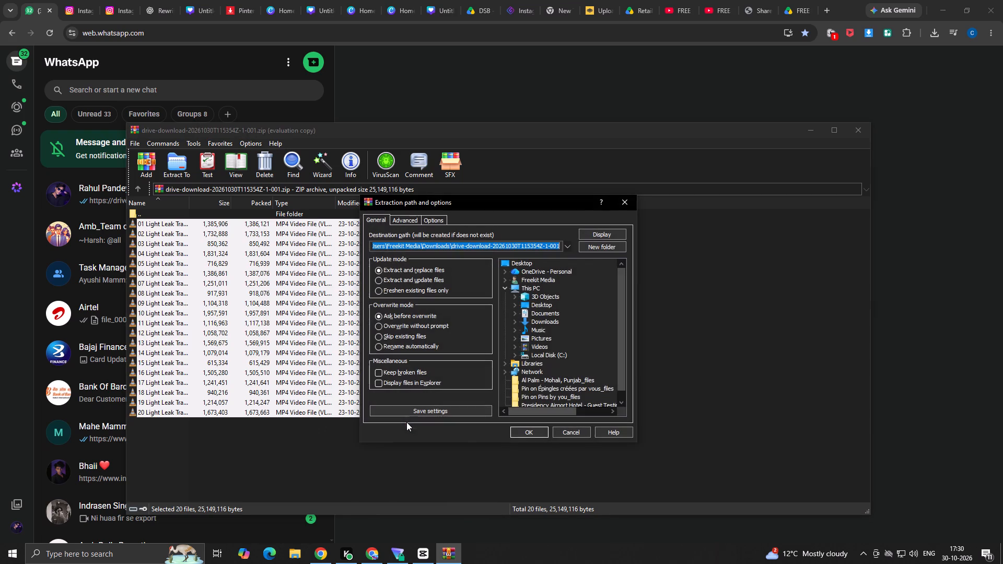
Replace the destination path for extracting the 20 selected light leak videos with a new one beginning "PA".
{"action": "key", "text": "BackSpace"}
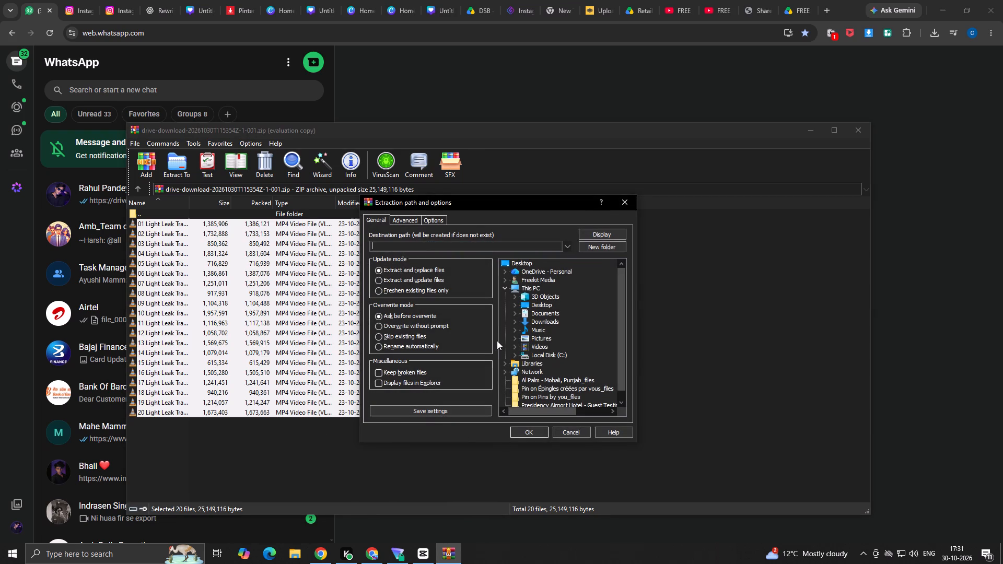
{"action": "key", "text": "p"}
{"action": "key", "text": "BackSpace"}
{"action": "type", "text": "PA"}
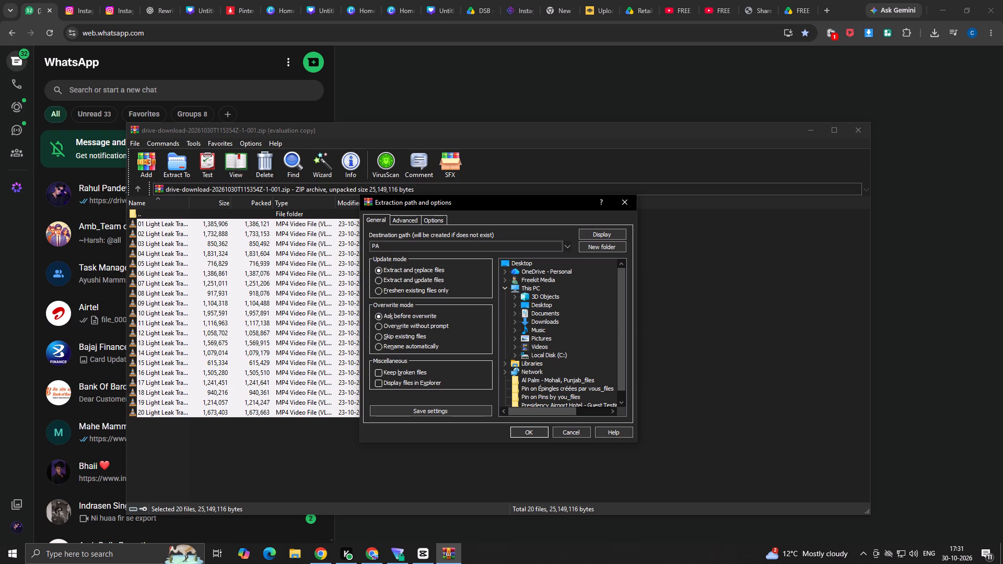
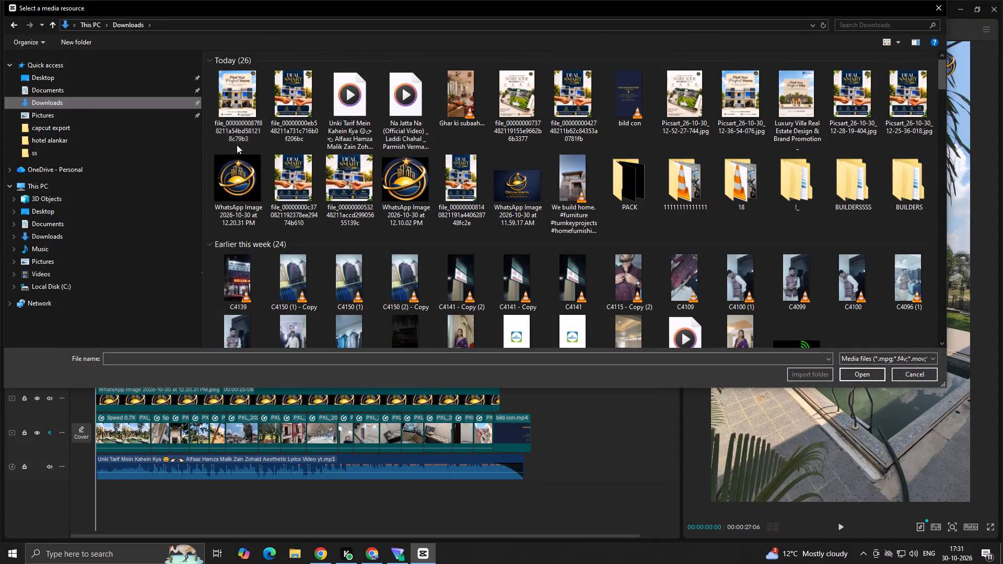
Import the PACK folder of light leak transition clips from Downloads into the project media.
{"action": "triple_click", "coordinate": [106, 103]}
{"action": "left_click", "coordinate": [108, 101]}
{"action": "double_click", "coordinate": [630, 189]}
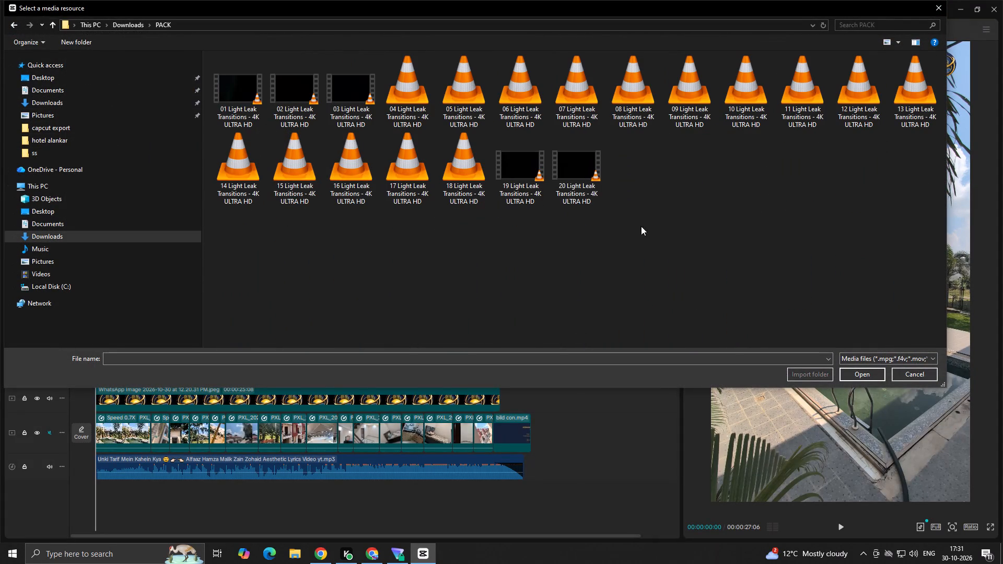
{"action": "left_click", "coordinate": [15, 32]}
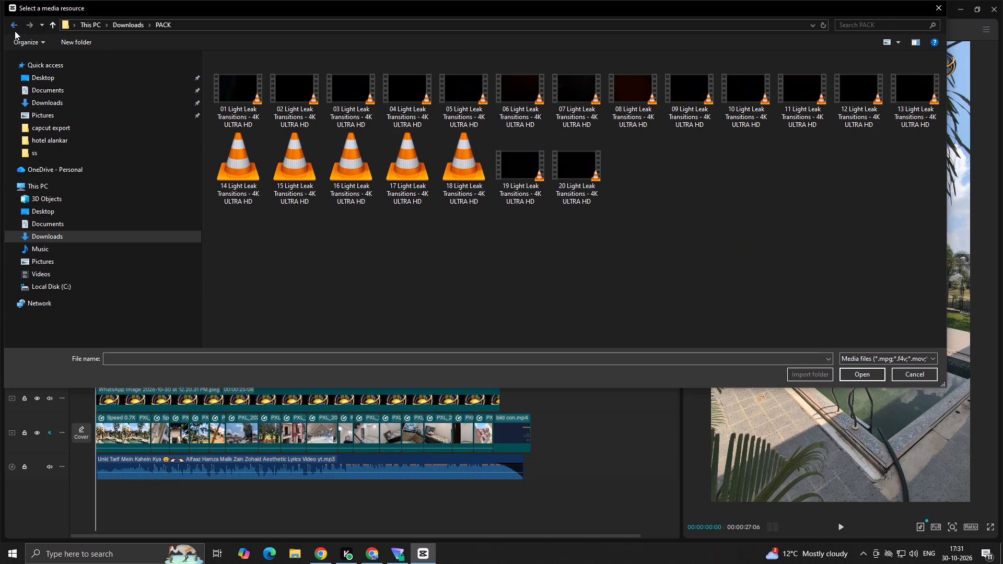
{"action": "left_click", "coordinate": [809, 378]}
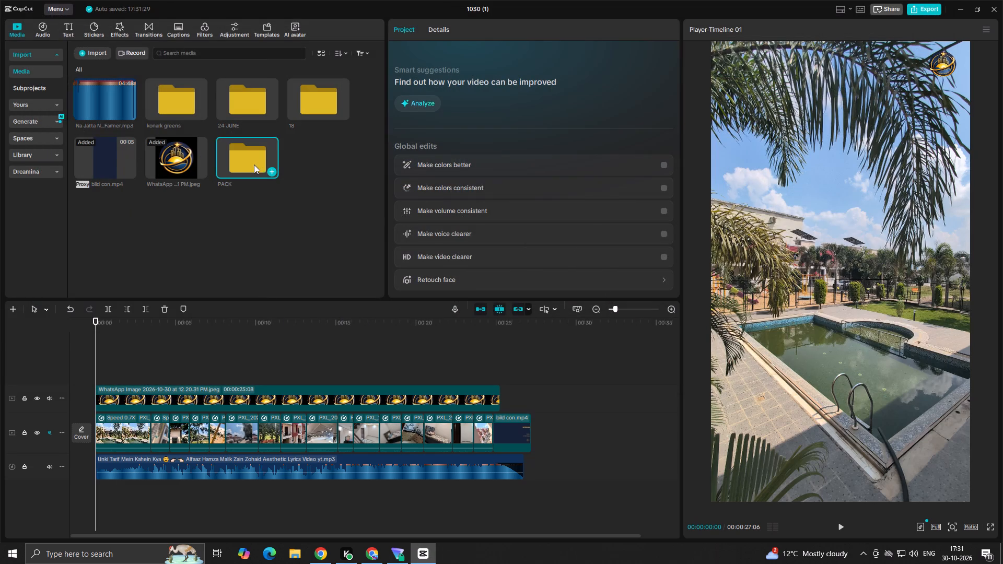
Preview several light leak clips in the imported PACK folder, including 01, 02, 03, 04, 07 and 12, and return to all media.
{"action": "double_click", "coordinate": [254, 164]}
{"action": "left_click", "coordinate": [112, 108]}
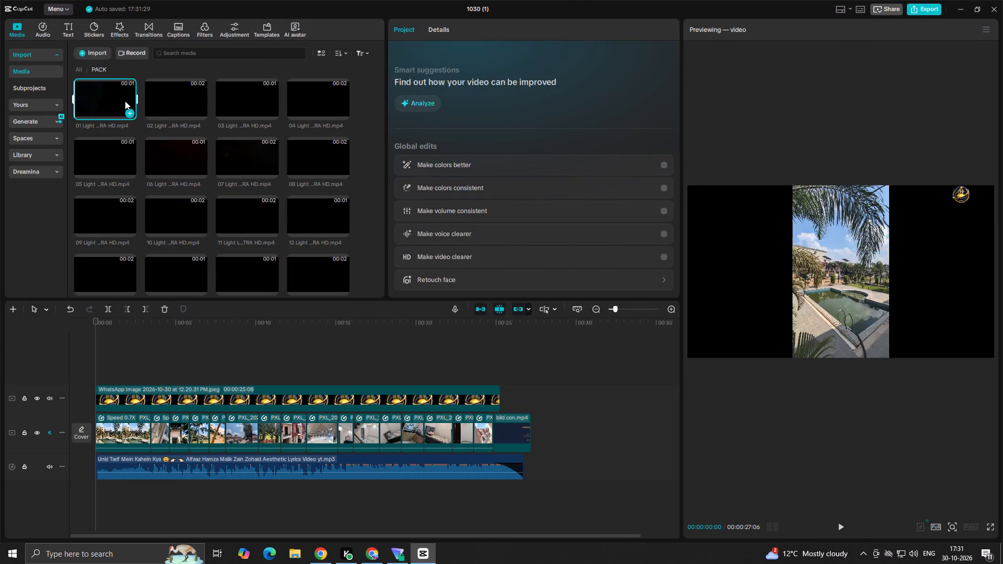
{"action": "left_click", "coordinate": [159, 104]}
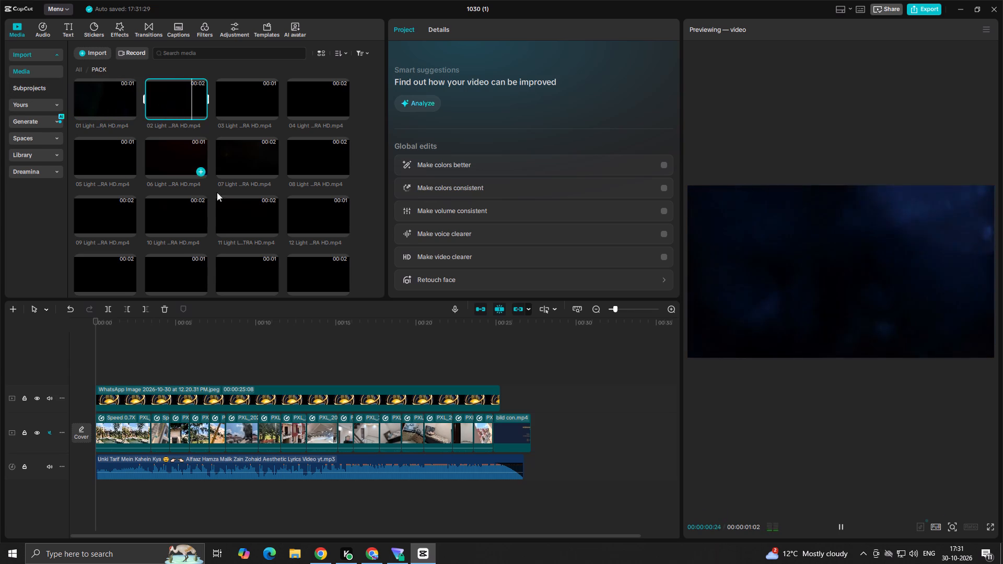
{"action": "left_click", "coordinate": [243, 162]}
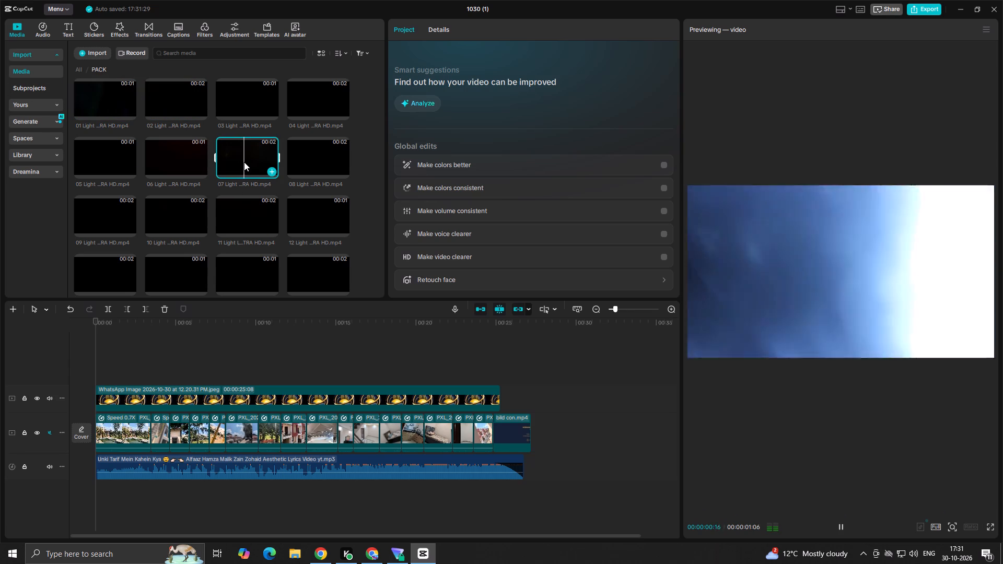
{"action": "left_click", "coordinate": [313, 225]}
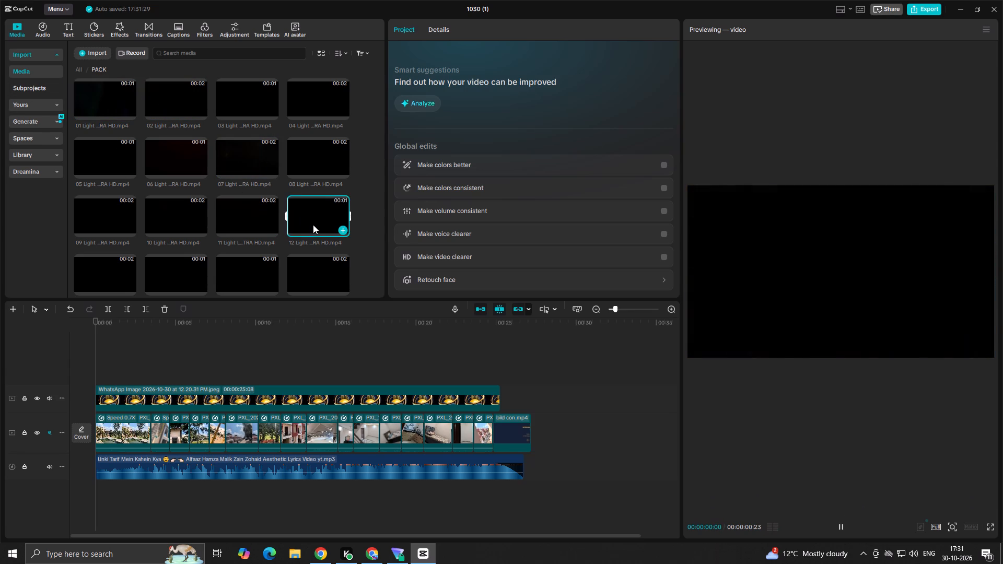
{"action": "key", "text": "space"}
{"action": "left_click", "coordinate": [314, 268]}
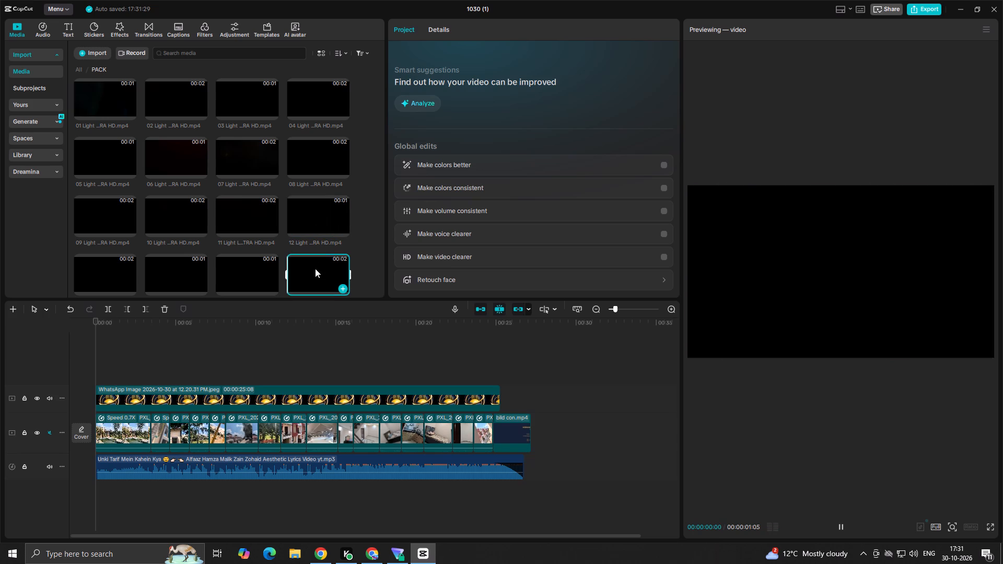
{"action": "scroll", "coordinate": [332, 354], "scroll_direction": "up", "scroll_amount": 10, "text": "ctrl"}
{"action": "left_click", "coordinate": [333, 342], "text": "ctrl"}
{"action": "left_click_drag", "start_coordinate": [333, 342], "coordinate": [0, 359]}
{"action": "left_click", "coordinate": [169, 95]}
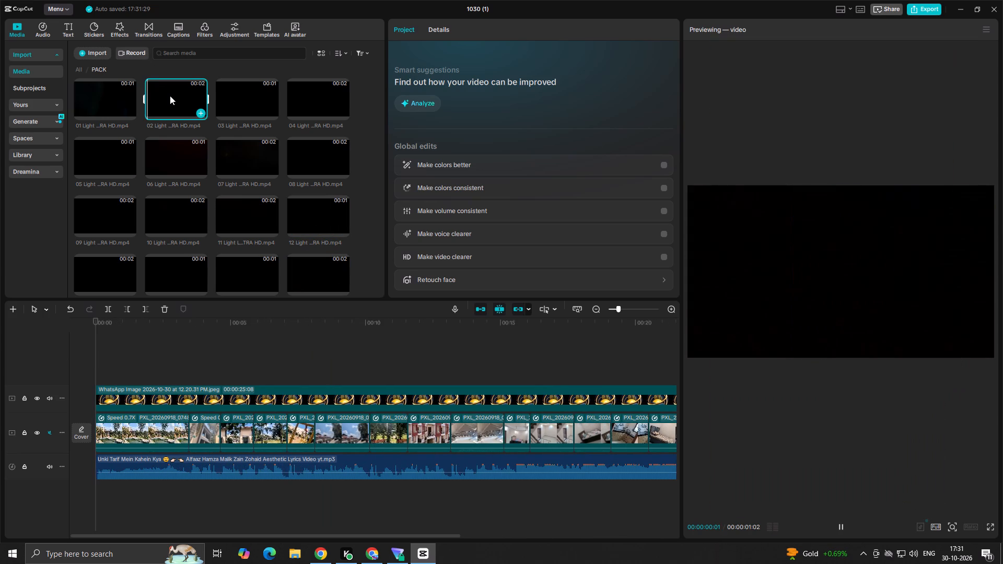
{"action": "left_click", "coordinate": [230, 337]}
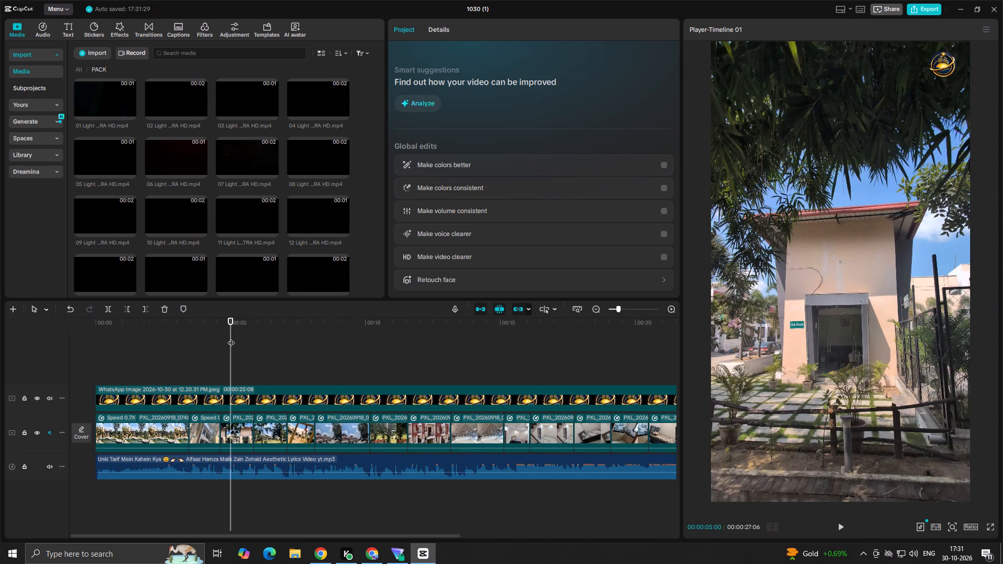
{"action": "left_click_drag", "start_coordinate": [231, 337], "coordinate": [22, 355]}
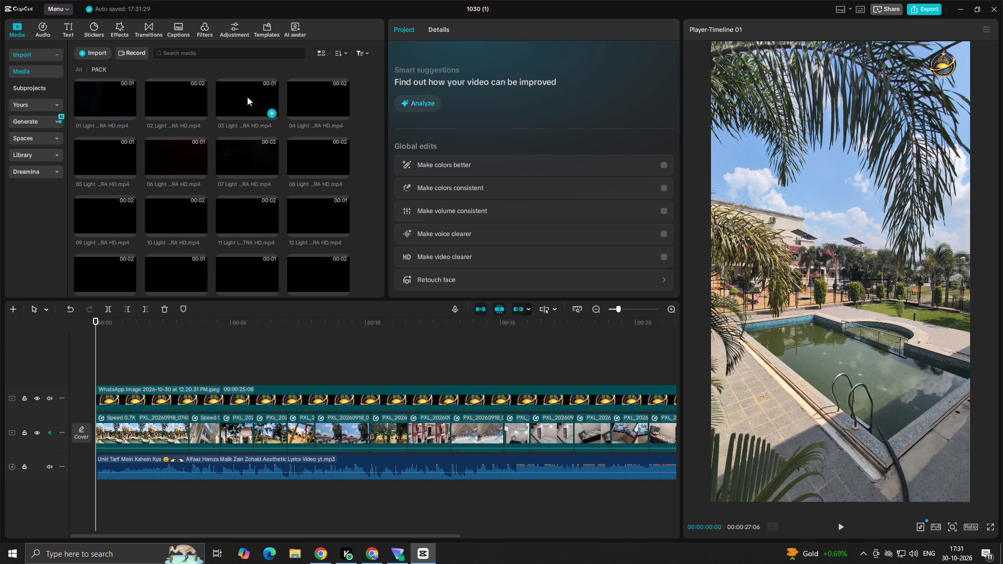
{"action": "left_click", "coordinate": [247, 97]}
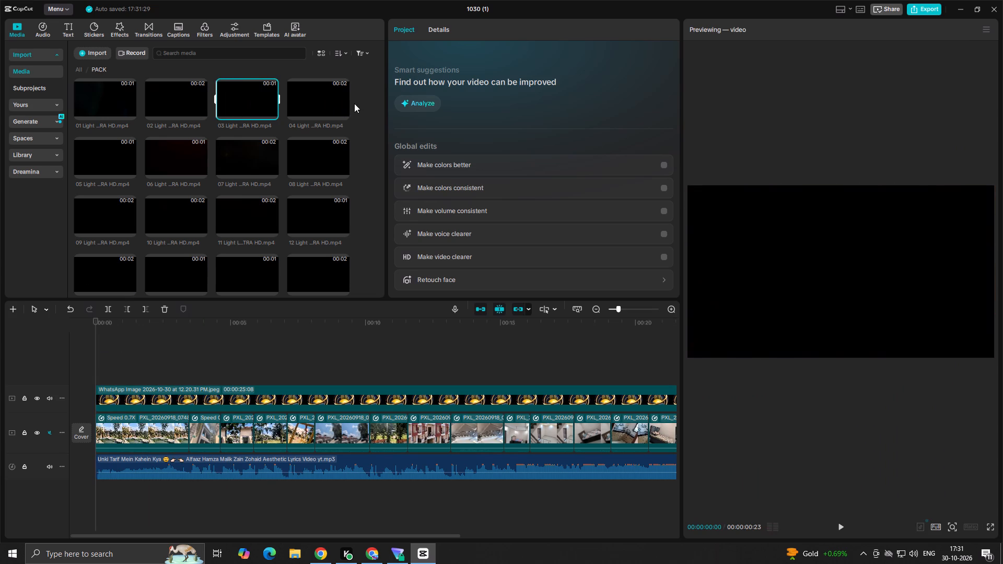
{"action": "left_click", "coordinate": [300, 99]}
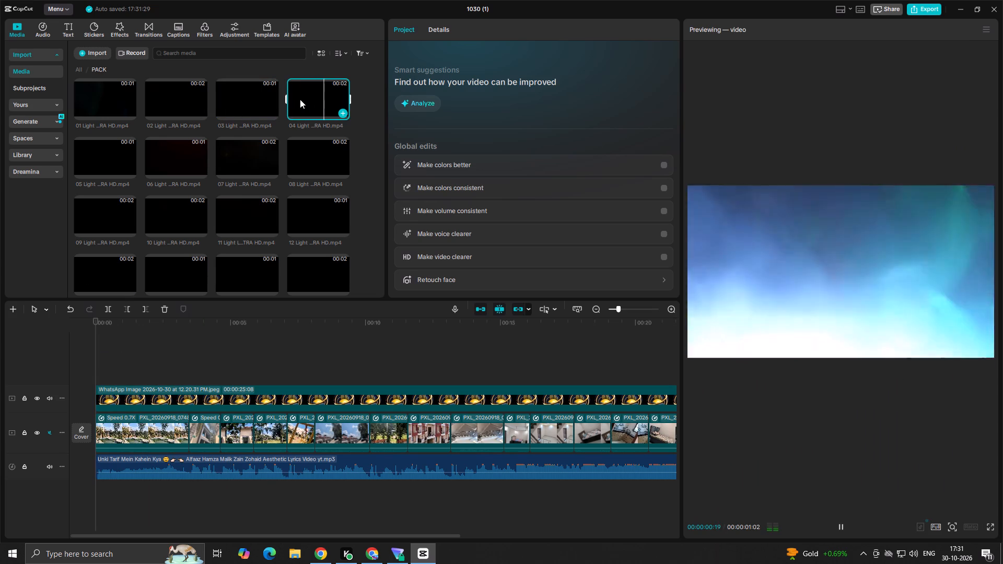
{"action": "left_click", "coordinate": [250, 104]}
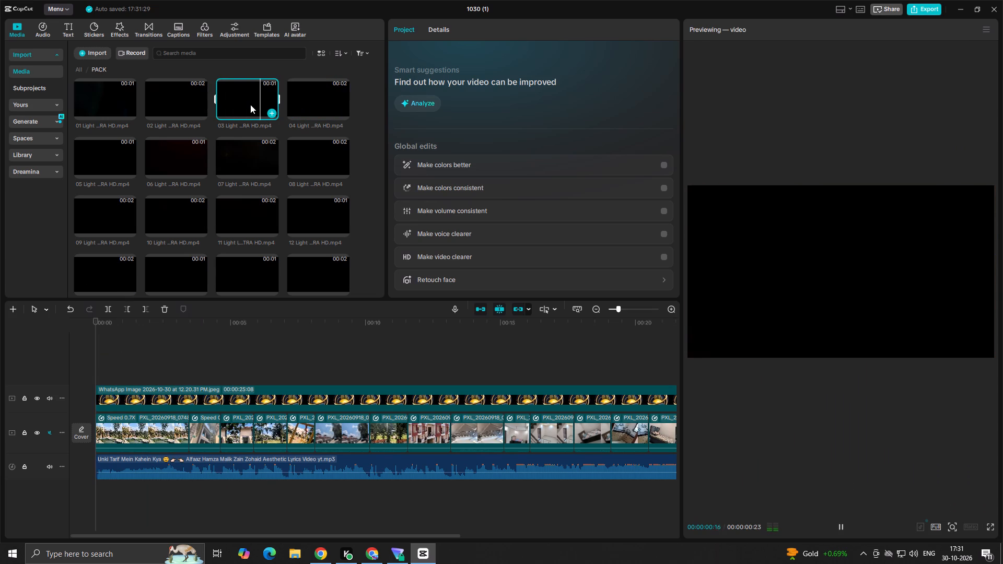
{"action": "left_click", "coordinate": [231, 356]}
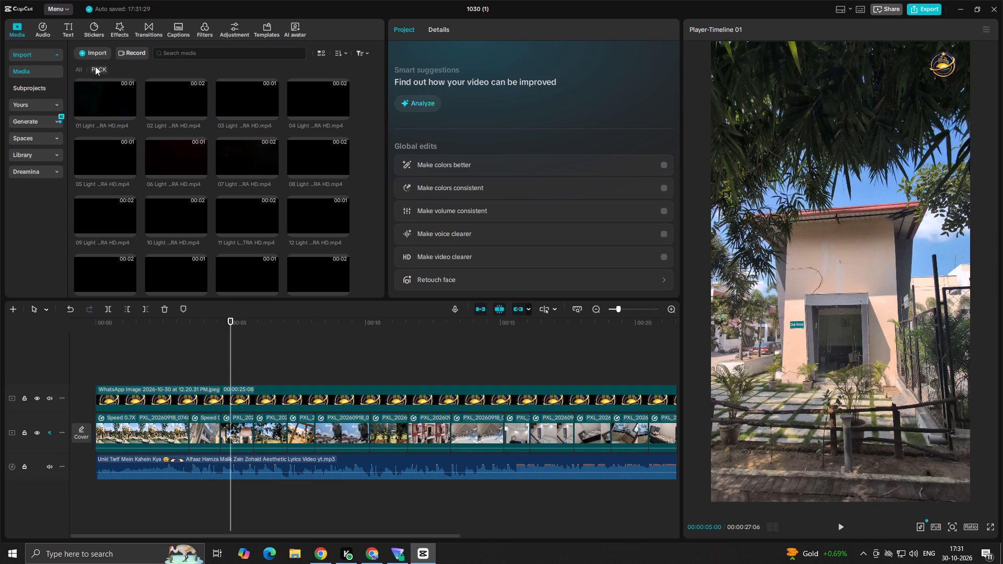
{"action": "left_click", "coordinate": [78, 65]}
{"action": "left_click", "coordinate": [74, 72]}
{"action": "left_click", "coordinate": [80, 68]}
Play the reel from the start to review the opening clips and the cut to the Club House shot.
{"action": "scroll", "coordinate": [148, 229], "scroll_direction": "up", "scroll_amount": 6}
{"action": "scroll", "coordinate": [158, 345], "scroll_direction": "up", "scroll_amount": 4, "text": "ctrl"}
{"action": "left_click", "coordinate": [182, 377]}
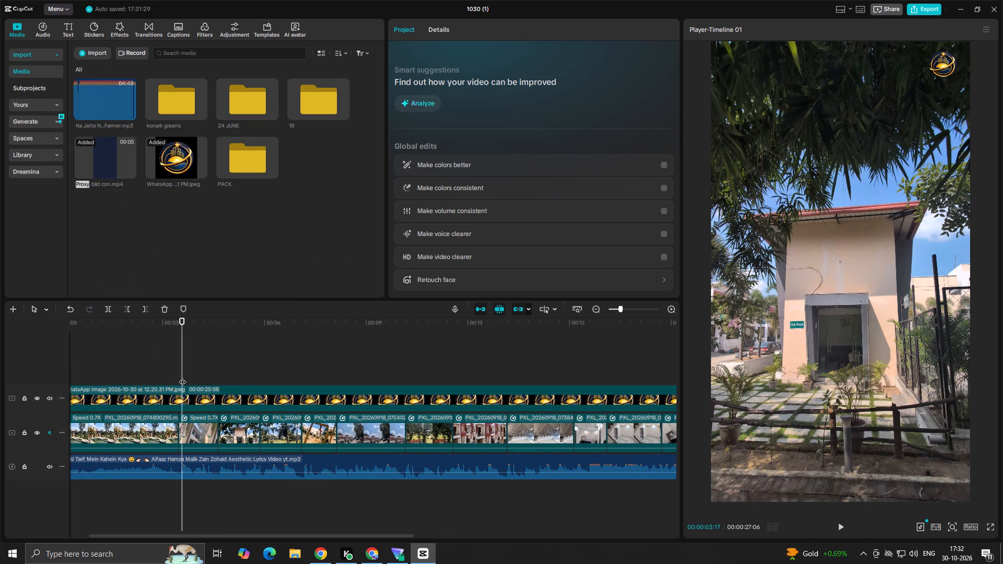
{"action": "left_click_drag", "start_coordinate": [182, 377], "coordinate": [0, 407]}
{"action": "key", "text": "space"}
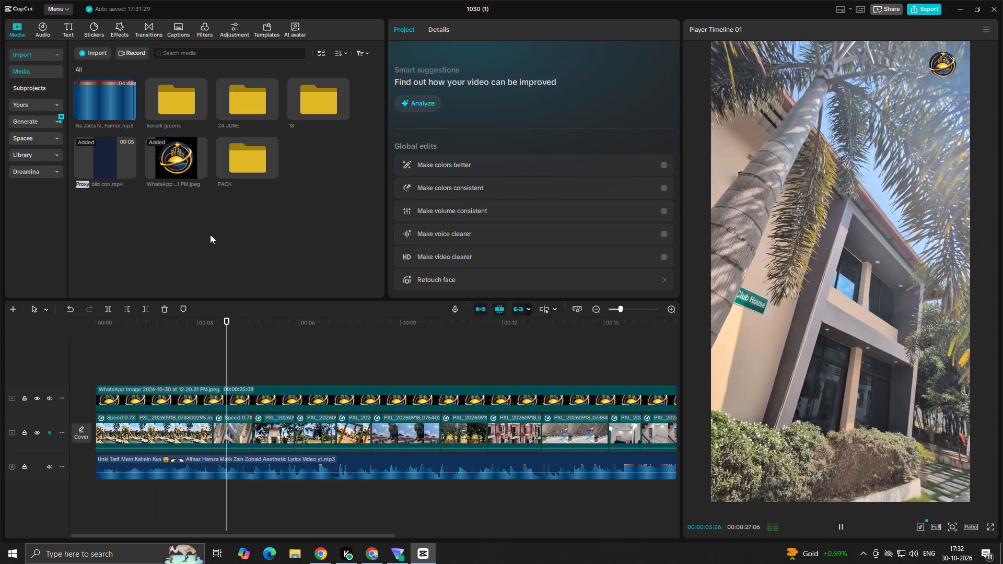
{"action": "key", "text": "space"}
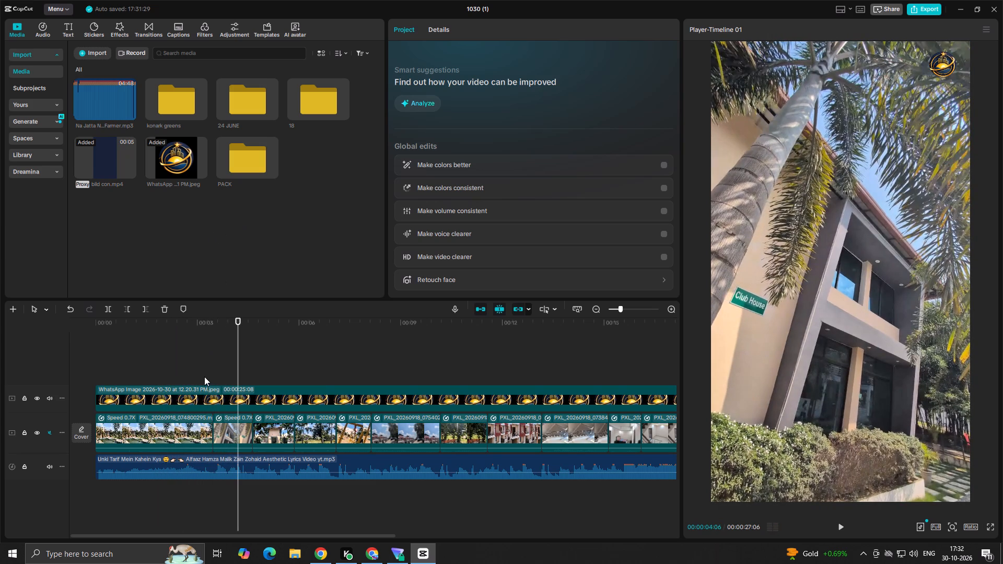
{"action": "left_click", "coordinate": [204, 376]}
{"action": "left_click_drag", "start_coordinate": [203, 367], "coordinate": [0, 397]}
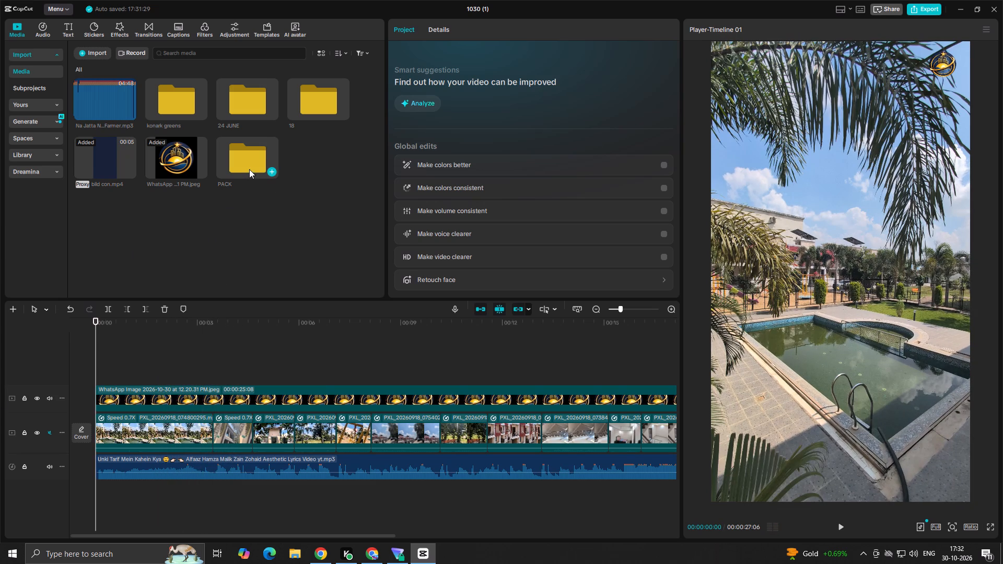
Import the "FREE Light Leak Transitions Pack - 4K (ULTRA HD)" video from Downloads.
{"action": "left_click", "coordinate": [94, 51]}
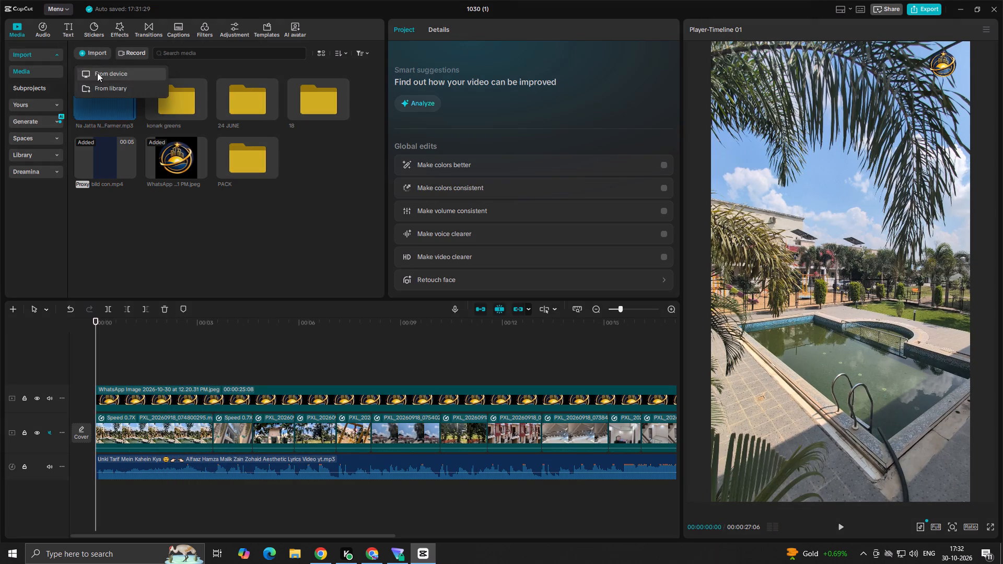
{"action": "left_click", "coordinate": [99, 73]}
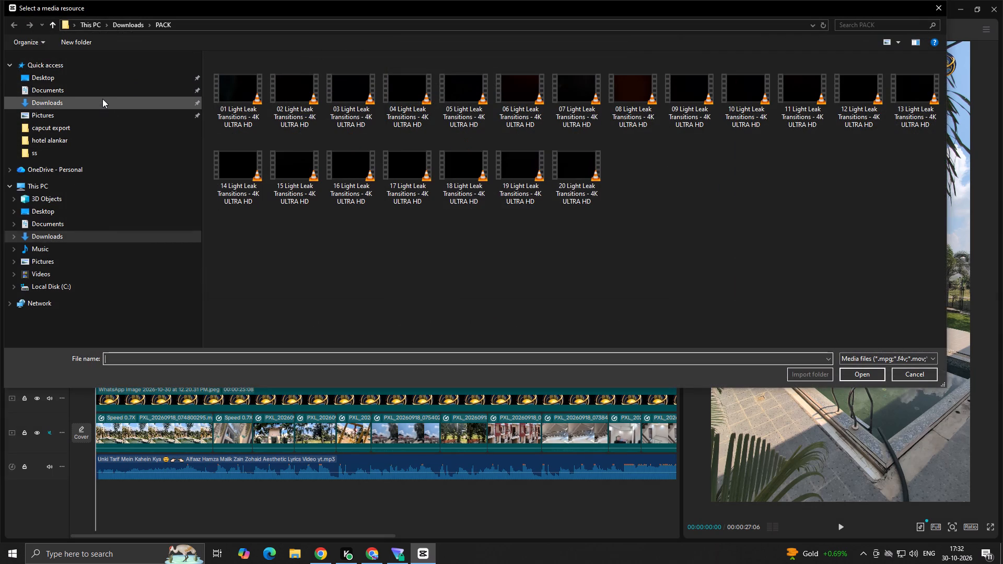
{"action": "left_click", "coordinate": [104, 98]}
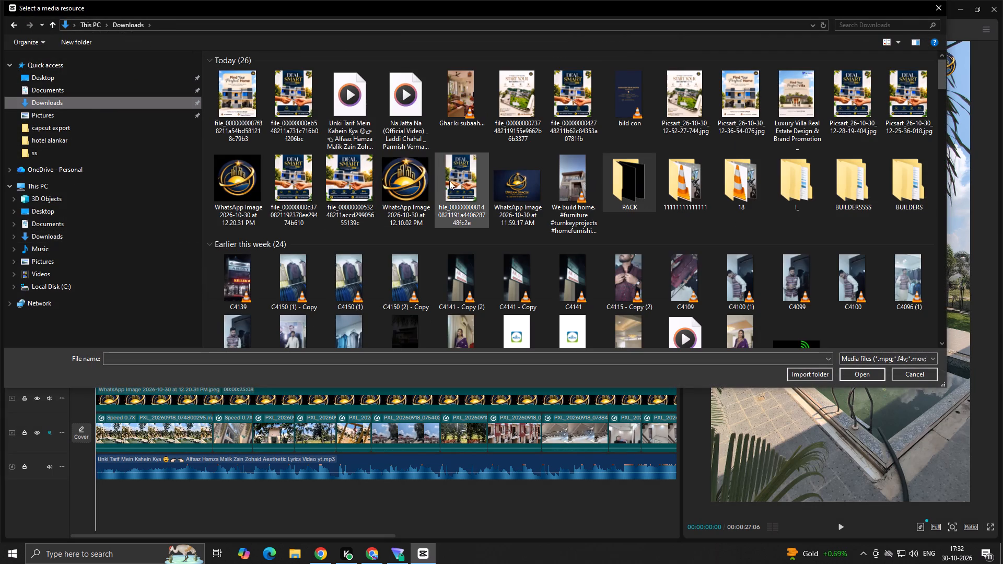
{"action": "scroll", "coordinate": [487, 241], "scroll_direction": "down", "scroll_amount": 2}
{"action": "double_click", "coordinate": [288, 124]}
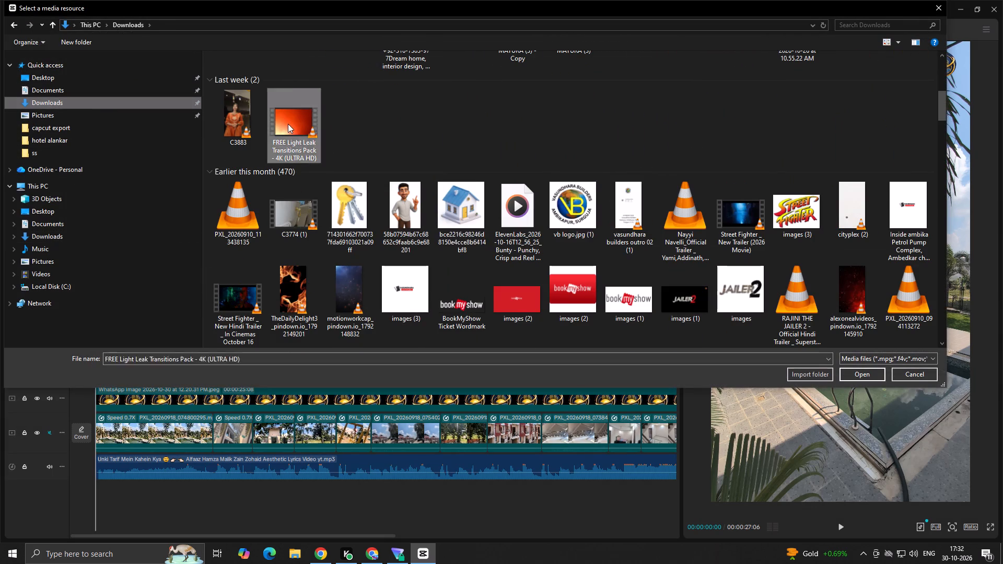
Place the FREE Light Leak video on a new track above the logo, starting at 00:00, and play its opening.
{"action": "left_click_drag", "start_coordinate": [308, 159], "coordinate": [56, 320]}
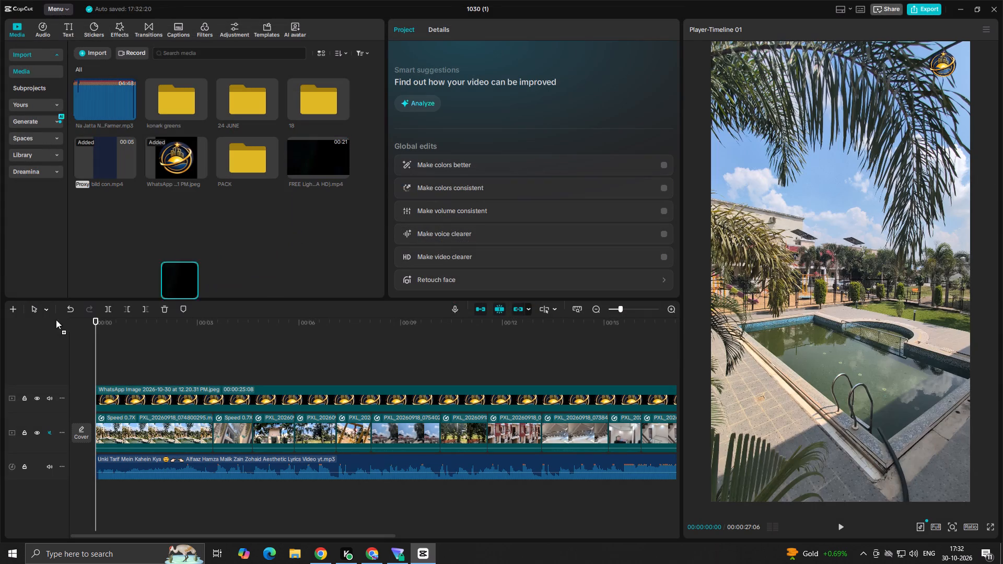
{"action": "left_click_drag", "start_coordinate": [56, 320], "coordinate": [62, 363]}
{"action": "left_click", "coordinate": [127, 345]}
{"action": "left_click_drag", "start_coordinate": [128, 345], "coordinate": [0, 346]}
{"action": "key", "text": "space"}
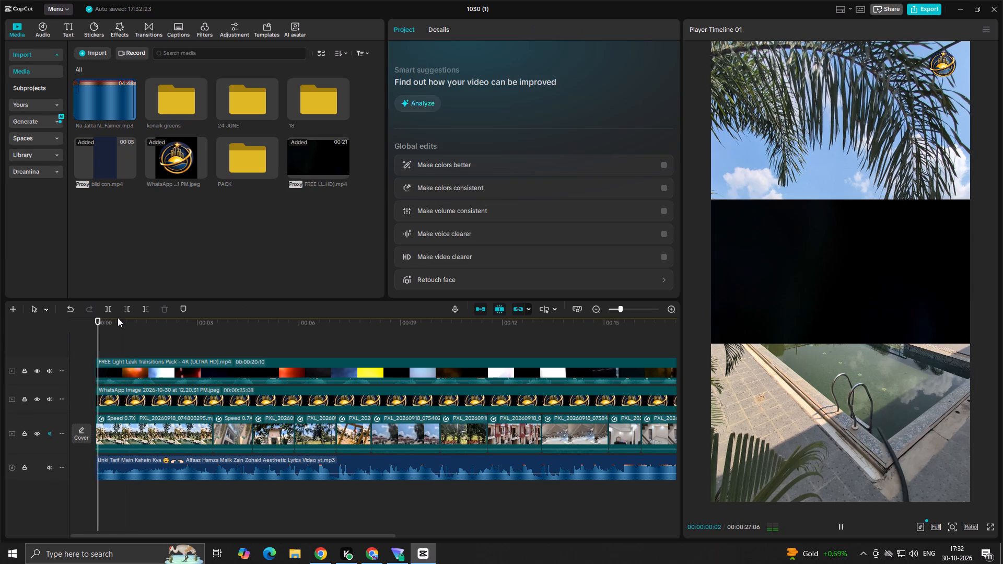
{"action": "key", "text": "space"}
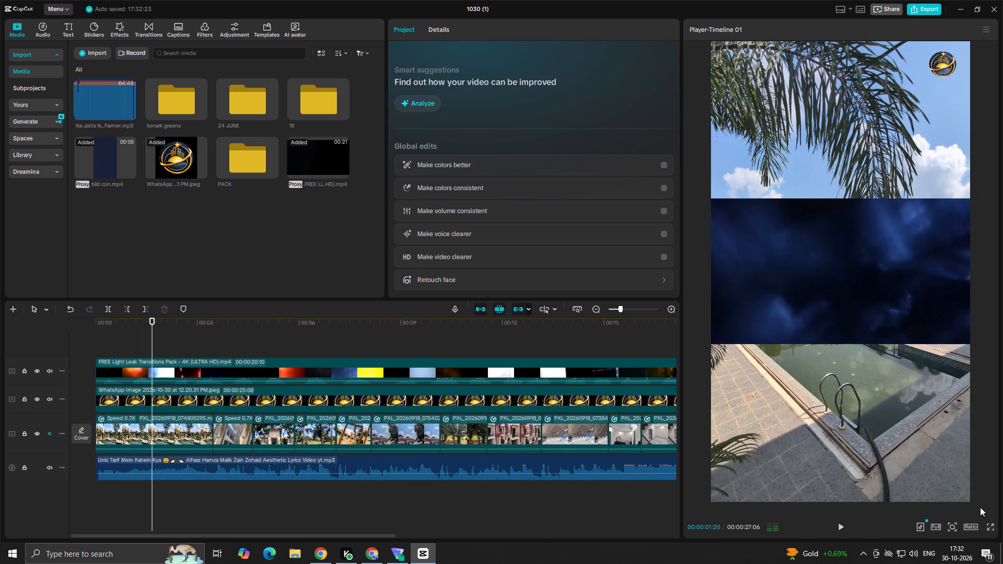
Rotate the light leak overlay to -90° and scale it to 185% so it fills the vertical frame.
{"action": "left_click", "coordinate": [784, 320]}
{"action": "left_click_drag", "start_coordinate": [837, 357], "coordinate": [850, 344]}
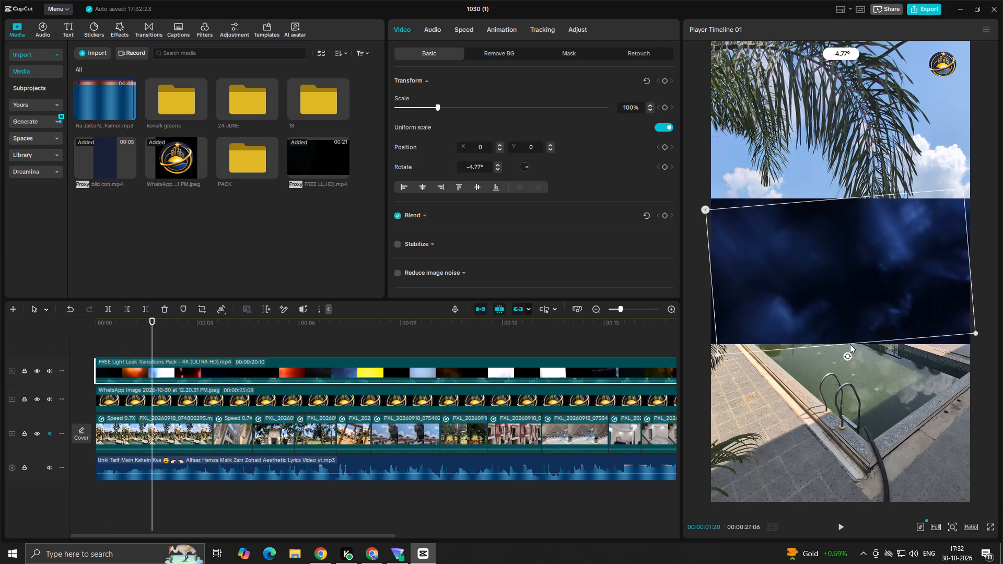
{"action": "left_click_drag", "start_coordinate": [850, 344], "coordinate": [910, 276]}
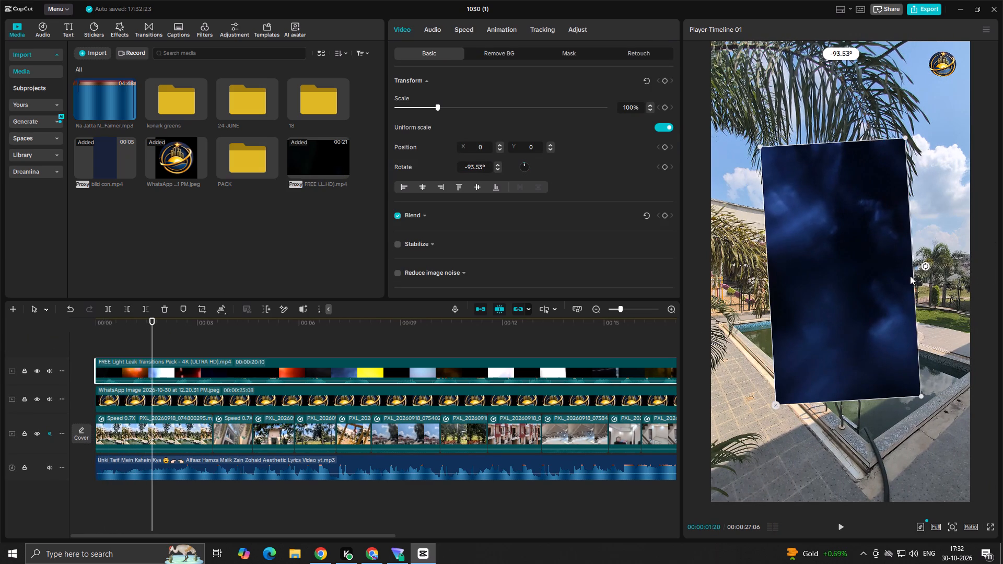
{"action": "left_click_drag", "start_coordinate": [910, 276], "coordinate": [911, 277]}
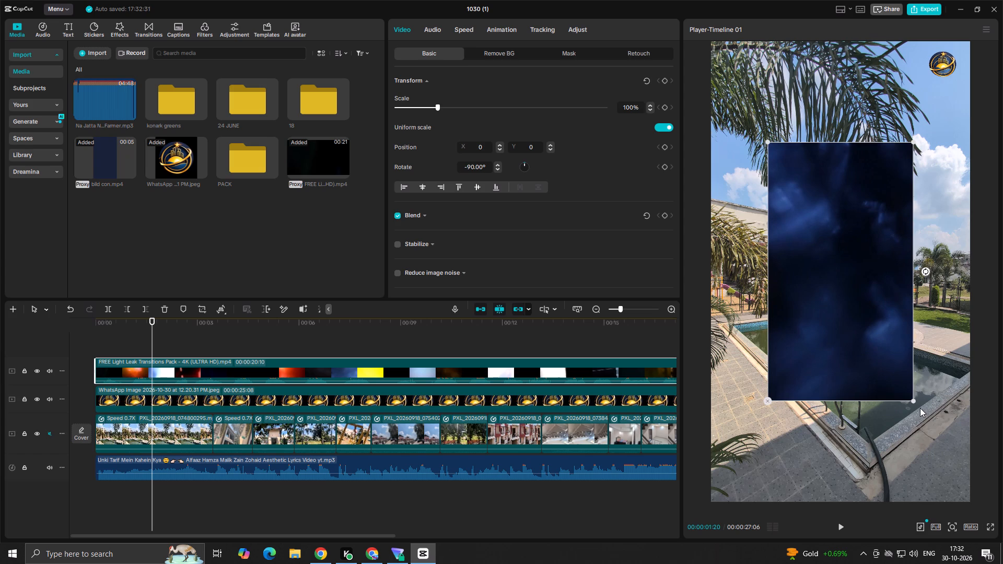
{"action": "left_click_drag", "start_coordinate": [912, 402], "coordinate": [1002, 563]}
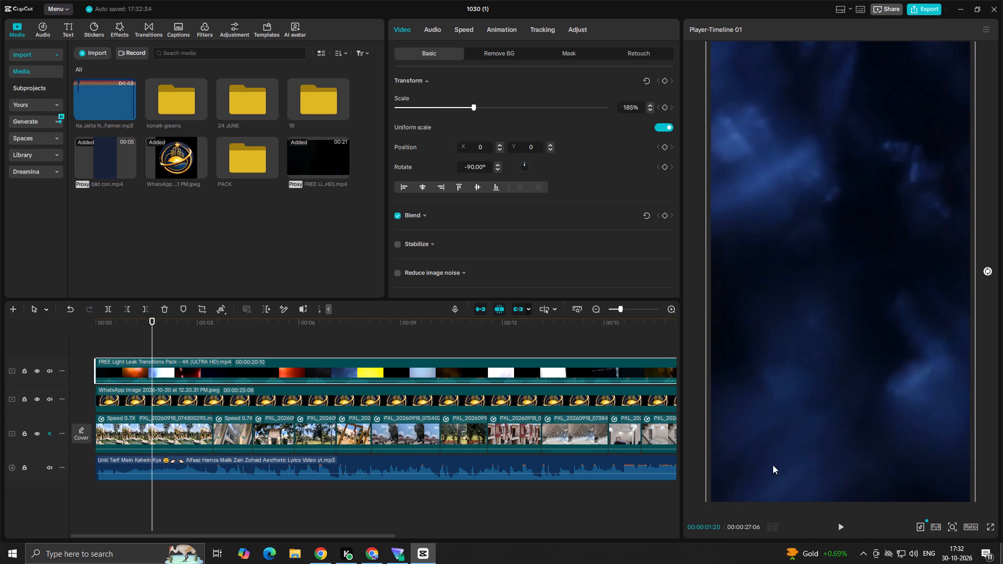
Set the light leak overlay's blend mode to Screen and play the reel from the start.
{"action": "left_click", "coordinate": [415, 217]}
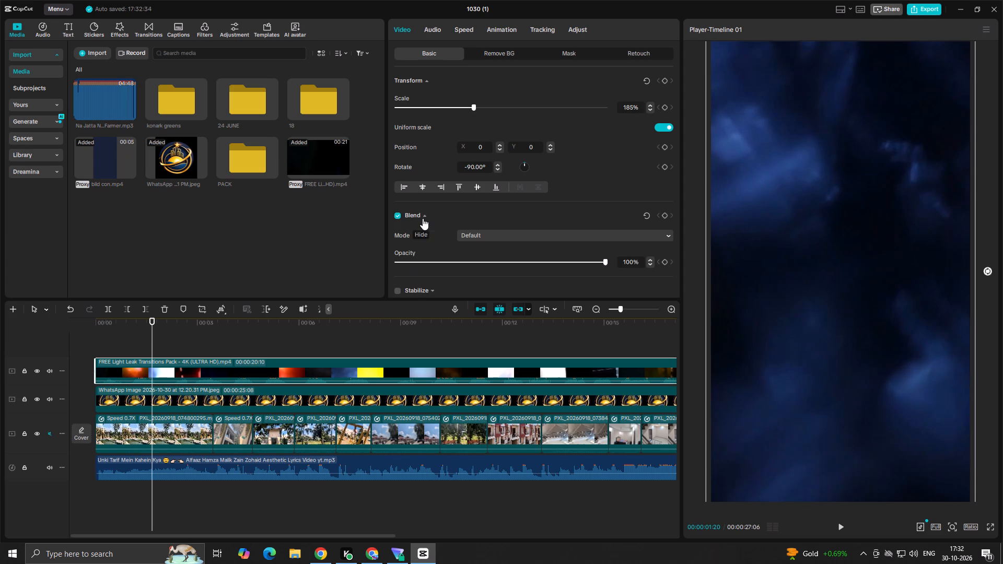
{"action": "left_click", "coordinate": [471, 237]}
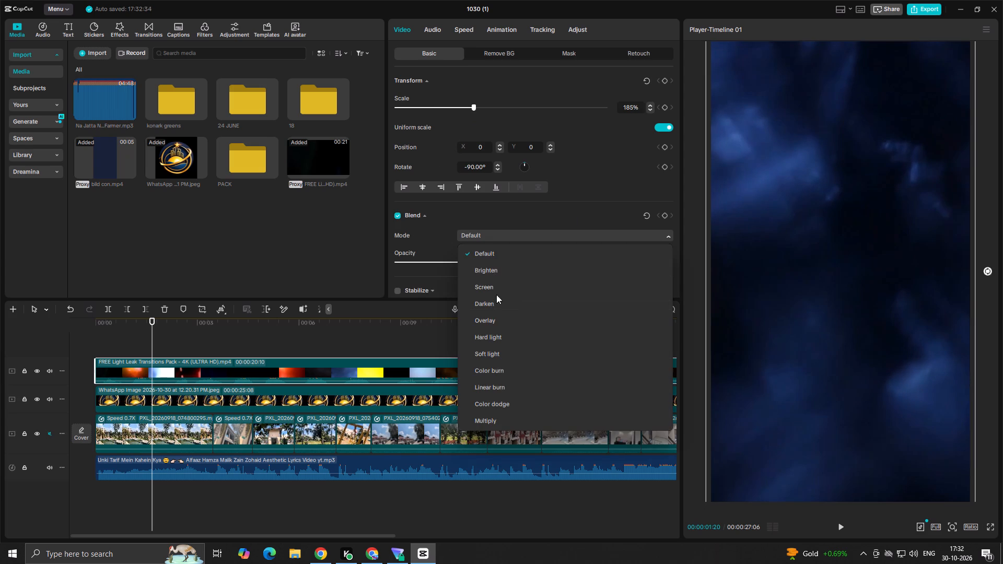
{"action": "left_click", "coordinate": [500, 286]}
{"action": "left_click", "coordinate": [337, 338]}
{"action": "left_click_drag", "start_coordinate": [337, 338], "coordinate": [0, 429]}
{"action": "key", "text": "space"}
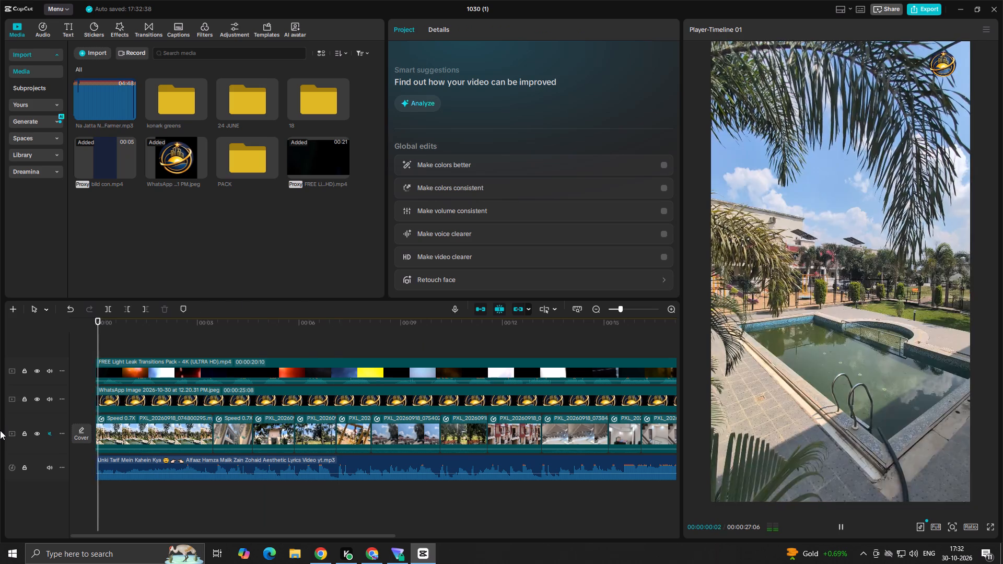
Apply the Fade In entrance animation to the first pool clip with a 1.0 s duration and play the opening.
{"action": "key", "text": "space"}
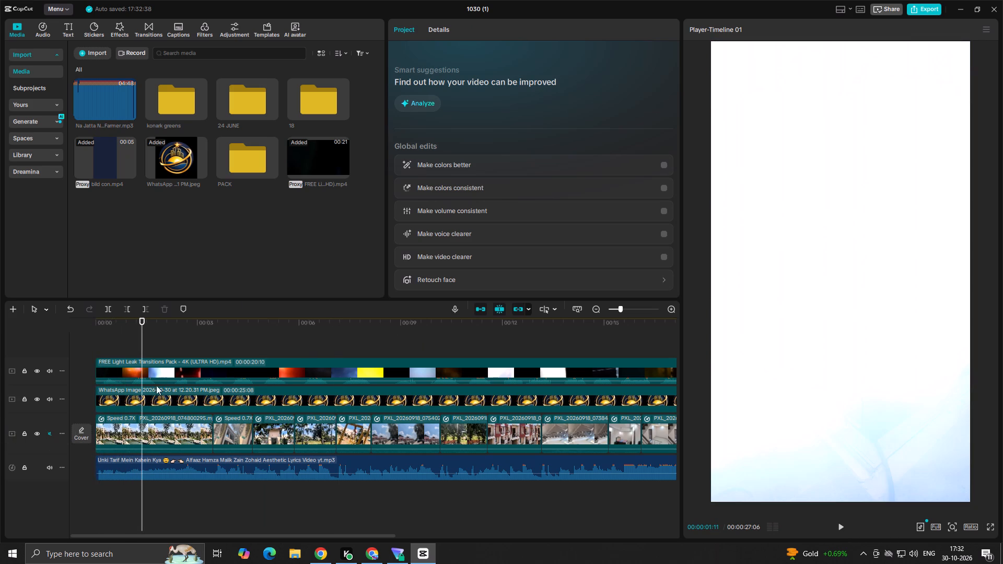
{"action": "left_click", "coordinate": [143, 428]}
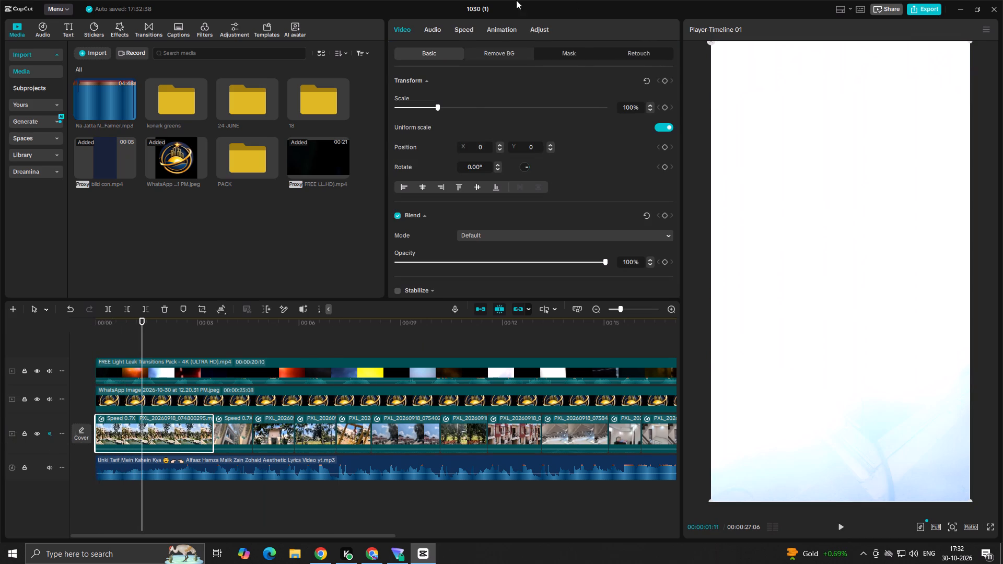
{"action": "left_click", "coordinate": [474, 29]}
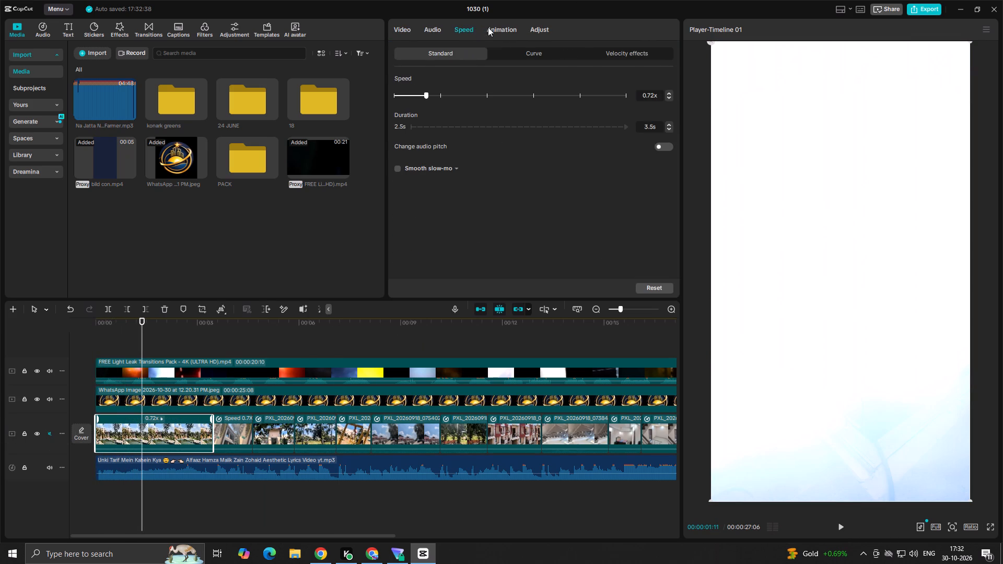
{"action": "left_click", "coordinate": [506, 27]}
{"action": "left_click", "coordinate": [506, 31]}
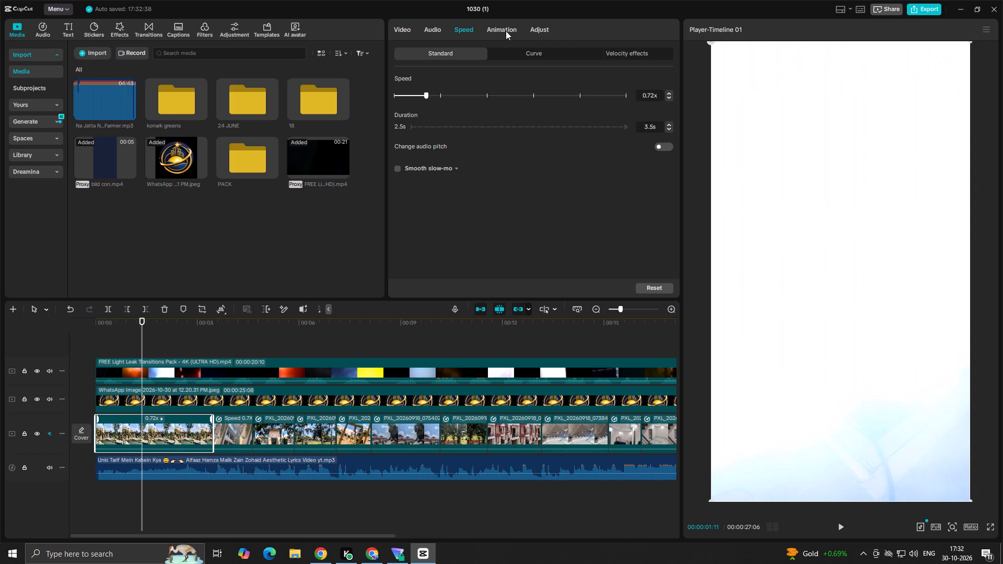
{"action": "left_click", "coordinate": [506, 32]}
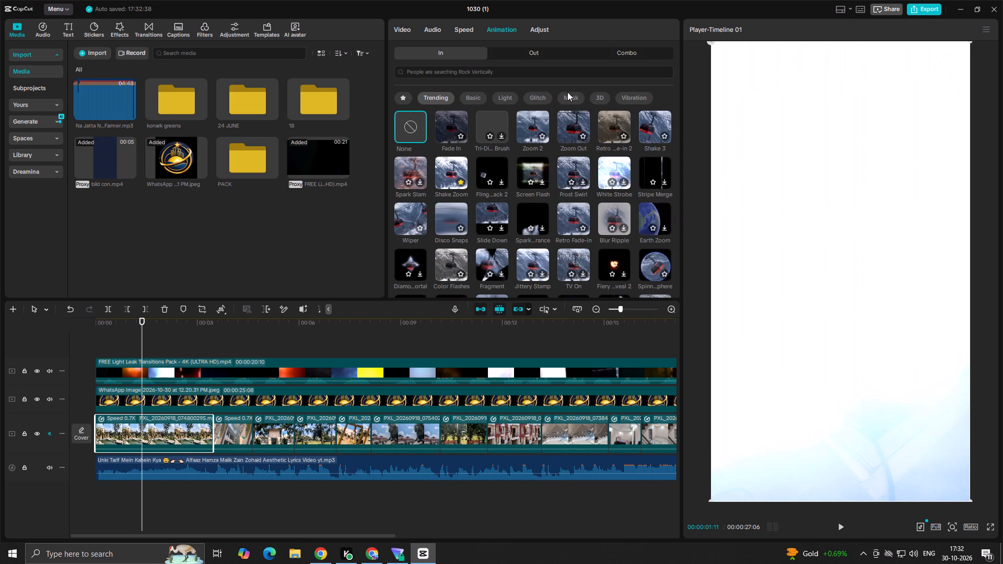
{"action": "left_click", "coordinate": [448, 119]}
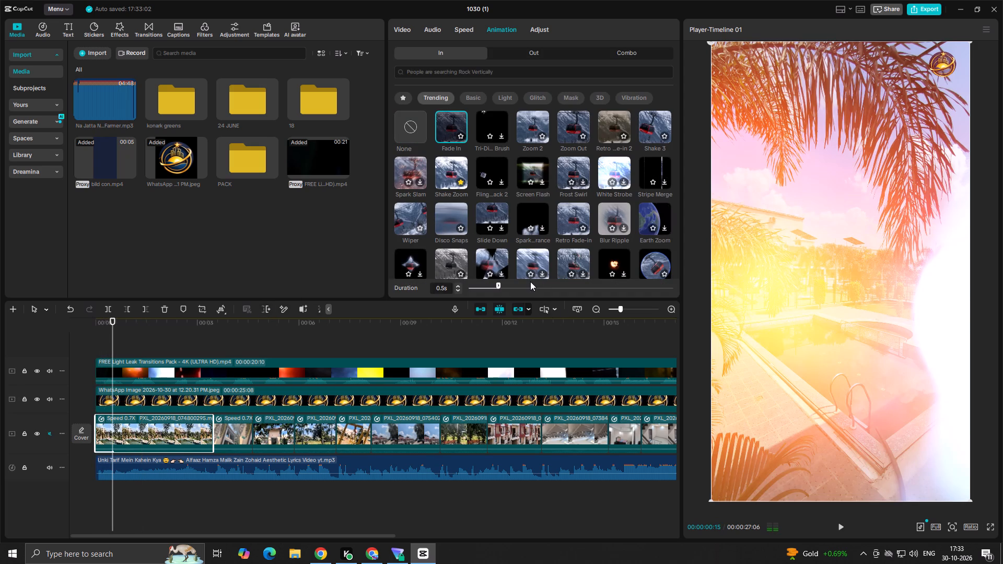
{"action": "left_click", "coordinate": [530, 281]}
{"action": "left_click", "coordinate": [530, 289]}
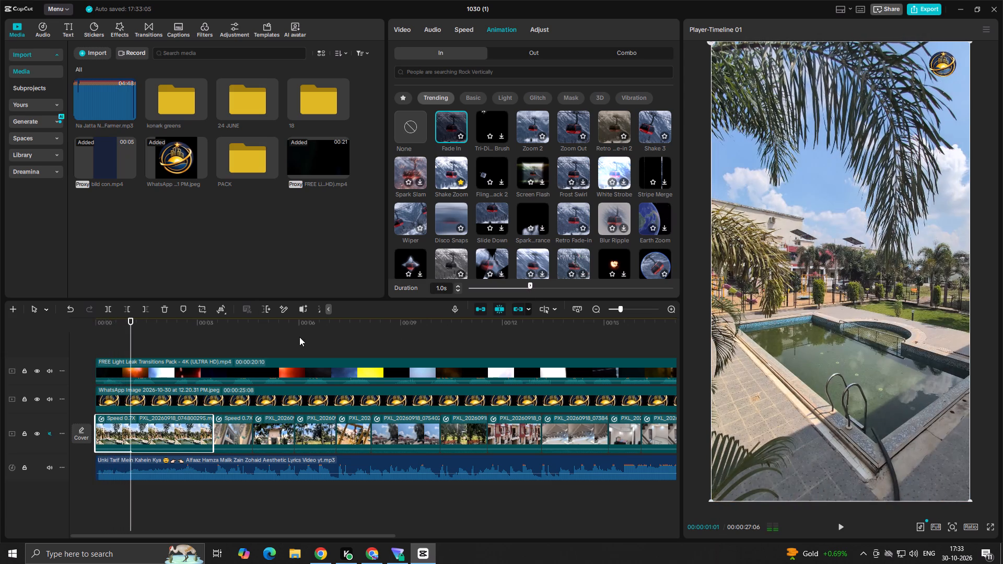
{"action": "left_click", "coordinate": [299, 337]}
{"action": "left_click_drag", "start_coordinate": [299, 337], "coordinate": [0, 346]}
{"action": "key", "text": "space"}
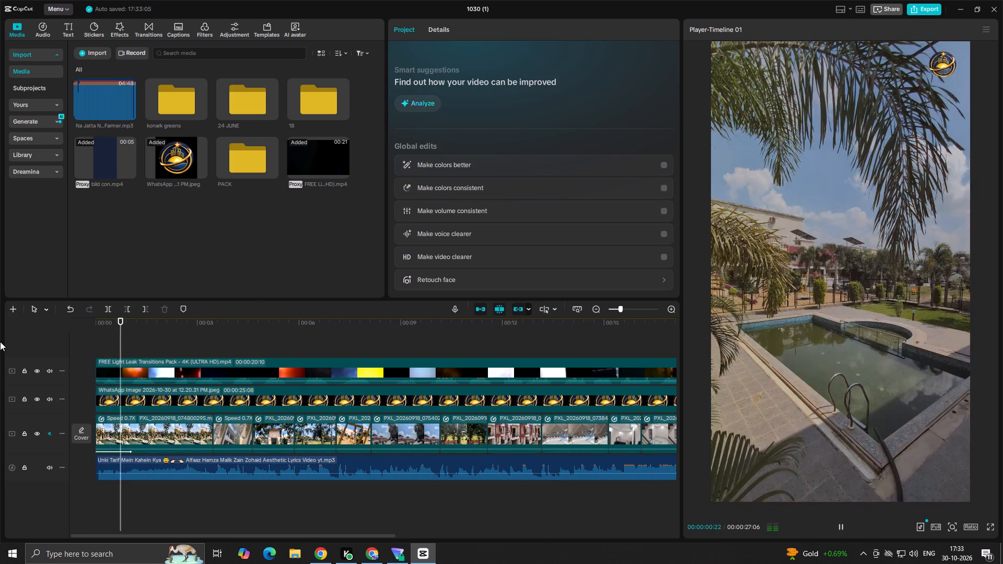
{"action": "key", "text": "space"}
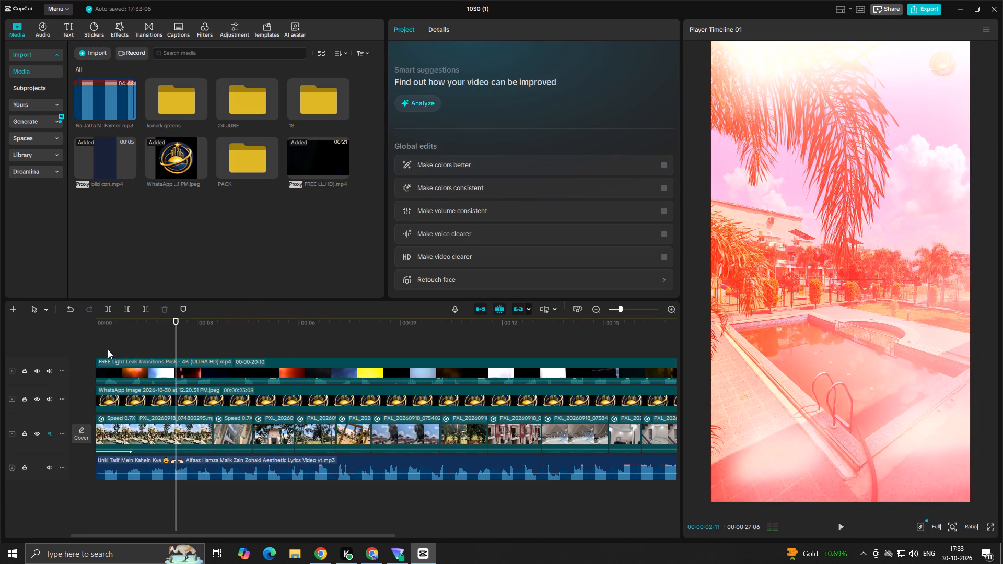
Split the light leak overlay at 00:00:01:03, after its first flash, and move the remaining part to start at about 00:06.
{"action": "left_click", "coordinate": [119, 342]}
{"action": "key", "text": "space"}
{"action": "key", "text": "space"}
{"action": "left_click", "coordinate": [120, 342]}
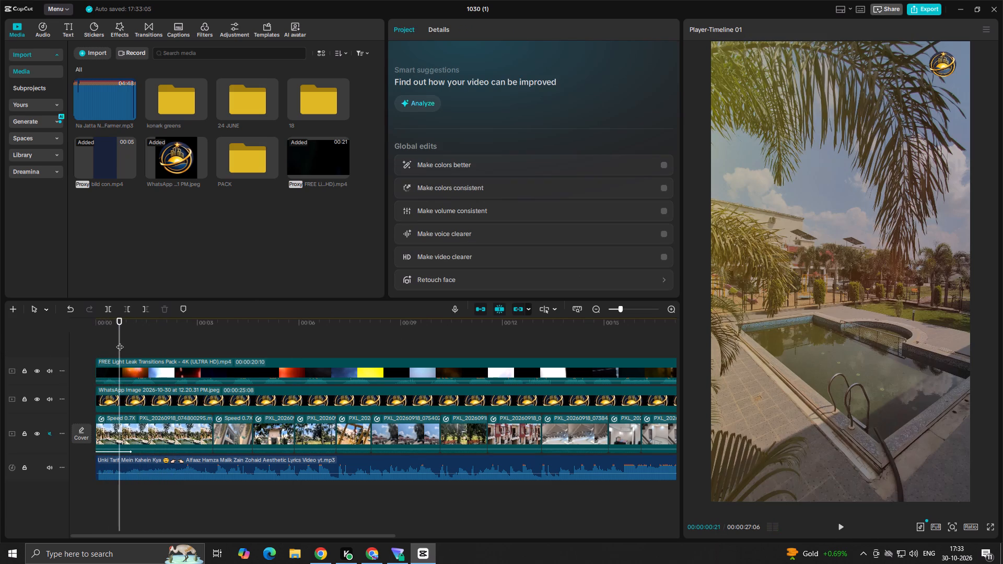
{"action": "key", "text": "space"}
{"action": "key", "text": "space"}
{"action": "left_click", "coordinate": [124, 370]}
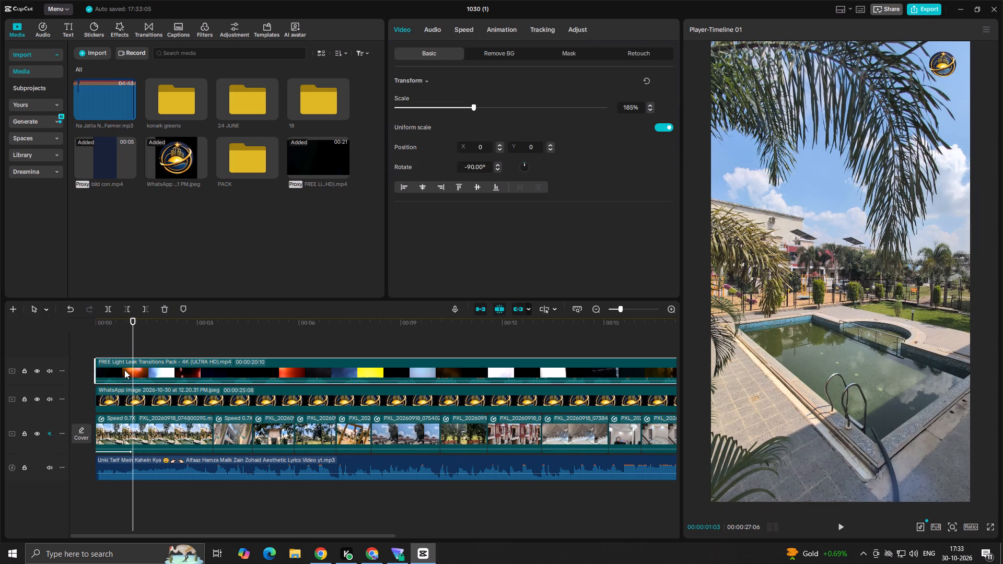
{"action": "left_click", "coordinate": [111, 305]}
{"action": "left_click_drag", "start_coordinate": [179, 368], "coordinate": [204, 369]}
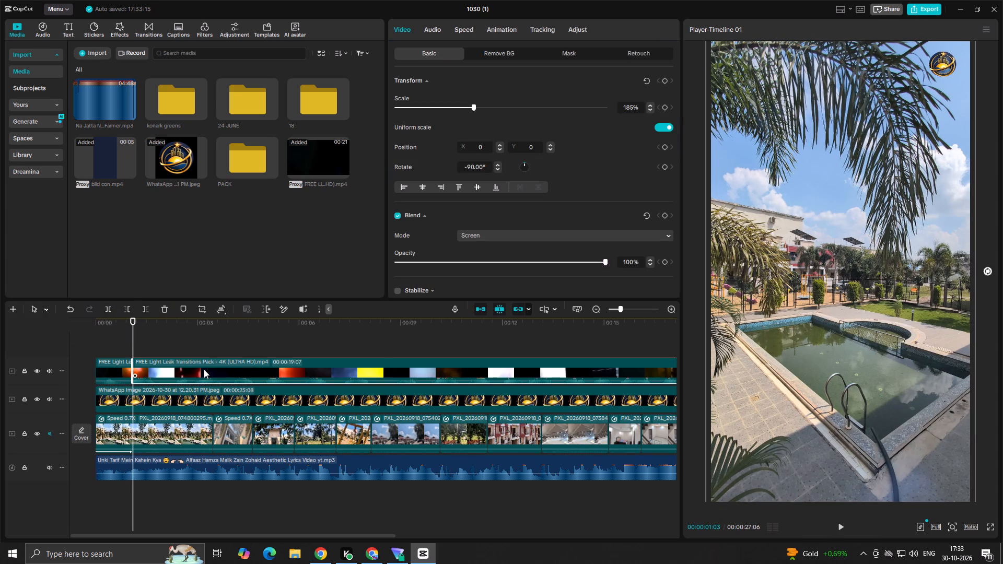
{"action": "left_click_drag", "start_coordinate": [204, 369], "coordinate": [347, 369]}
Play the reel from the start through the first cut and spot-check the section near 00:10.
{"action": "left_click", "coordinate": [190, 351]}
{"action": "left_click_drag", "start_coordinate": [190, 351], "coordinate": [28, 363]}
{"action": "key", "text": "space"}
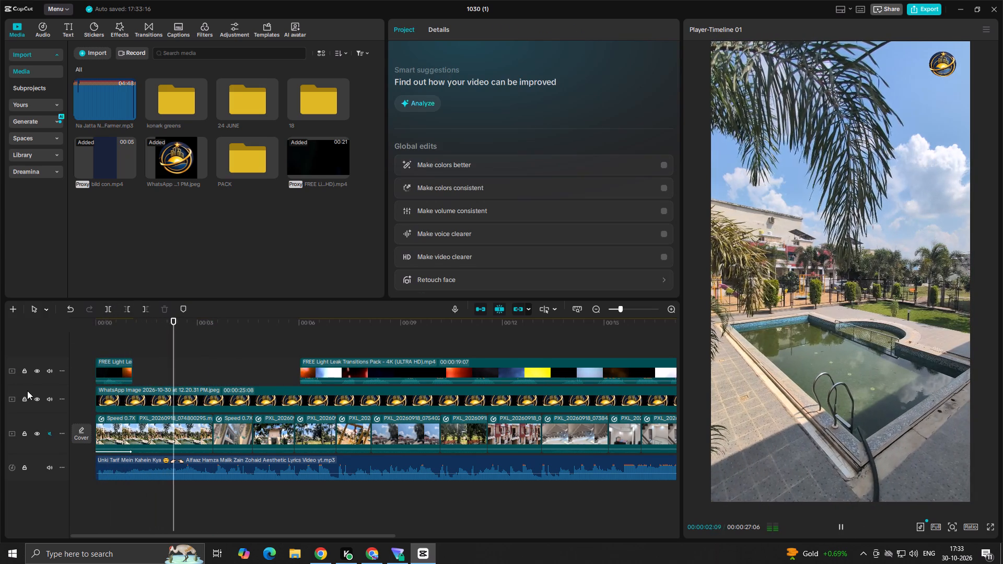
{"action": "key", "text": "space"}
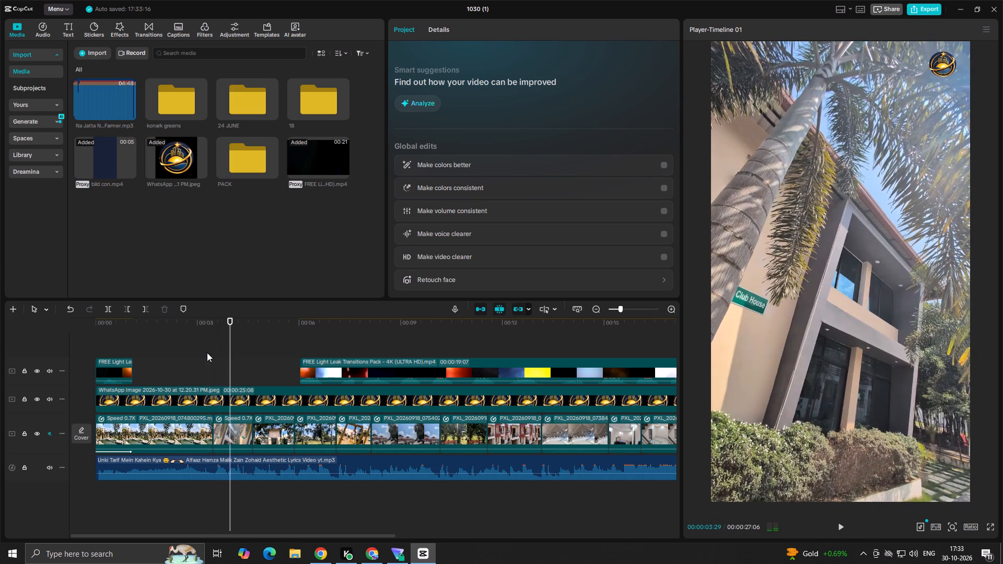
{"action": "left_click", "coordinate": [436, 337]}
{"action": "key", "text": "space"}
{"action": "key", "text": "space"}
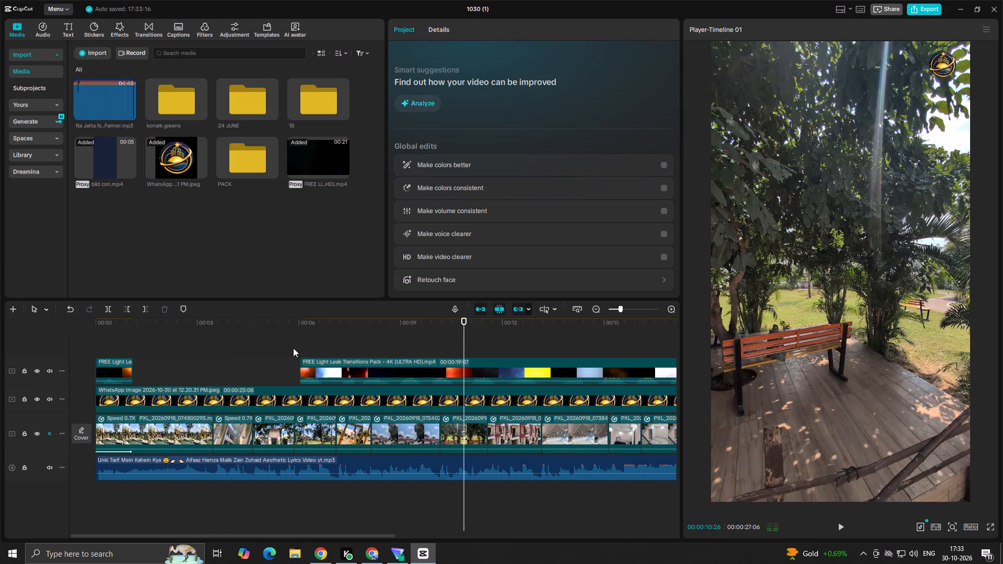
Preview light leak clips 01, 02, 03, 04, 07 and 08 in the PACK media folder.
{"action": "left_click", "coordinate": [221, 370]}
{"action": "double_click", "coordinate": [242, 167]}
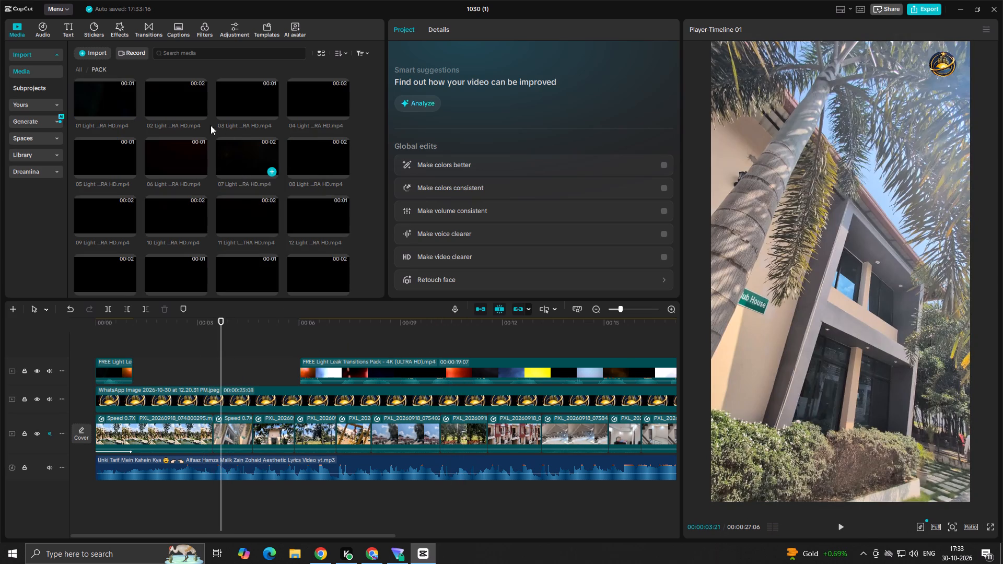
{"action": "left_click", "coordinate": [166, 100]}
{"action": "key", "text": "space"}
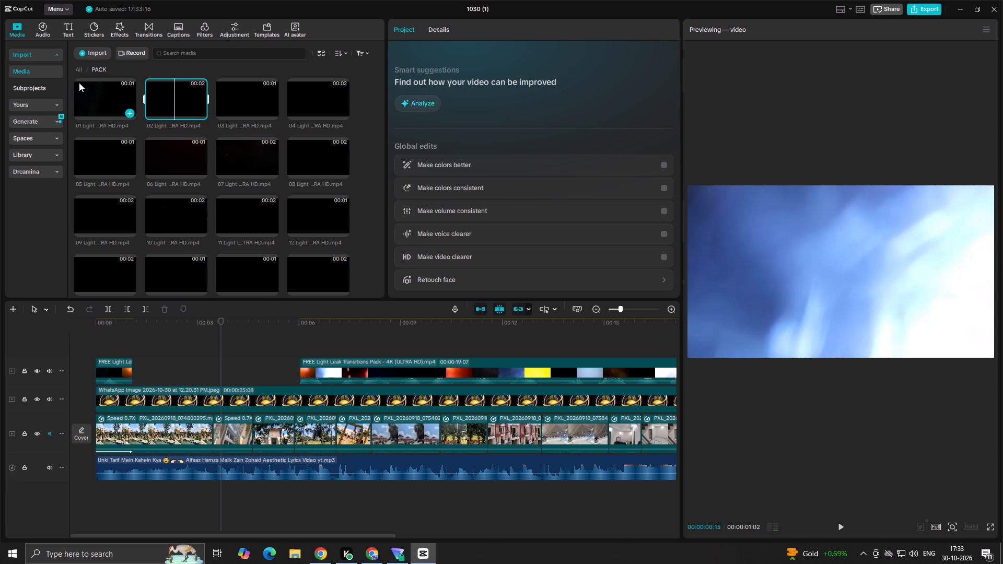
{"action": "left_click", "coordinate": [89, 99]}
{"action": "key", "text": "space"}
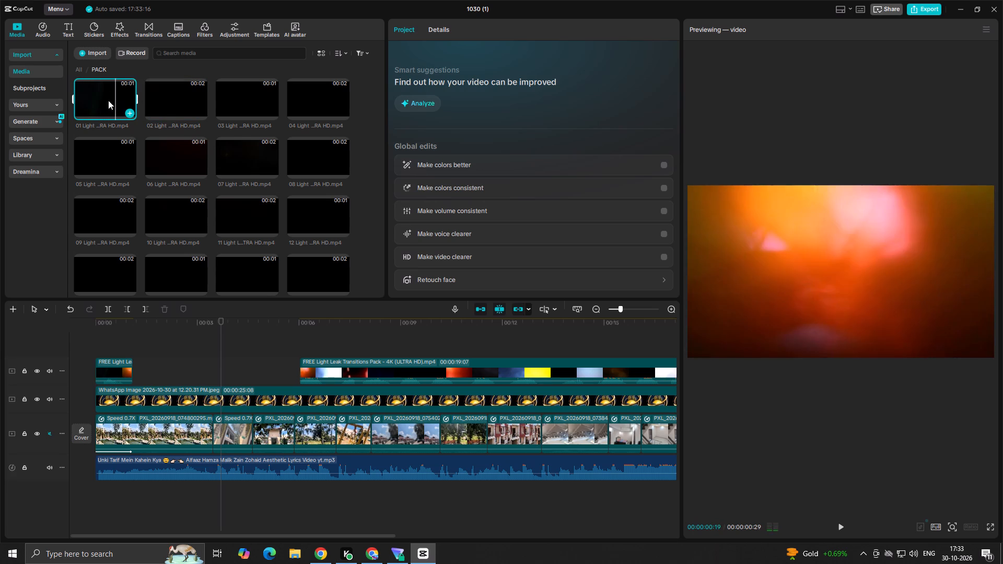
{"action": "left_click", "coordinate": [265, 102]}
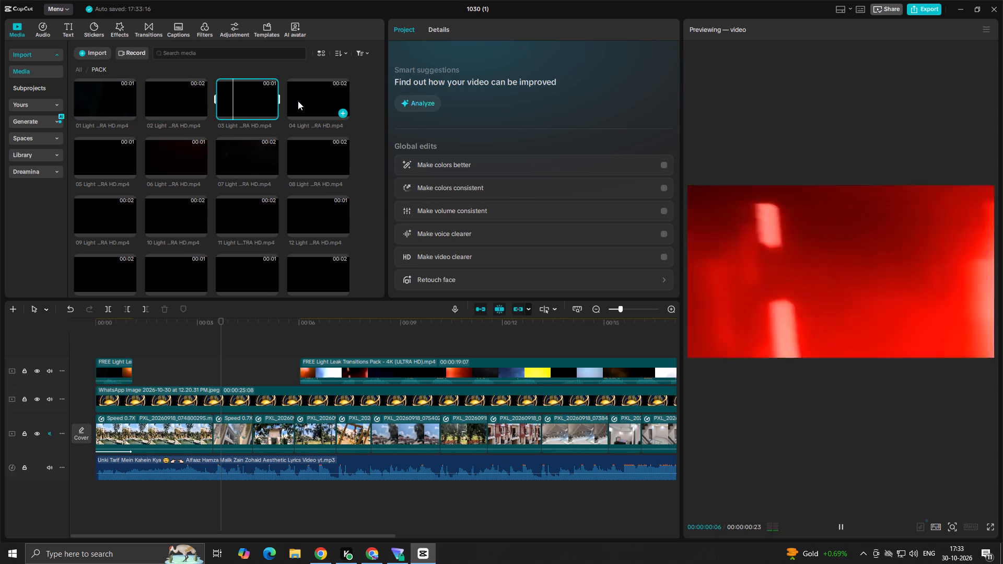
{"action": "key", "text": "space"}
{"action": "left_click", "coordinate": [331, 102]}
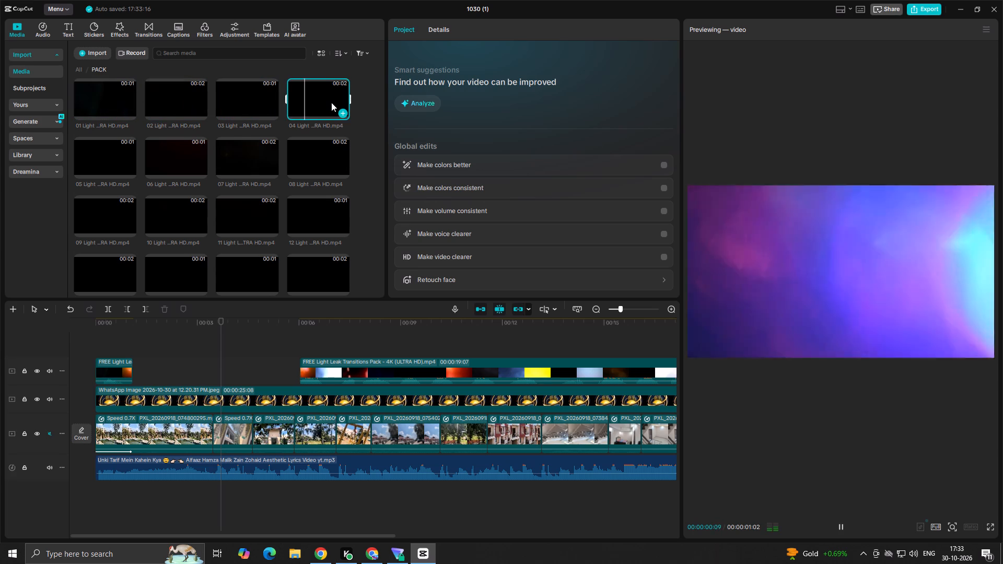
{"action": "left_click", "coordinate": [300, 154]}
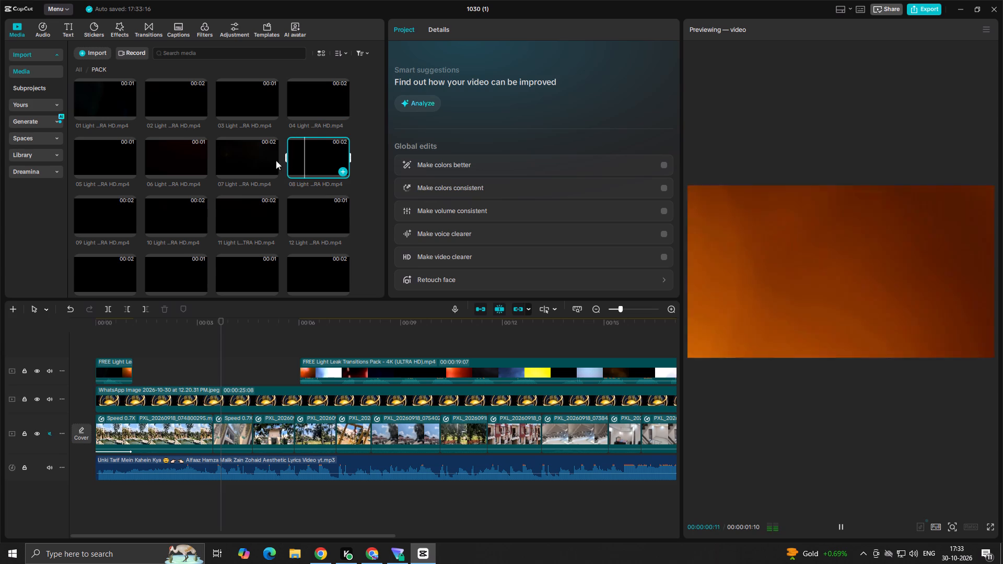
{"action": "left_click", "coordinate": [246, 158]}
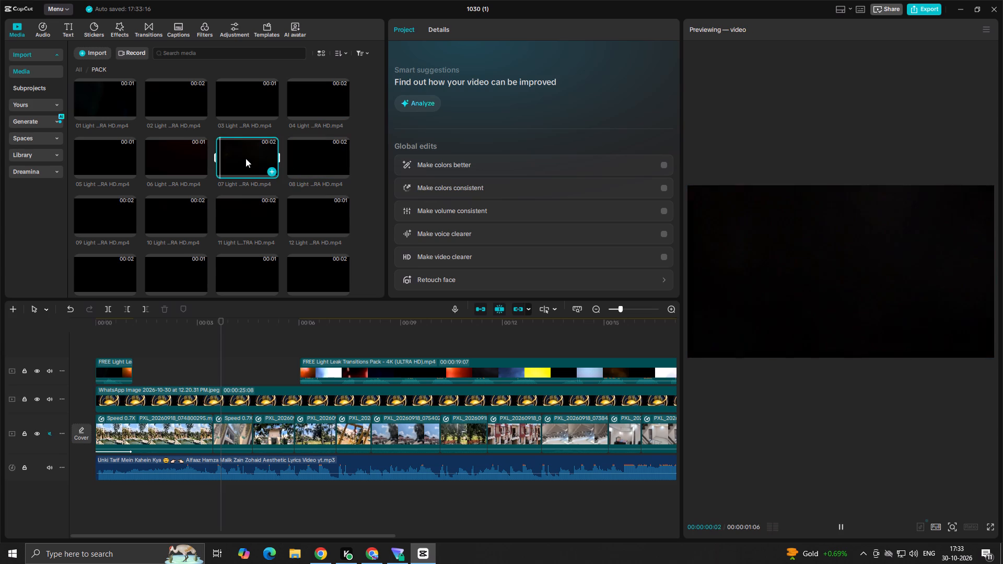
Place the 06 Light Leak clip on the overlay track at about 00:03, covering the first cut, and play it.
{"action": "left_click", "coordinate": [174, 154]}
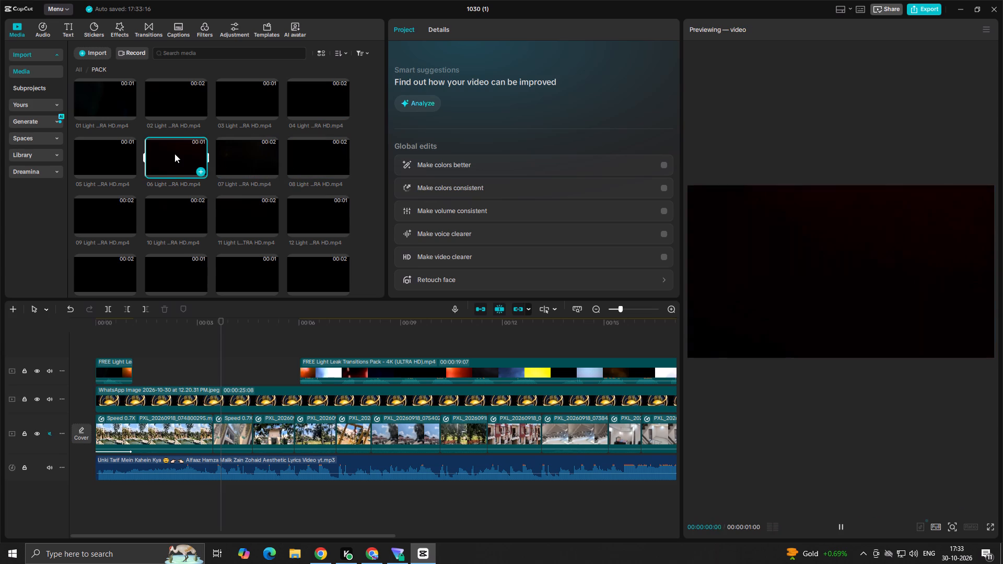
{"action": "left_click_drag", "start_coordinate": [174, 157], "coordinate": [195, 312]}
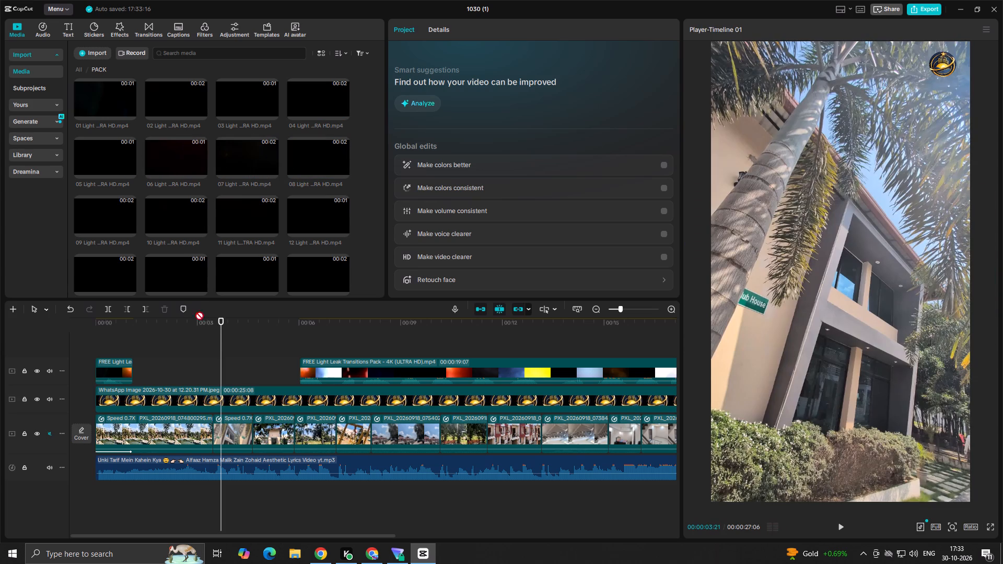
{"action": "left_click_drag", "start_coordinate": [195, 312], "coordinate": [202, 377]}
{"action": "left_click", "coordinate": [194, 369]}
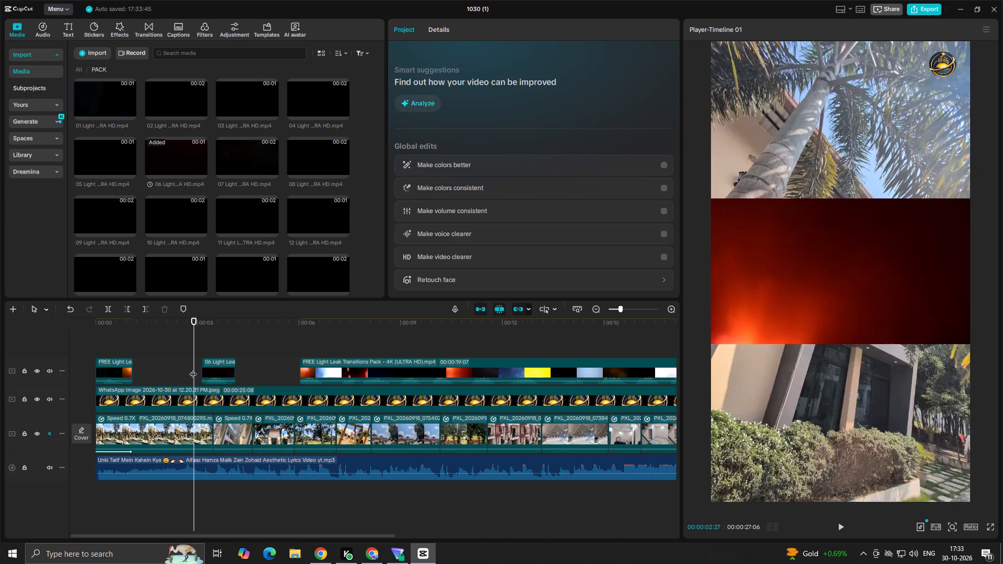
{"action": "key", "text": "space"}
{"action": "key", "text": "space"}
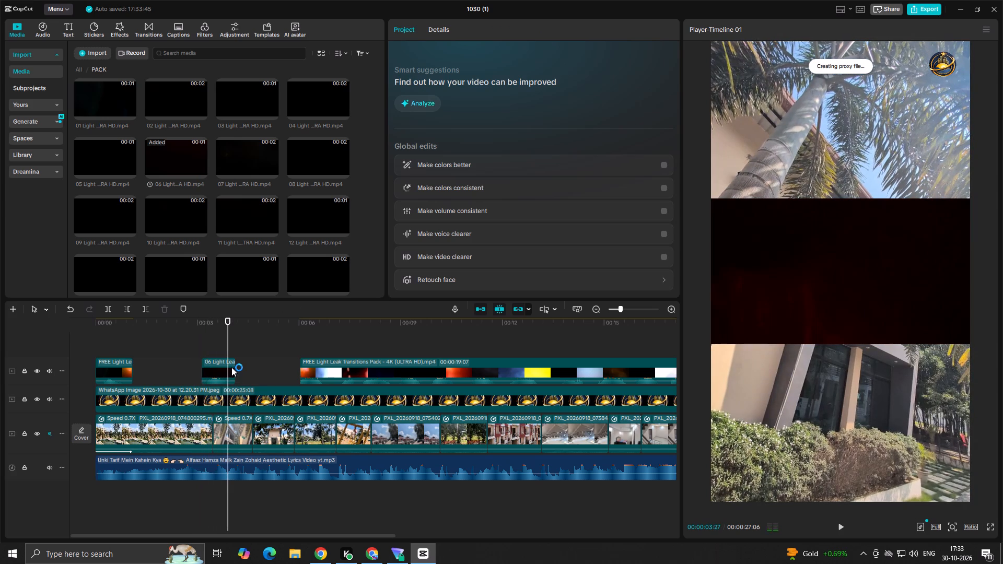
Rotate the 06 Light Leak overlay to -90° and scale it to 177% so it fills the vertical frame.
{"action": "left_click", "coordinate": [226, 370]}
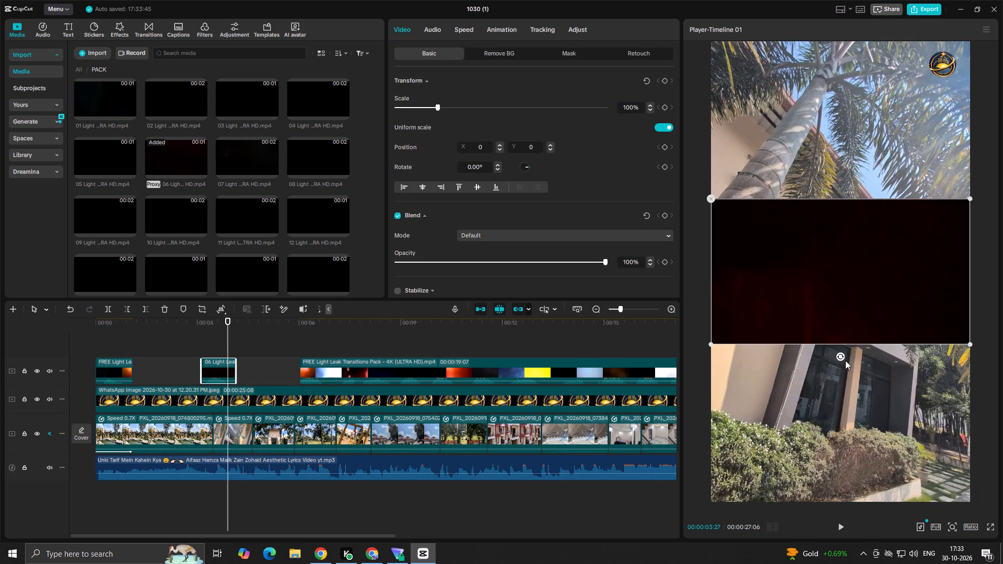
{"action": "left_click_drag", "start_coordinate": [840, 359], "coordinate": [897, 273]}
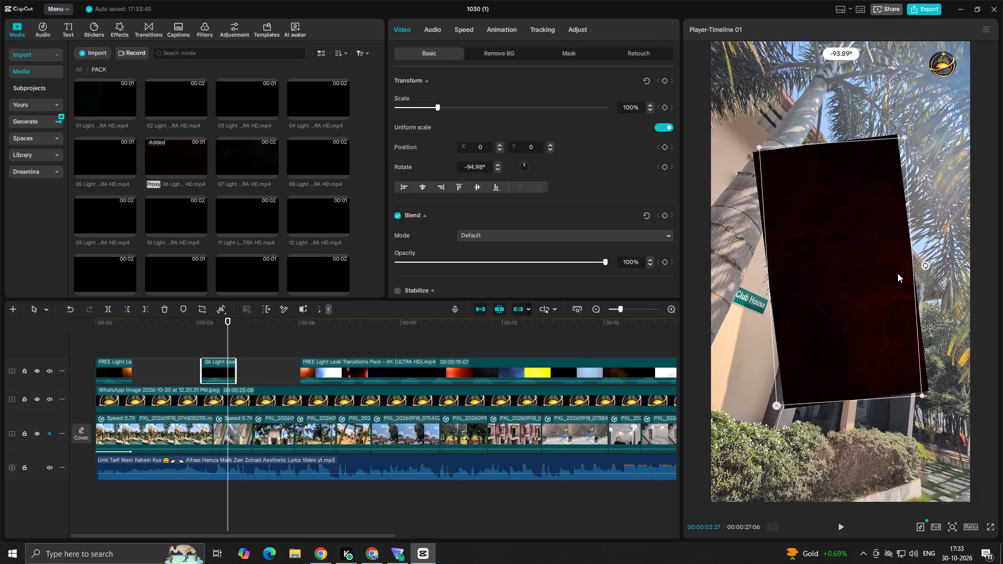
{"action": "left_click_drag", "start_coordinate": [897, 273], "coordinate": [898, 274]}
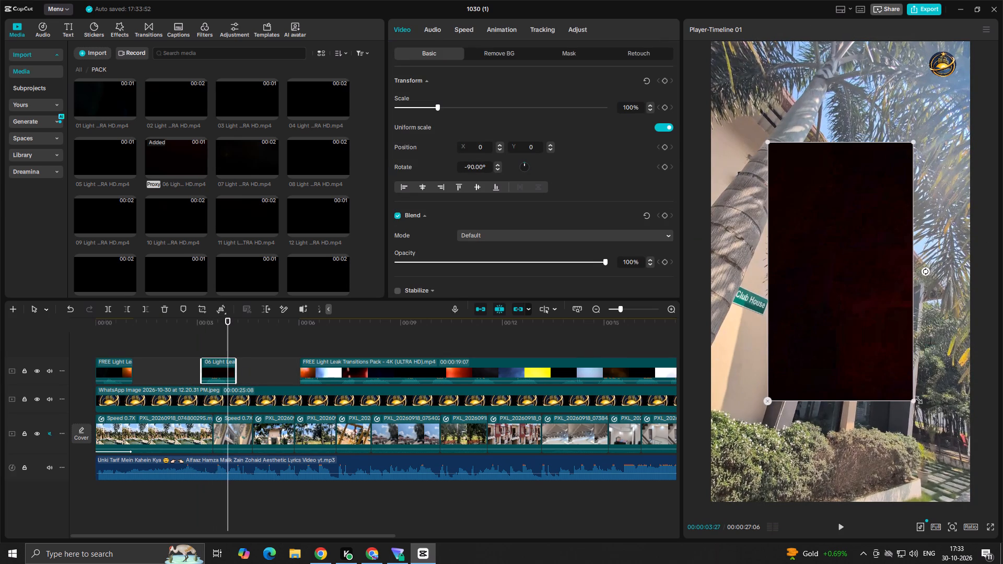
{"action": "left_click_drag", "start_coordinate": [917, 402], "coordinate": [1002, 554]}
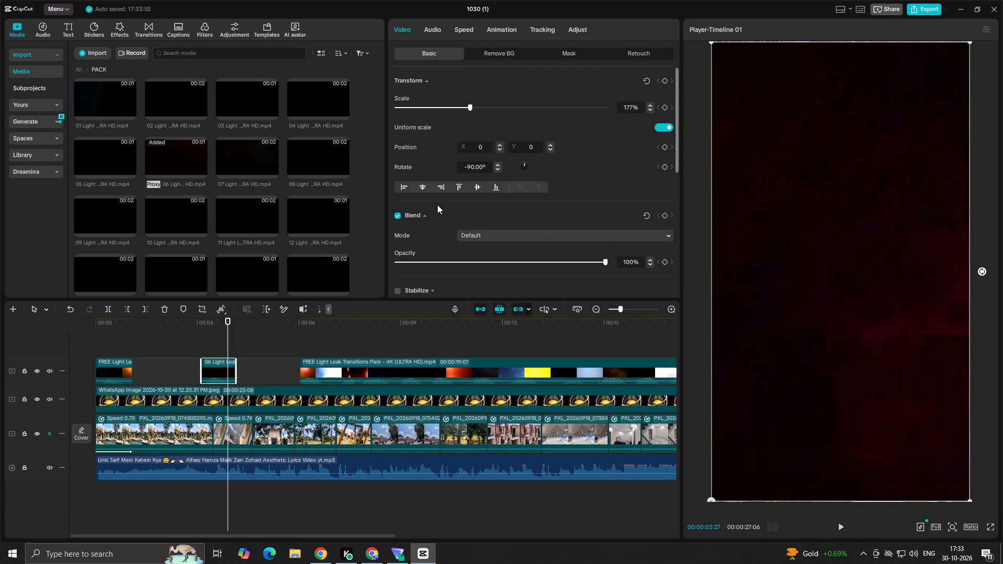
Set the 06 Light Leak overlay's blend mode to Screen.
{"action": "left_click", "coordinate": [463, 231]}
{"action": "left_click", "coordinate": [484, 289]}
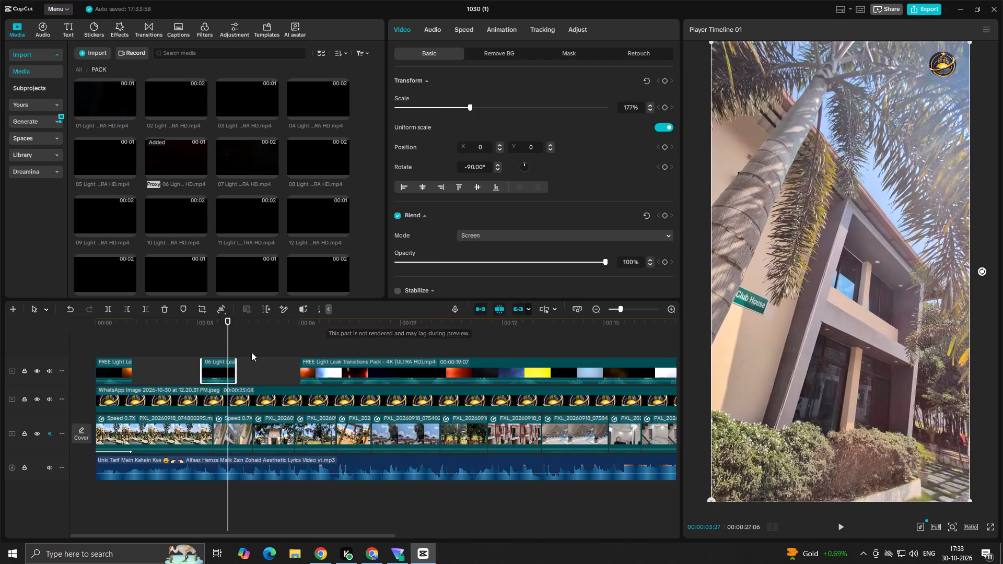
Replay the section around the first cut to check the 06 Light Leak transition and the clips following it.
{"action": "left_click", "coordinate": [186, 351]}
{"action": "key", "text": "space"}
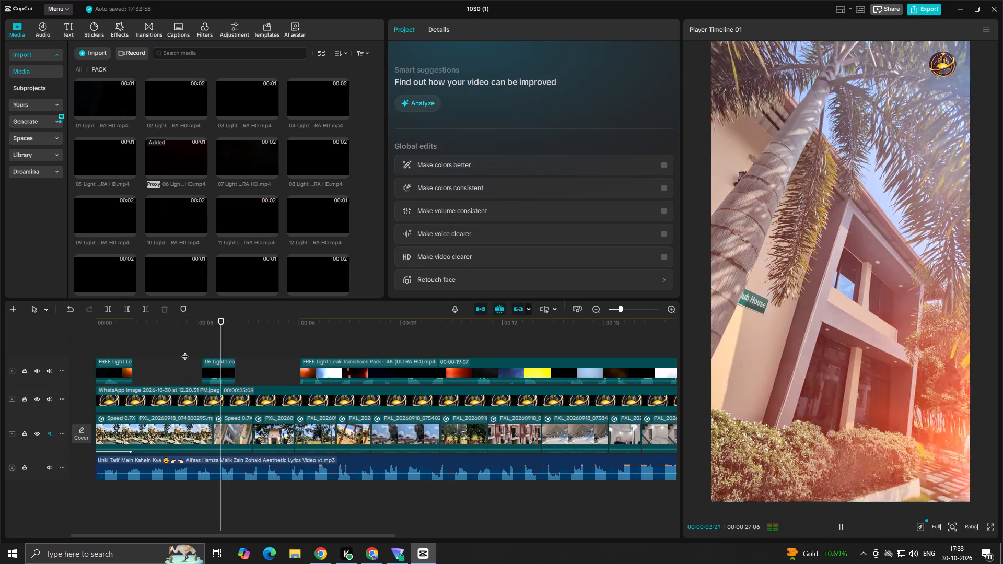
{"action": "key", "text": "space"}
{"action": "left_click", "coordinate": [181, 352]}
{"action": "key", "text": "space"}
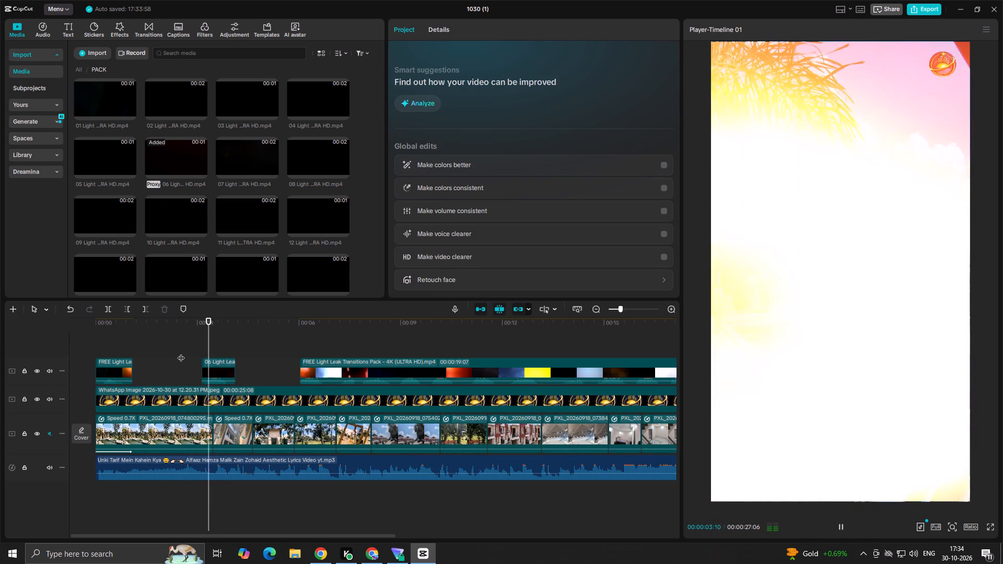
{"action": "left_click", "coordinate": [181, 352]}
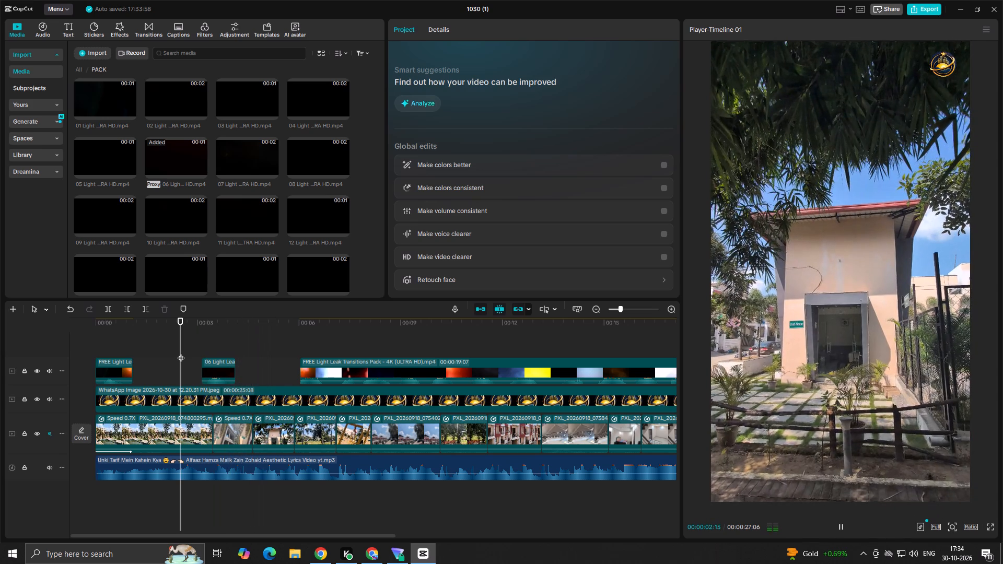
{"action": "key", "text": "space"}
{"action": "key", "text": "space"}
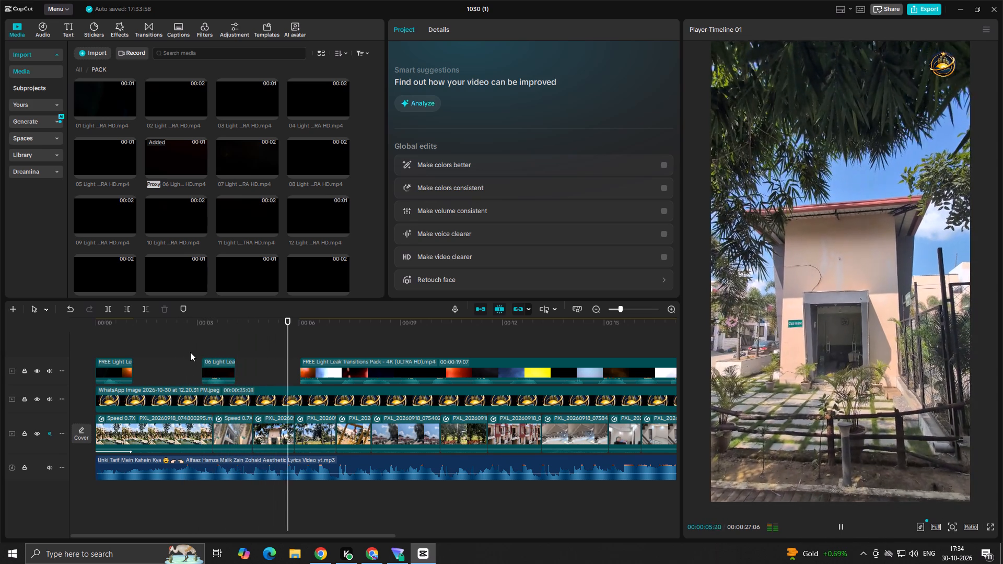
Play past 00:06 and move the long FREE Light Leak Transitions Pack clip on the overlay track to start at about 00:11.
{"action": "key", "text": "space"}
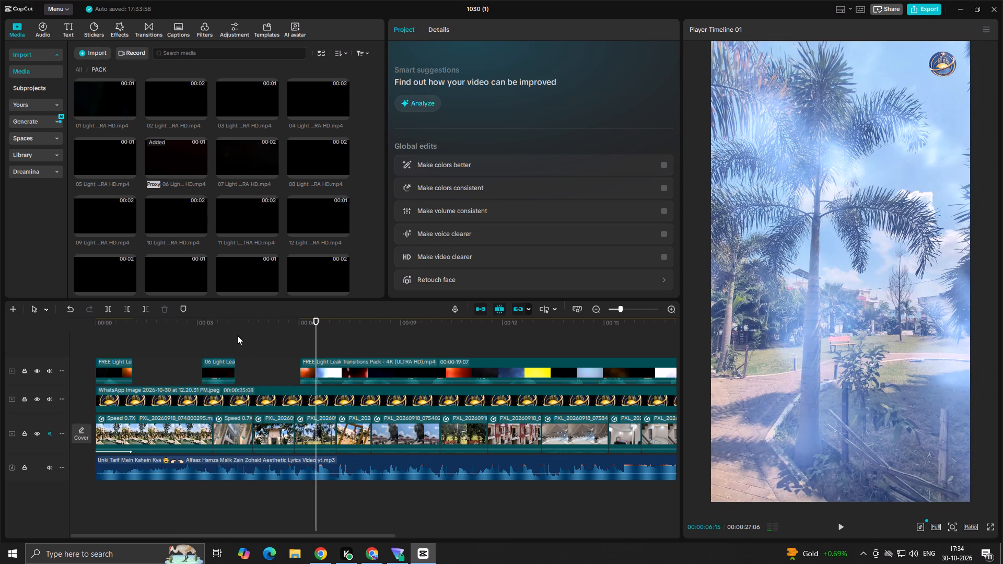
{"action": "left_click", "coordinate": [237, 335]}
{"action": "key", "text": "space"}
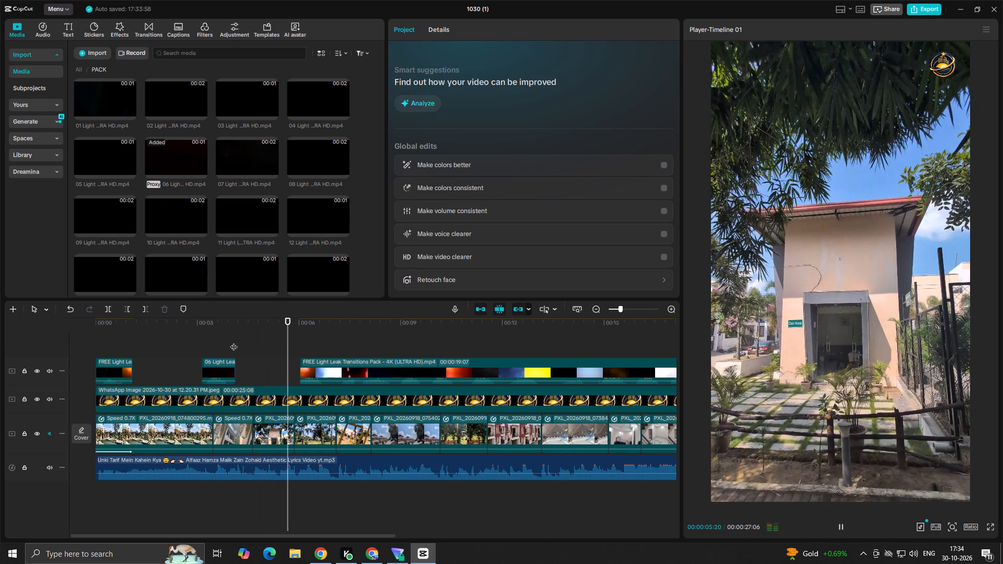
{"action": "key", "text": "space"}
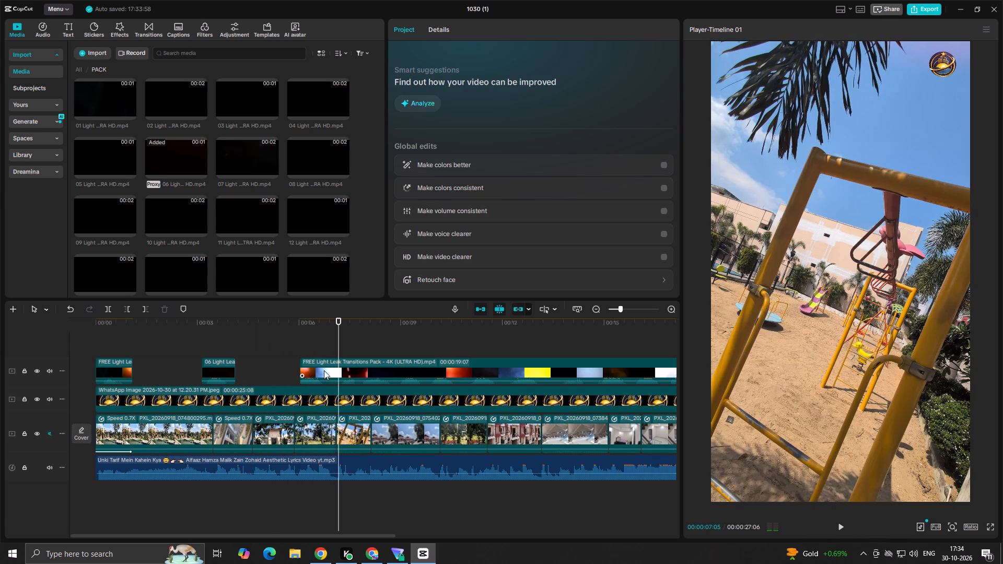
{"action": "left_click_drag", "start_coordinate": [329, 370], "coordinate": [487, 371]}
Replay the reel from about 00:03 to review the clip cuts up to 00:07.
{"action": "left_click", "coordinate": [191, 346]}
{"action": "key", "text": "space"}
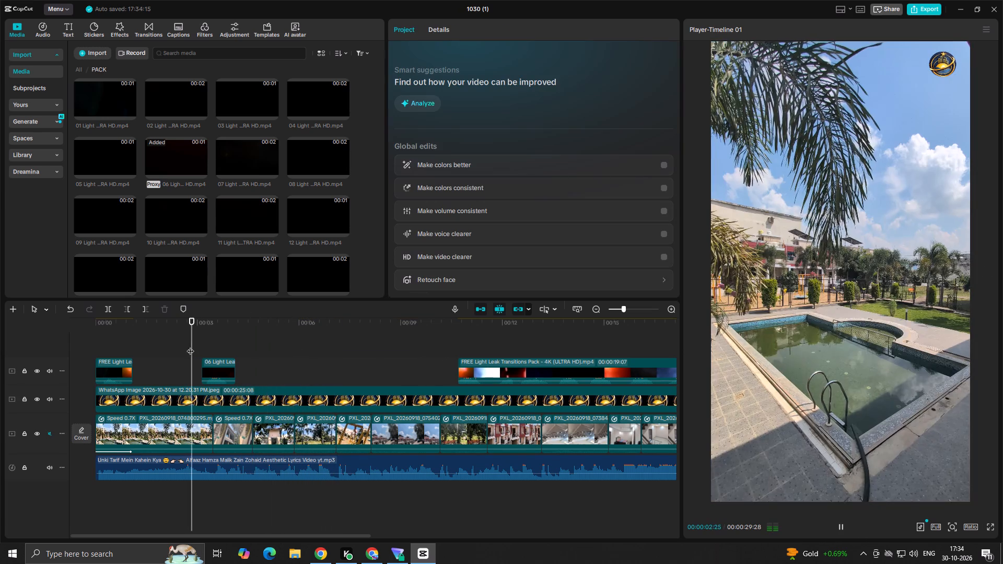
{"action": "key", "text": "space"}
{"action": "left_click", "coordinate": [168, 352]}
{"action": "left_click_drag", "start_coordinate": [168, 353], "coordinate": [0, 357]}
{"action": "key", "text": "space"}
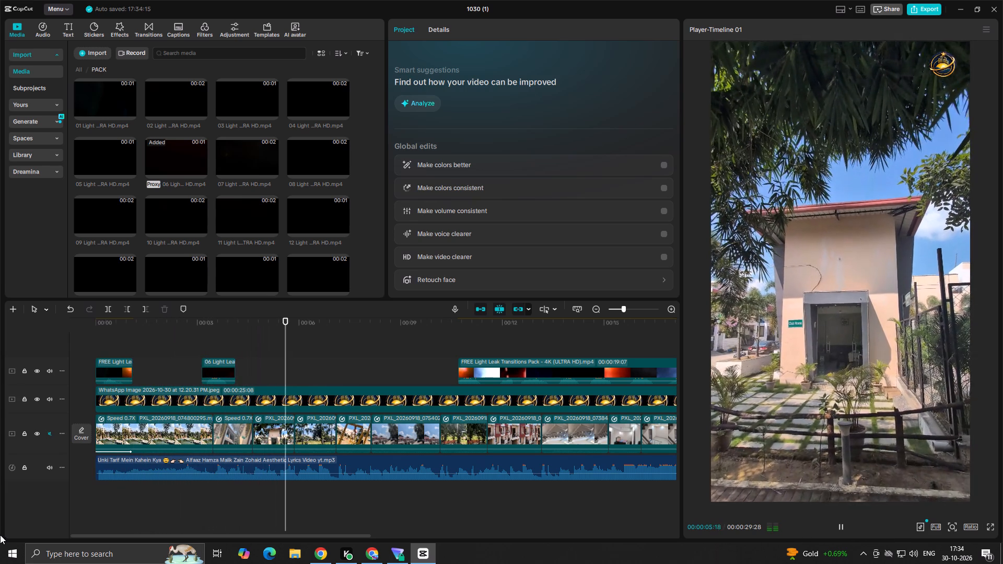
{"action": "key", "text": "space"}
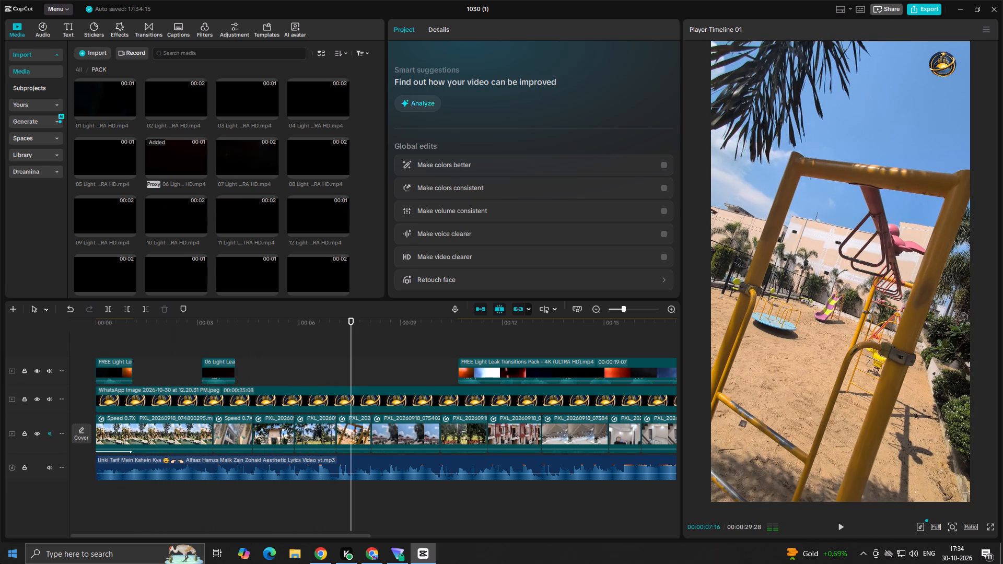
Preview several light leak clips, place the 09 Light Leak clip on the overlay track at about 00:06, and play it.
{"action": "left_click", "coordinate": [220, 218]}
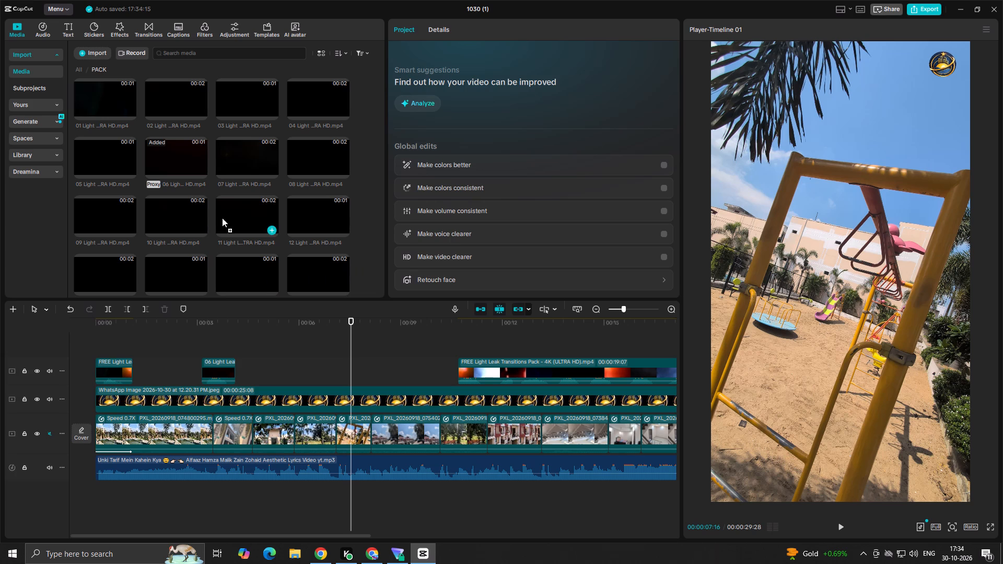
{"action": "left_click", "coordinate": [273, 211]}
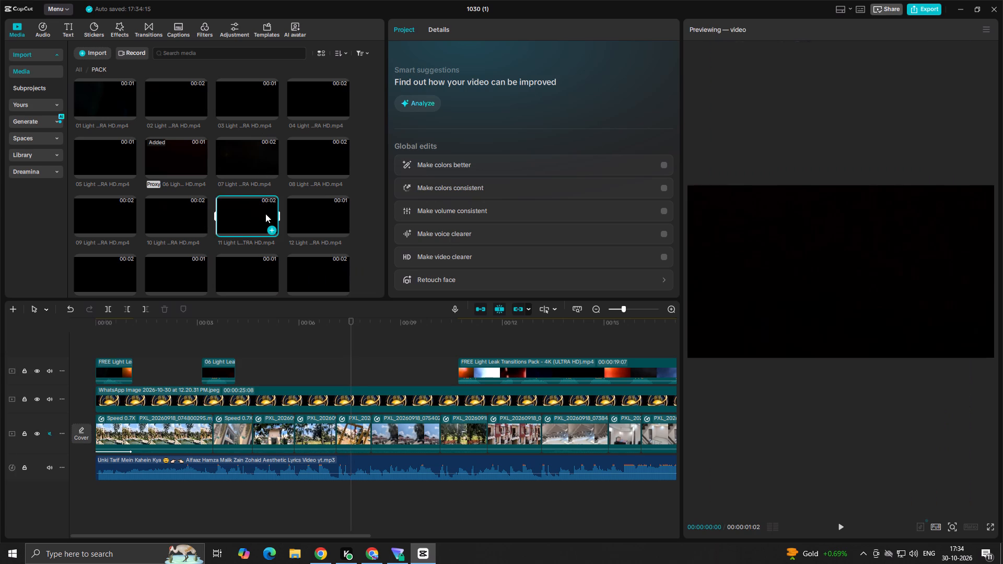
{"action": "scroll", "coordinate": [332, 229], "scroll_direction": "down", "scroll_amount": 5}
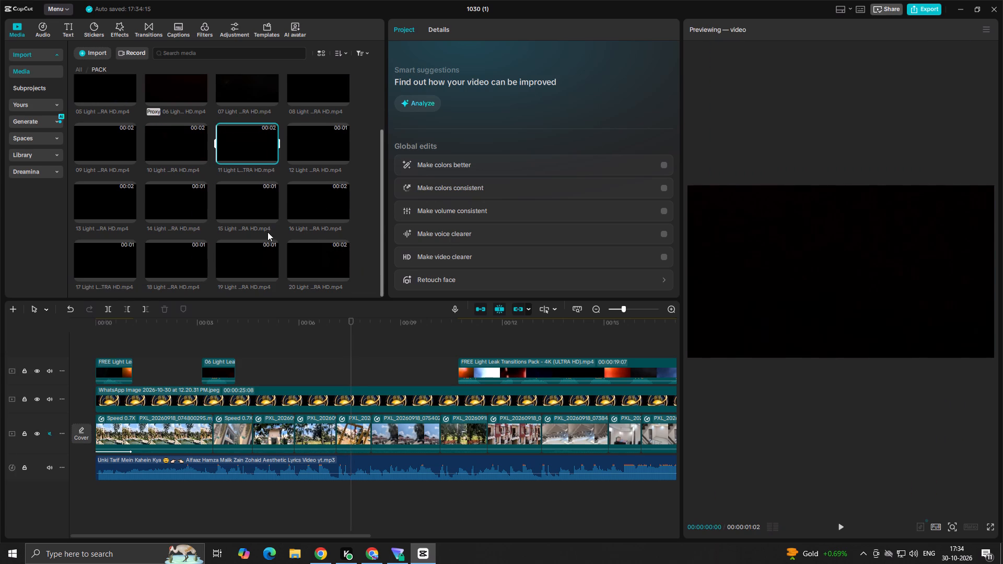
{"action": "left_click", "coordinate": [161, 208]}
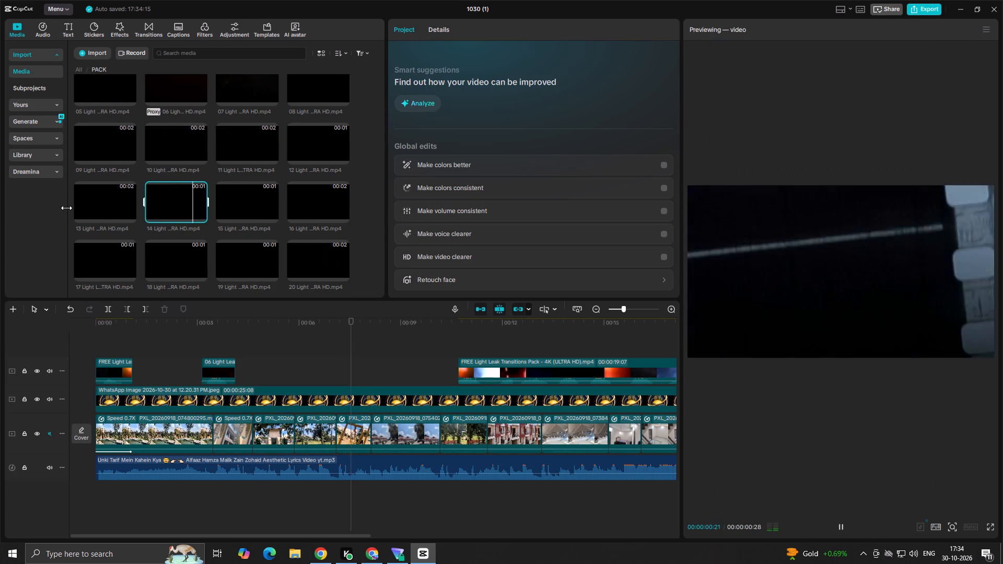
{"action": "left_click", "coordinate": [106, 203]}
{"action": "left_click", "coordinate": [114, 157]}
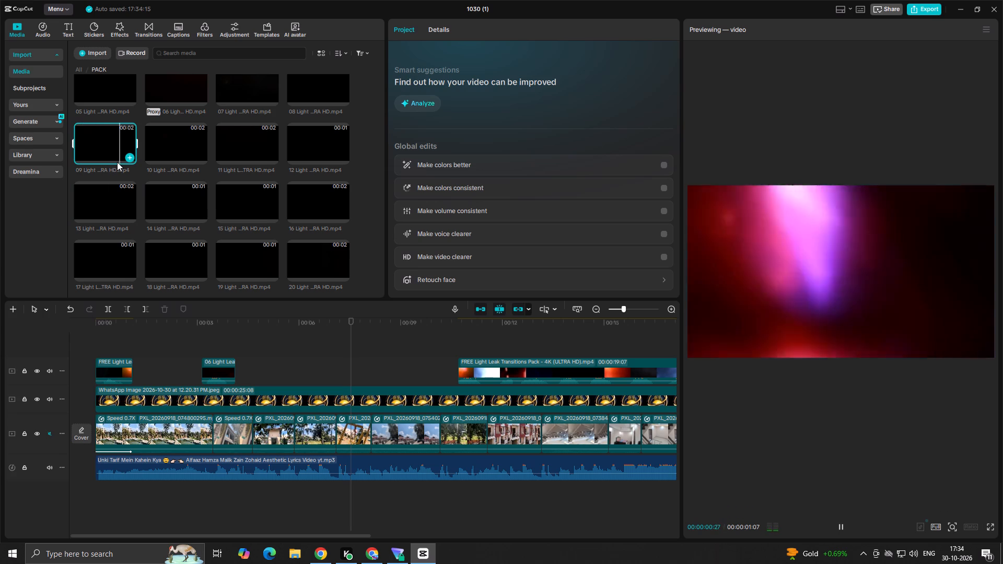
{"action": "left_click_drag", "start_coordinate": [112, 143], "coordinate": [301, 360]}
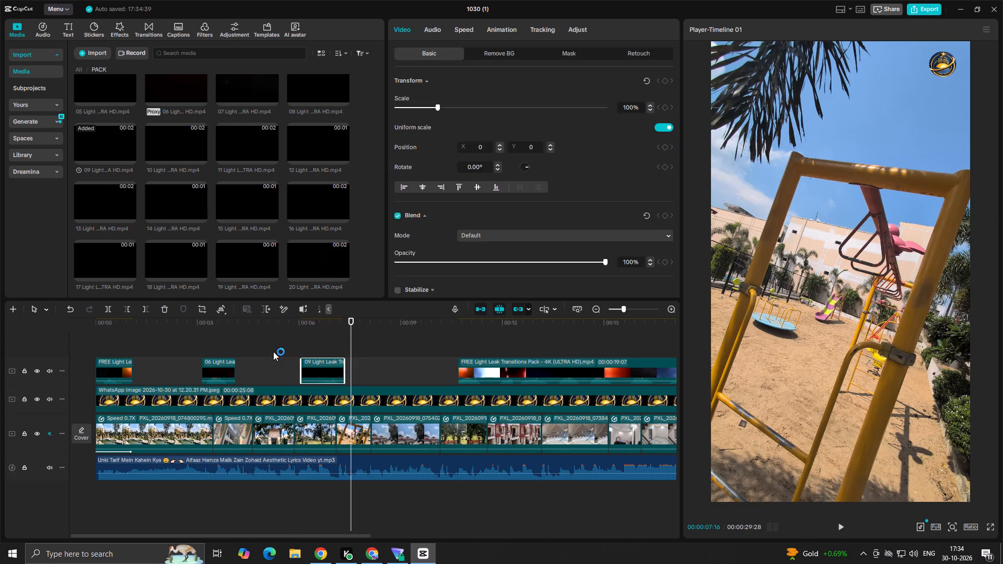
{"action": "left_click", "coordinate": [273, 351]}
{"action": "key", "text": "space"}
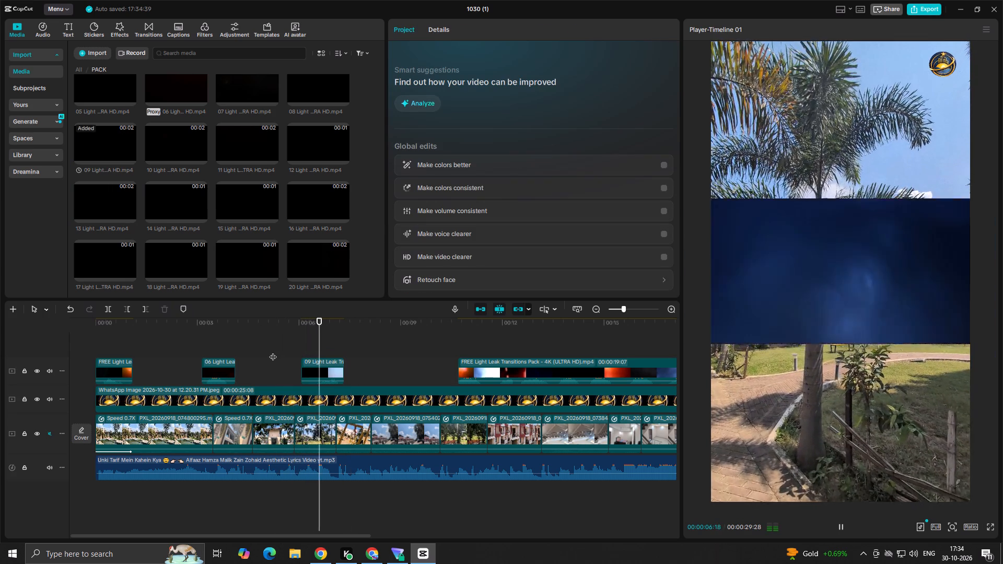
{"action": "key", "text": "space"}
Set the 09 Light Leak overlay's blend mode to Screen.
{"action": "left_click", "coordinate": [318, 373]}
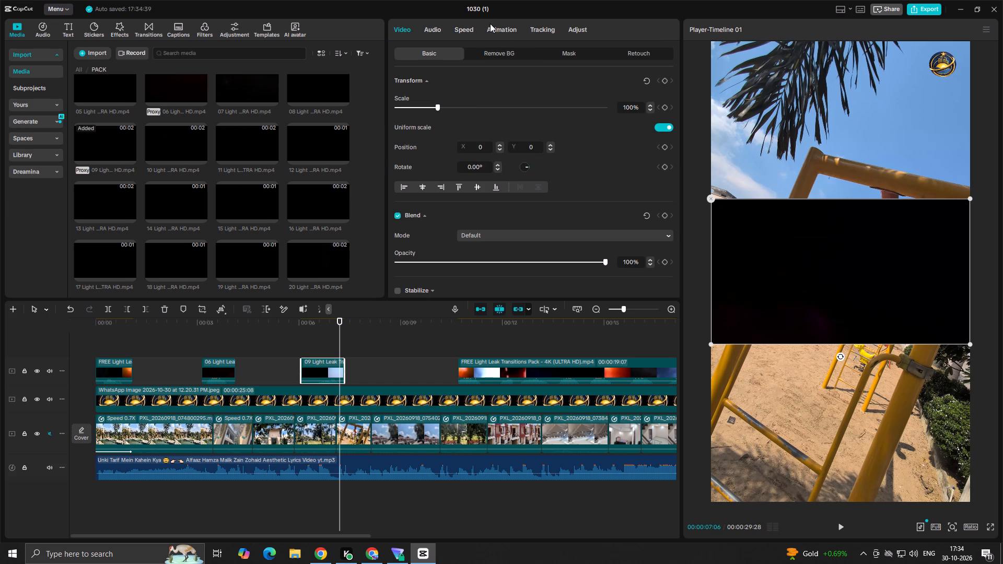
{"action": "left_click", "coordinate": [481, 239]}
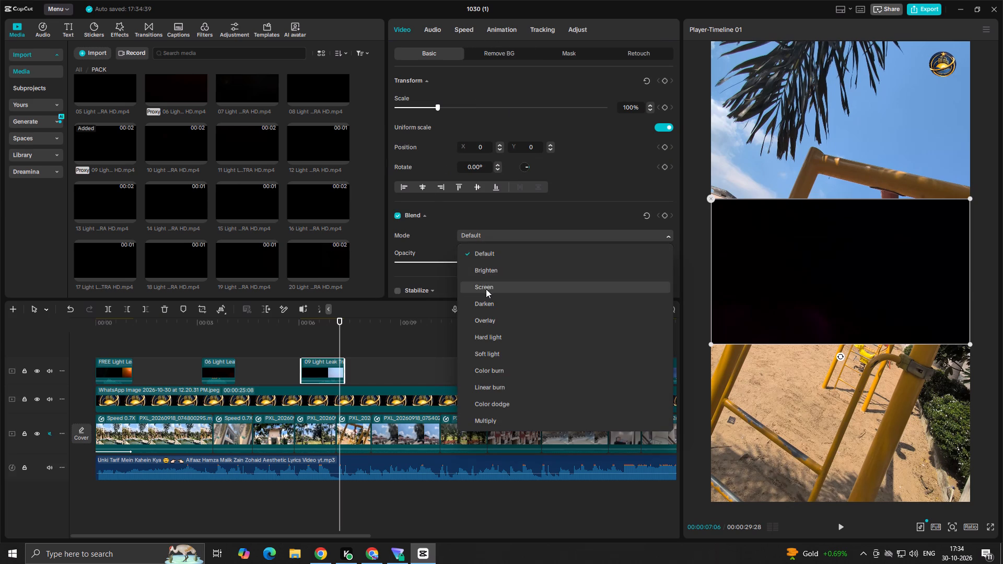
{"action": "left_click", "coordinate": [486, 289]}
Rotate the 09 Light Leak overlay to -90° and scale it to 186% to fill the vertical frame, and play it.
{"action": "left_click_drag", "start_coordinate": [841, 355], "coordinate": [844, 352]}
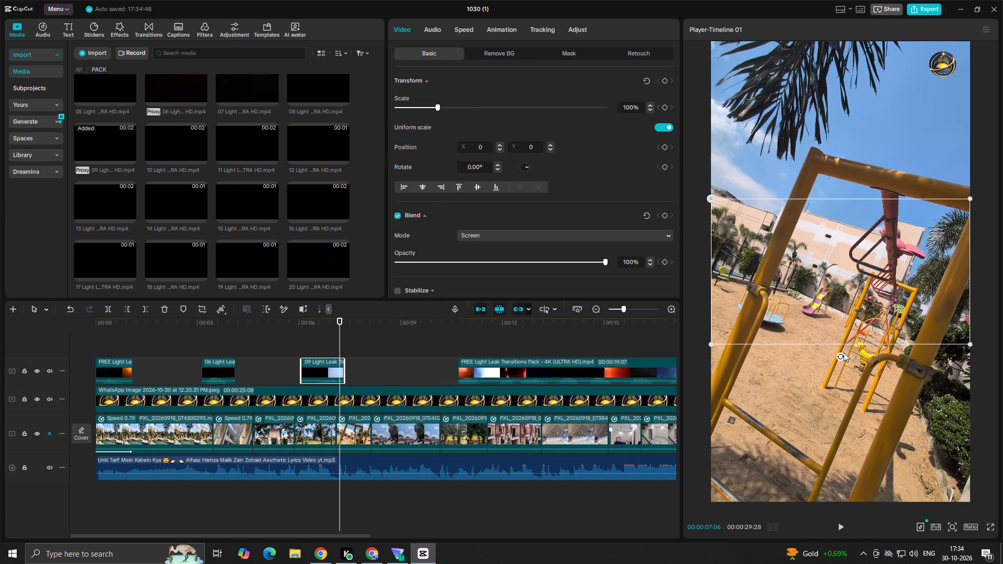
{"action": "left_click_drag", "start_coordinate": [844, 352], "coordinate": [883, 275]}
{"action": "left_click", "coordinate": [921, 277]}
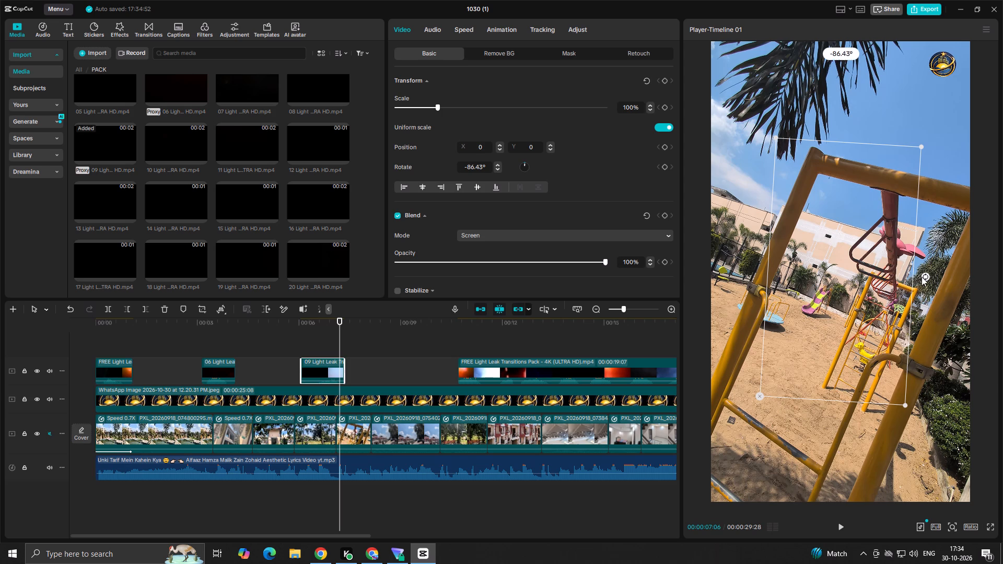
{"action": "left_click_drag", "start_coordinate": [912, 398], "coordinate": [997, 560]}
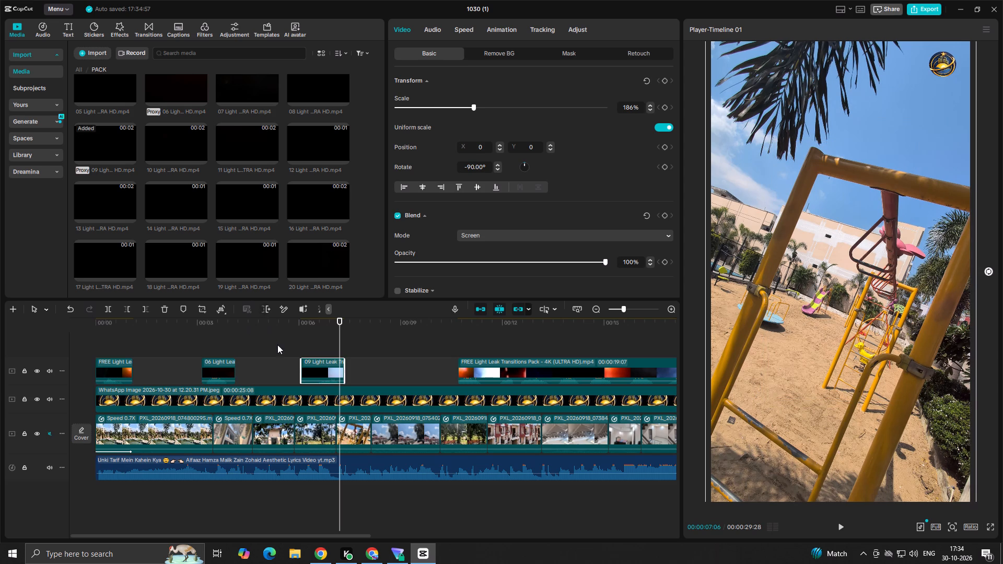
{"action": "left_click", "coordinate": [277, 345]}
{"action": "key", "text": "space"}
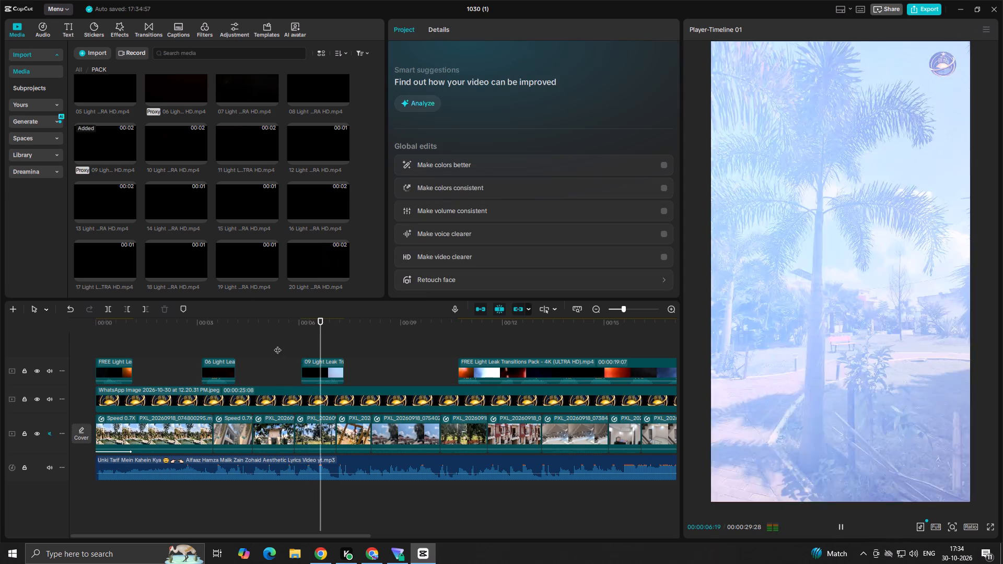
{"action": "key", "text": "space"}
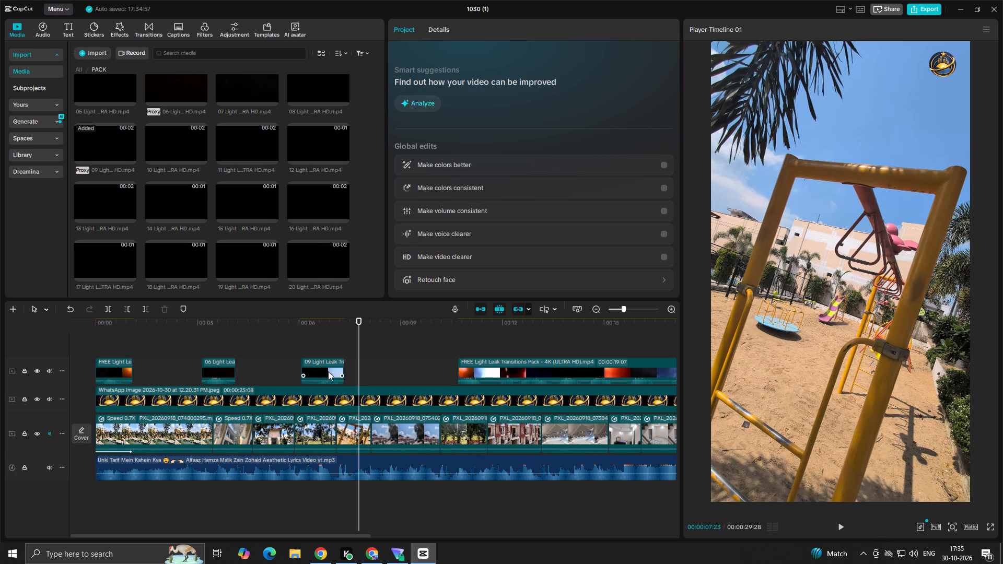
Shift the 09 Light Leak overlay earlier to start at about 00:05 over the cut to the palm tree clip, checking playback.
{"action": "left_click_drag", "start_coordinate": [328, 371], "coordinate": [303, 386]}
{"action": "left_click", "coordinate": [271, 361]}
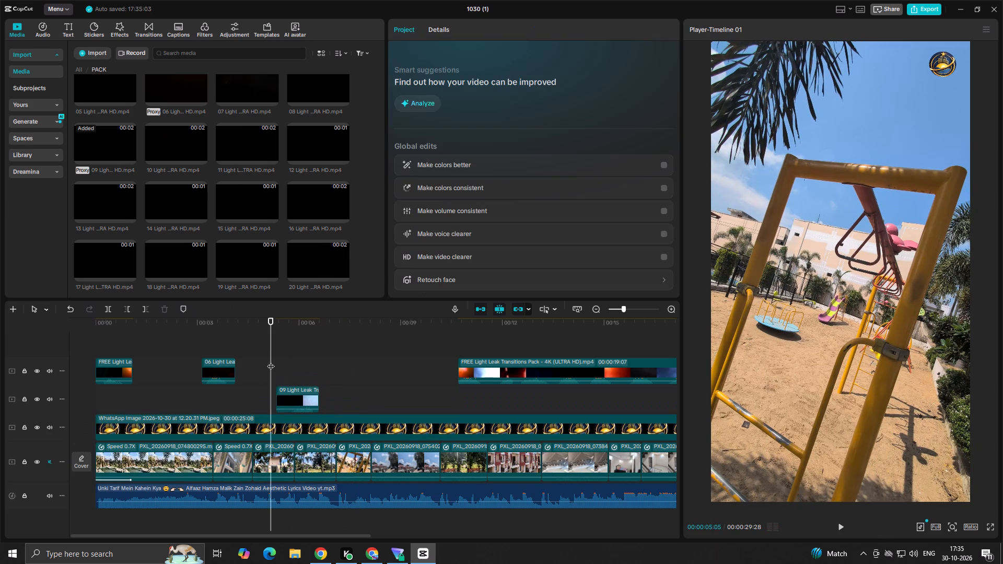
{"action": "key", "text": "space"}
{"action": "left_click", "coordinate": [265, 367]}
{"action": "key", "text": "space"}
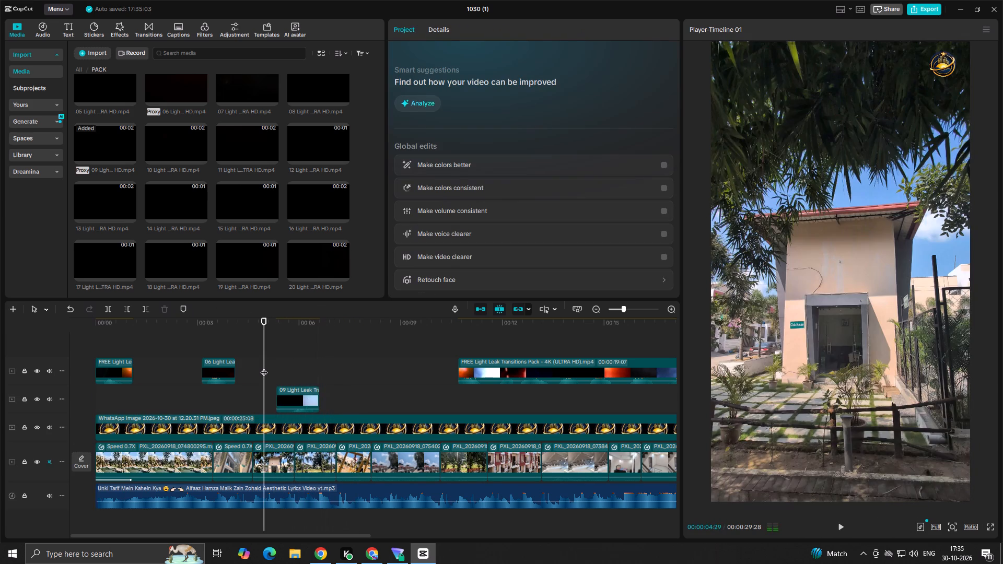
{"action": "key", "text": "space"}
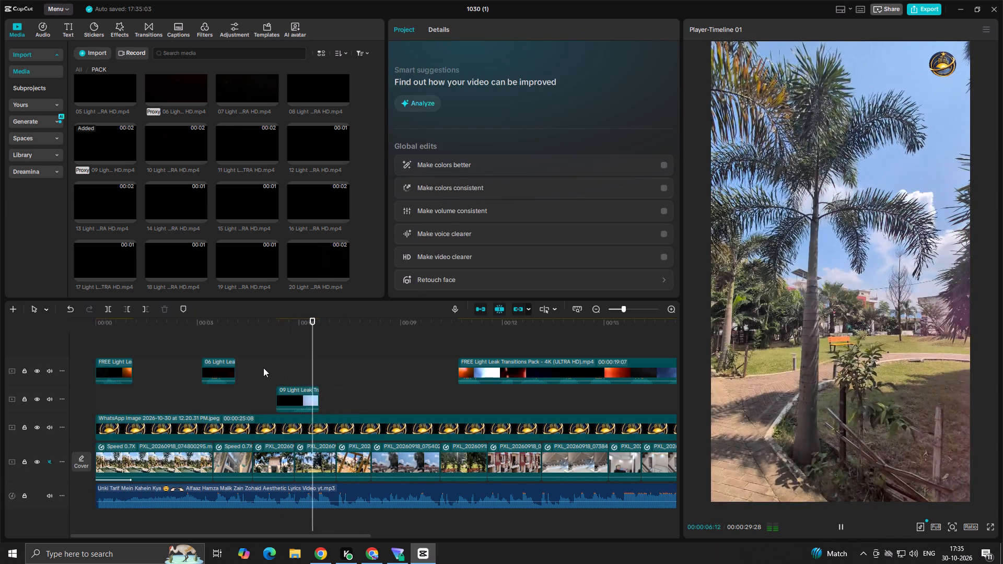
{"action": "left_click", "coordinate": [263, 368]}
{"action": "key", "text": "space"}
{"action": "key", "text": "space"}
{"action": "left_click_drag", "start_coordinate": [292, 402], "coordinate": [289, 402]}
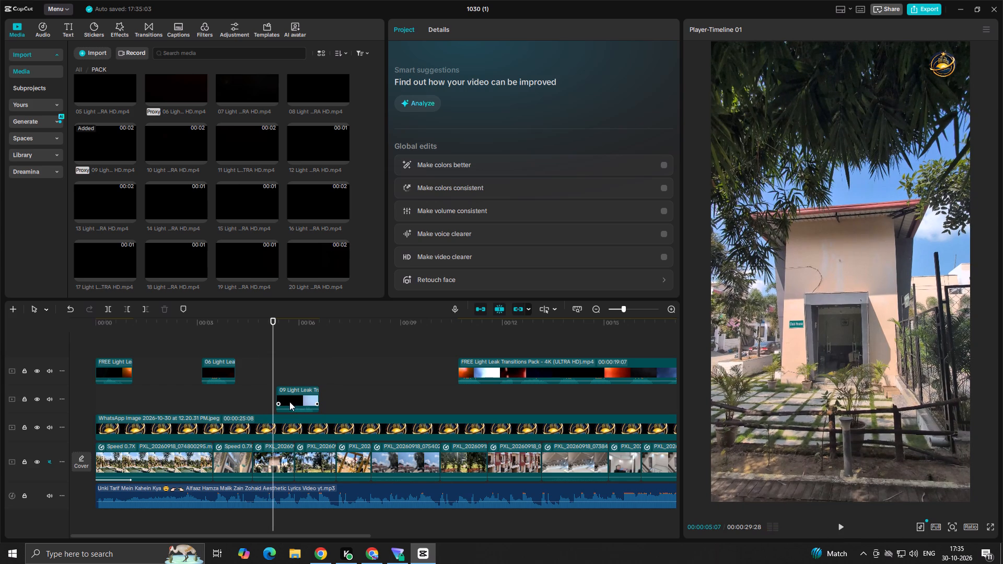
{"action": "left_click_drag", "start_coordinate": [289, 402], "coordinate": [286, 403]}
{"action": "left_click", "coordinate": [265, 376]}
{"action": "key", "text": "space"}
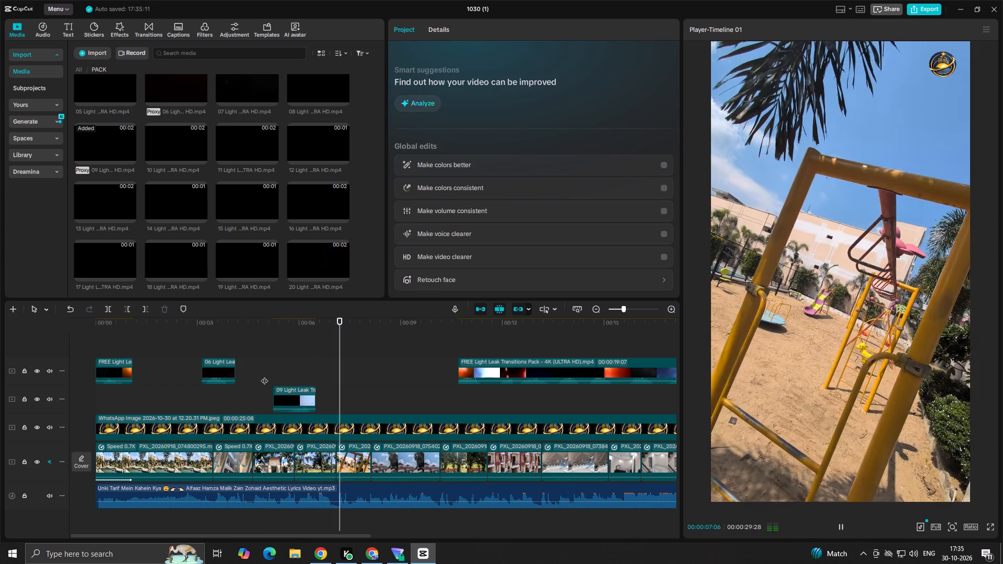
{"action": "key", "text": "space"}
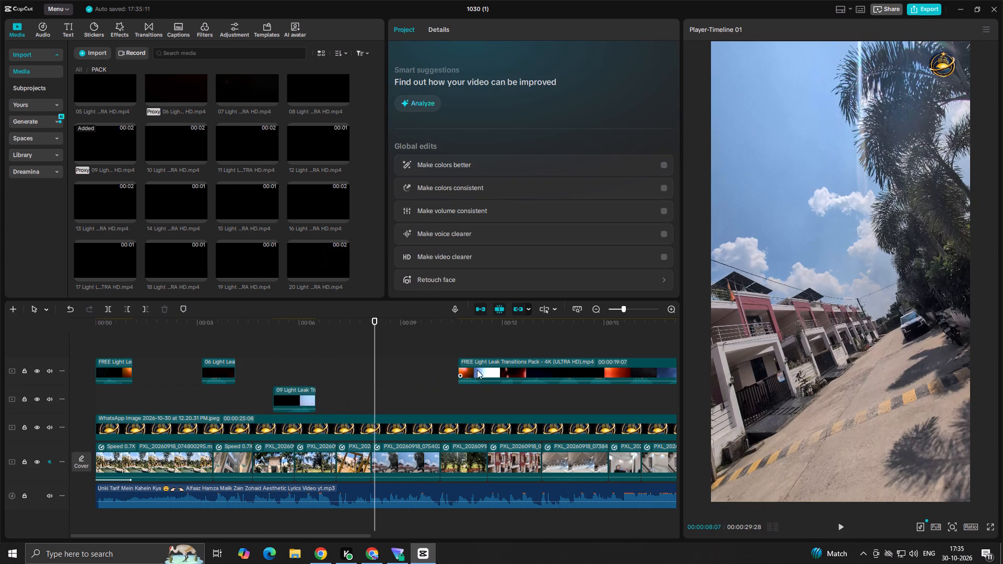
Play the long FREE Light Leak Transitions Pack clip and trim off its start up to 00:13:18.
{"action": "left_click", "coordinate": [518, 348]}
{"action": "key", "text": "space"}
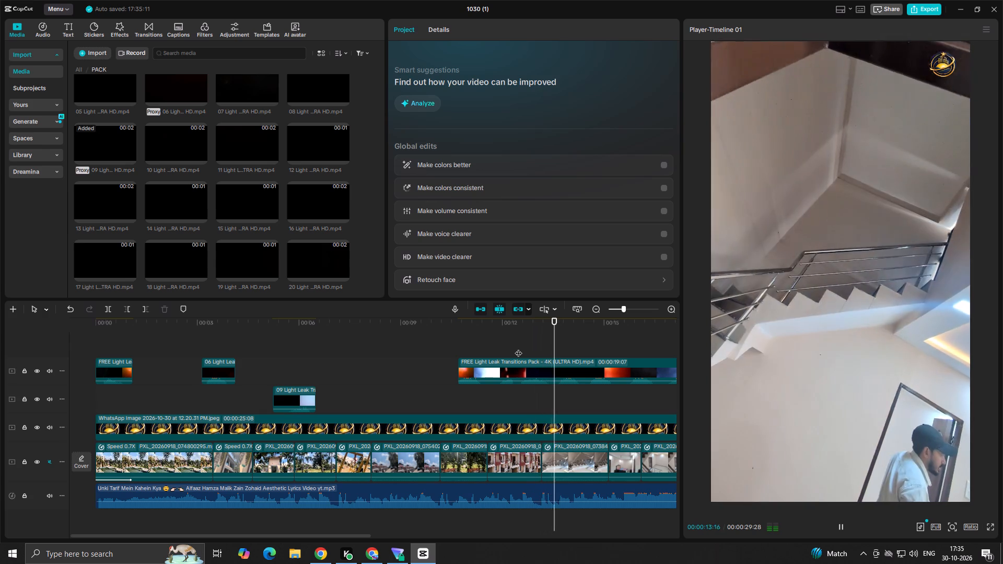
{"action": "key", "text": "space"}
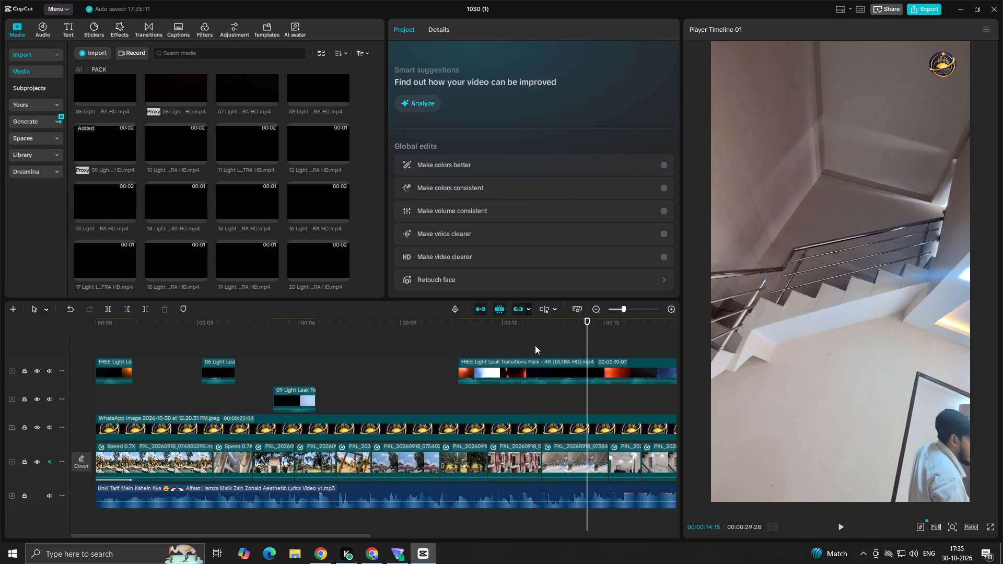
{"action": "left_click", "coordinate": [535, 345]}
{"action": "key", "text": "space"}
{"action": "key", "text": "space"}
{"action": "left_click", "coordinate": [535, 345]}
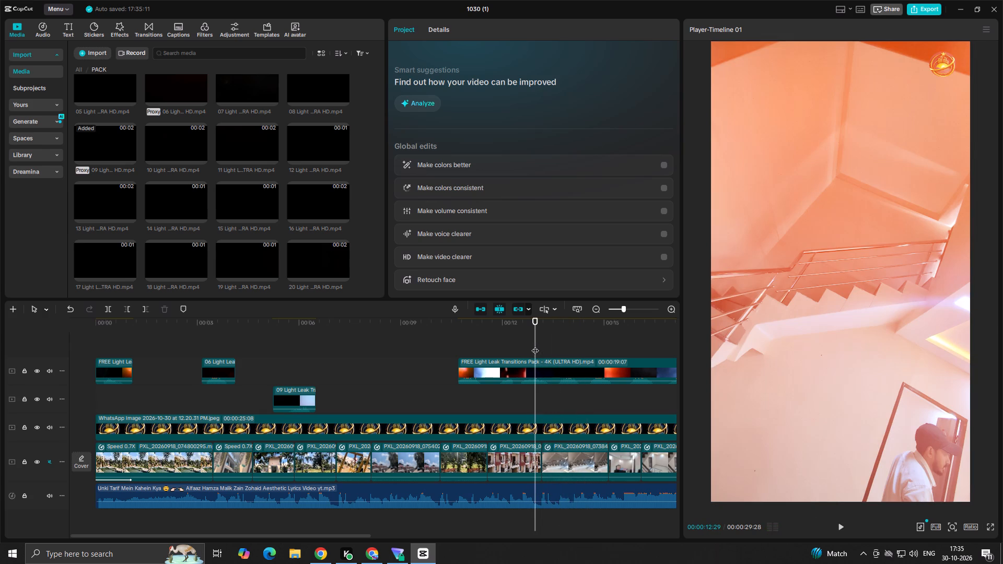
{"action": "left_click", "coordinate": [539, 352]}
{"action": "left_click", "coordinate": [542, 374]}
{"action": "key", "text": "space"}
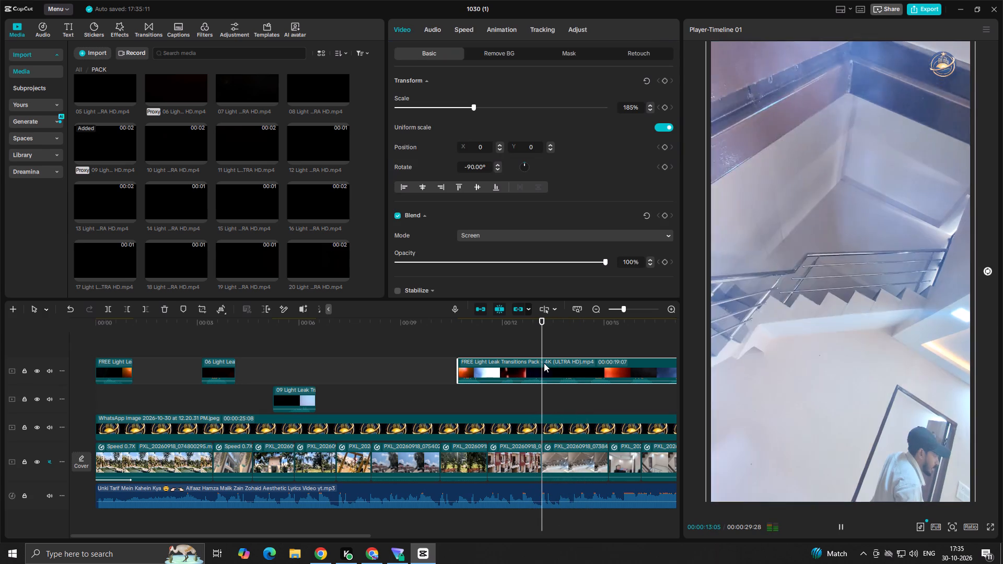
{"action": "key", "text": "space"}
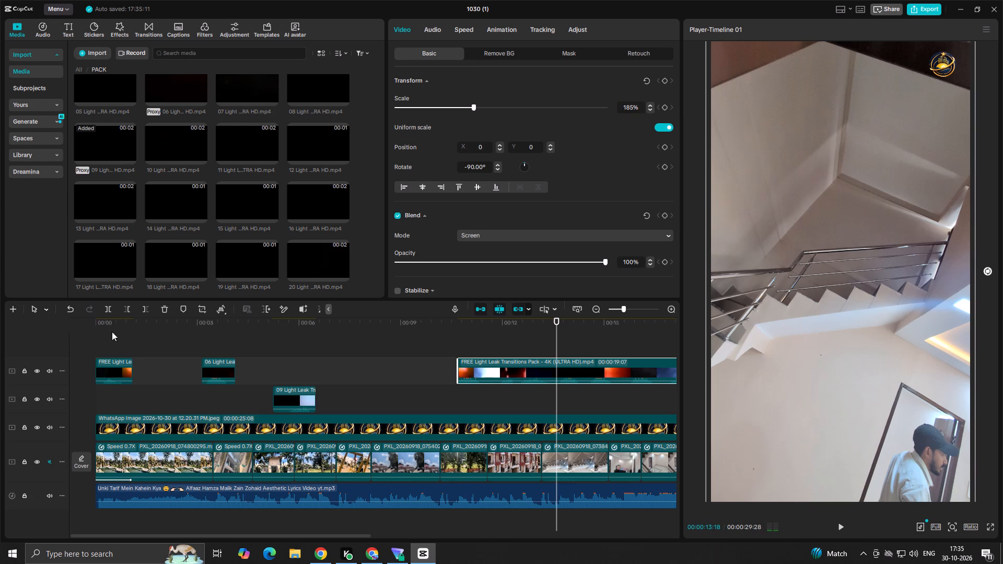
{"action": "left_click", "coordinate": [122, 308]}
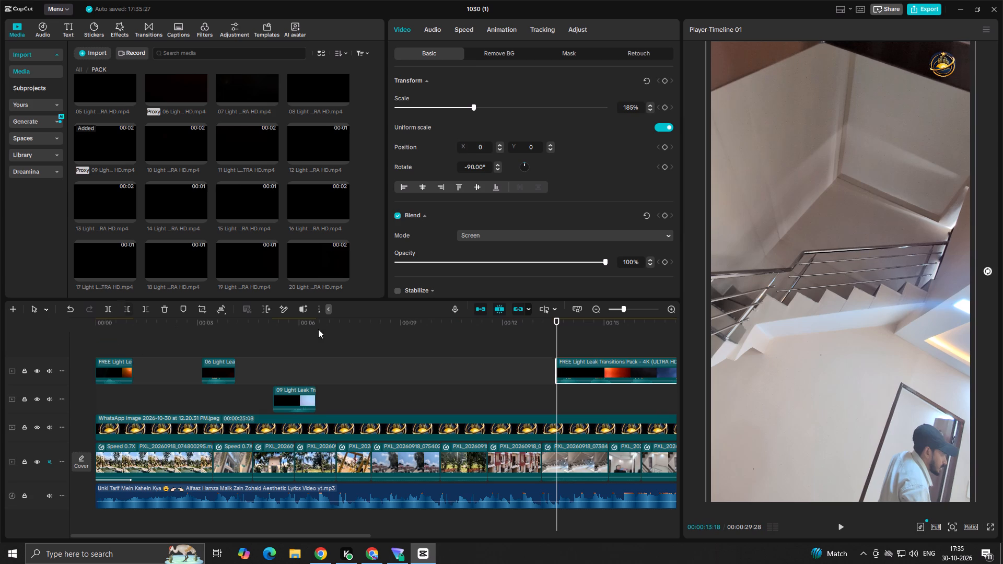
Split the FREE Light Leak Transitions Pack clip at 00:14:14, after its next light leak.
{"action": "key", "text": "space"}
{"action": "key", "text": "space"}
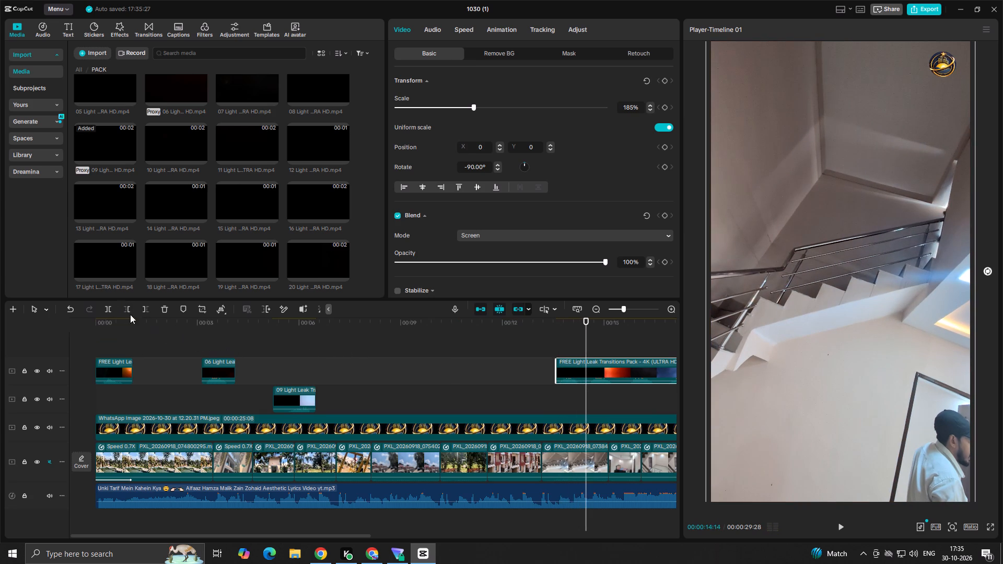
{"action": "left_click", "coordinate": [108, 309]}
Move the split-off light leak piece to about 00:06:20, just after the 09 Light Leak clip on its overlay track.
{"action": "left_click_drag", "start_coordinate": [574, 369], "coordinate": [537, 388]}
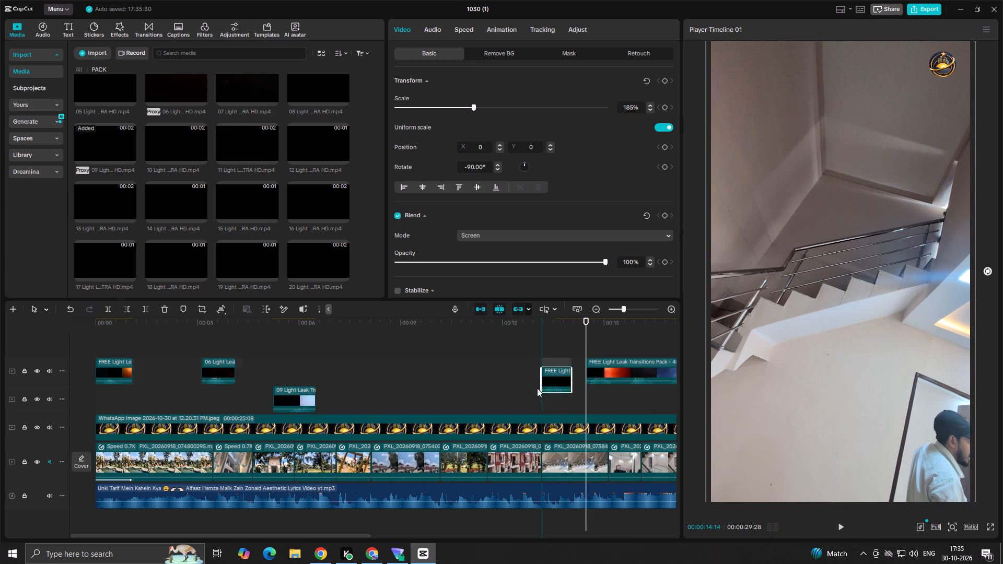
{"action": "left_click_drag", "start_coordinate": [537, 388], "coordinate": [339, 401]}
{"action": "left_click", "coordinate": [298, 370]}
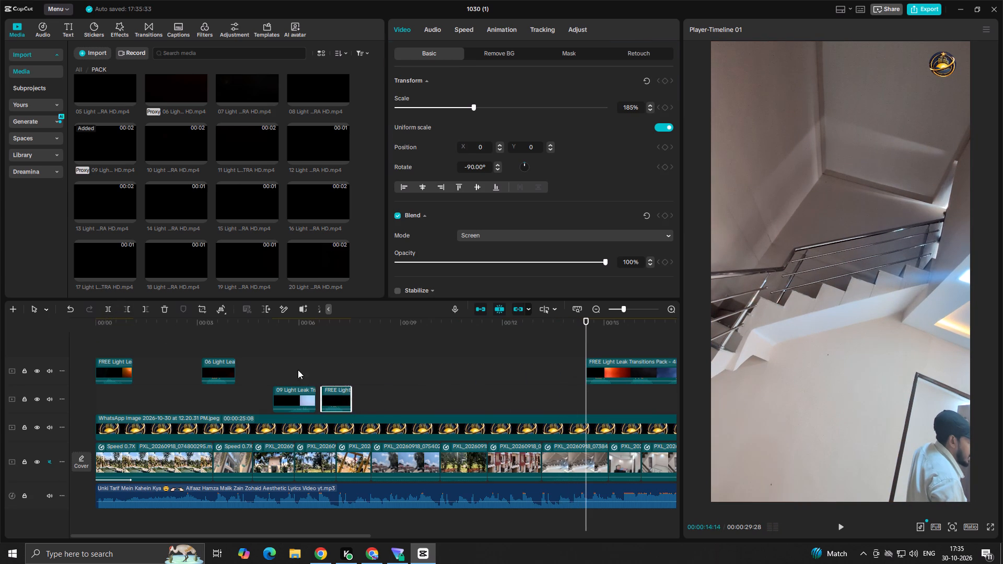
Shift the split-off FREE Light Leak piece to about 00:08, over the cut from the playground to the street of houses, checking playback.
{"action": "key", "text": "space"}
{"action": "key", "text": "space"}
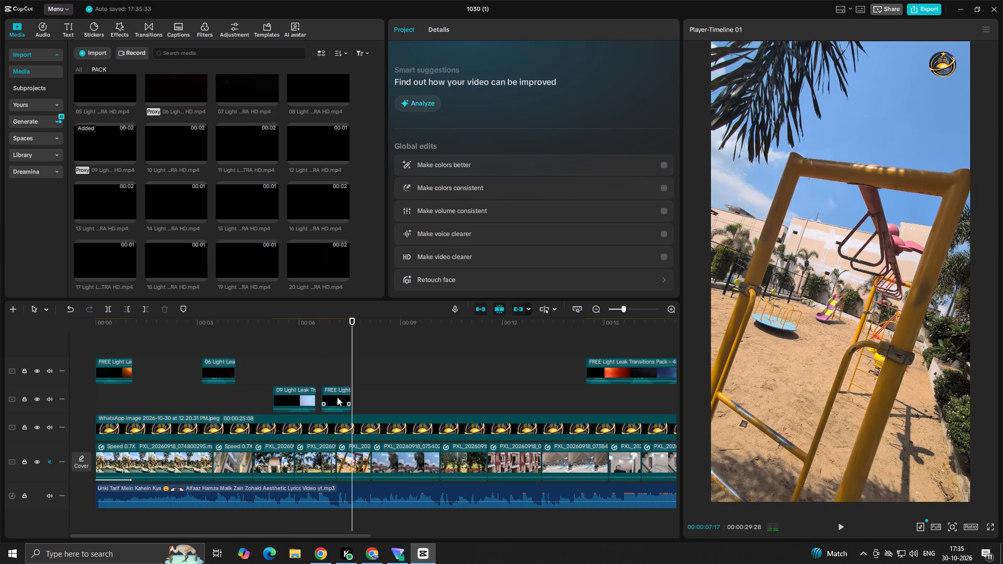
{"action": "left_click_drag", "start_coordinate": [334, 395], "coordinate": [341, 393]}
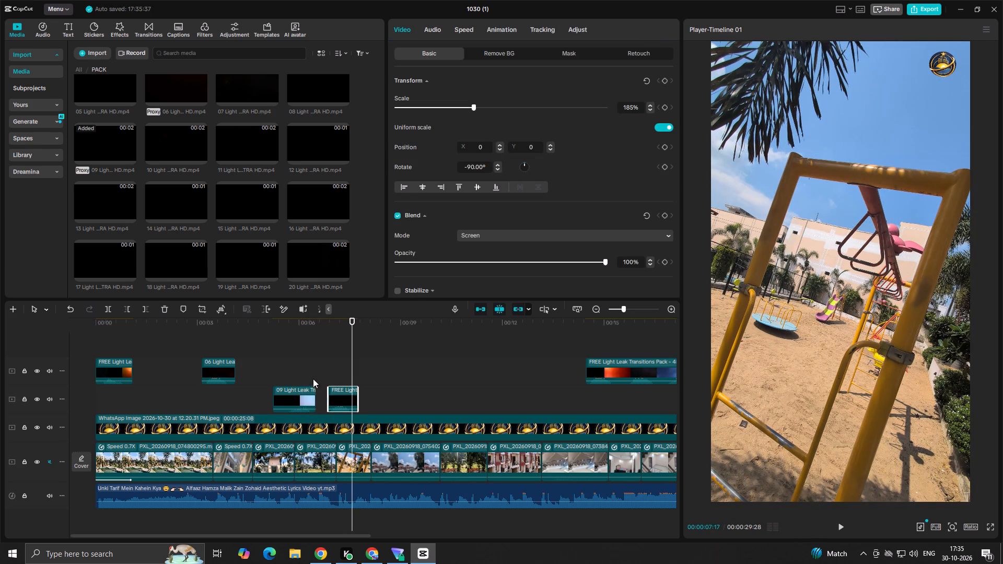
{"action": "left_click", "coordinate": [313, 379]}
{"action": "key", "text": "space"}
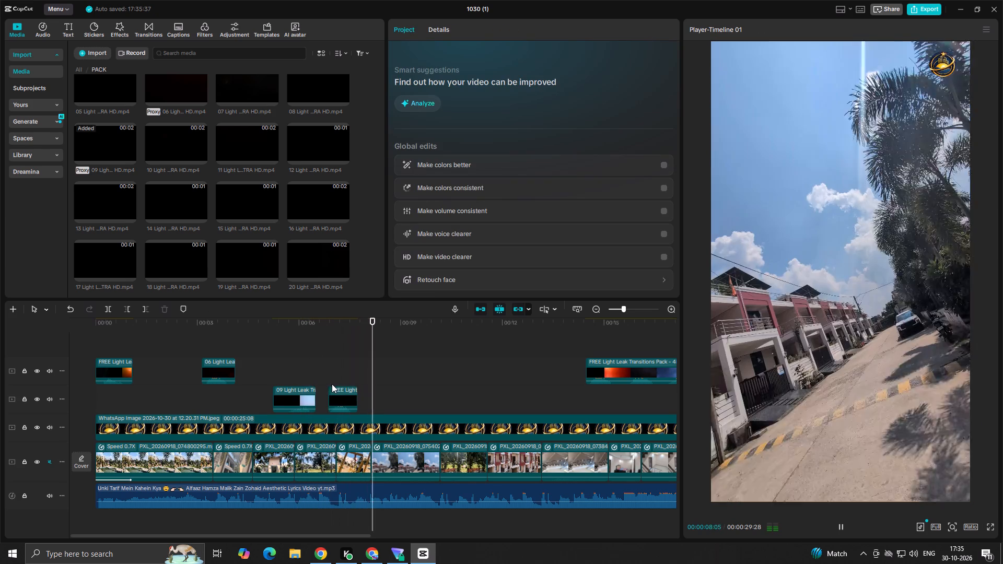
{"action": "key", "text": "space"}
{"action": "left_click", "coordinate": [345, 399]}
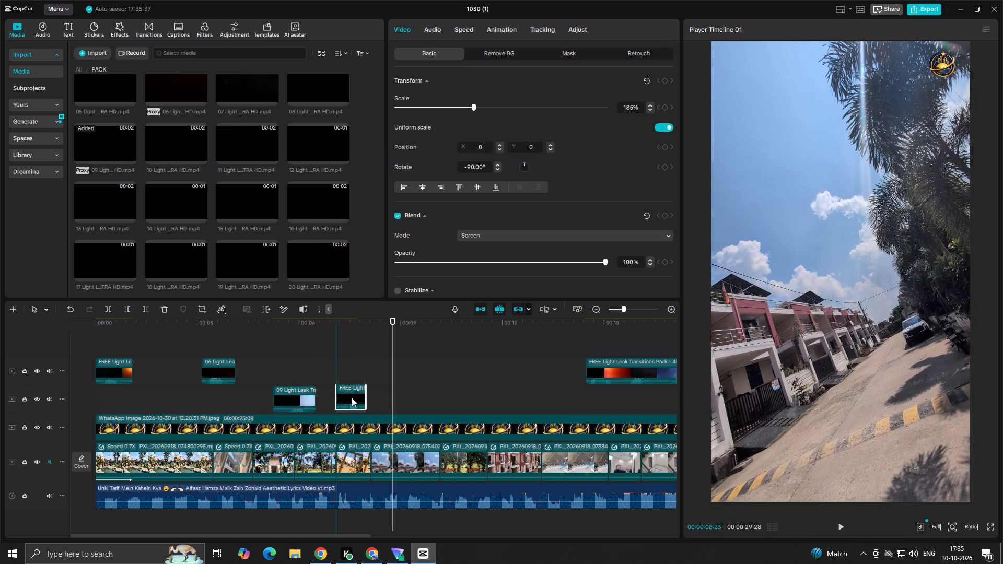
{"action": "left_click", "coordinate": [316, 376]}
{"action": "key", "text": "space"}
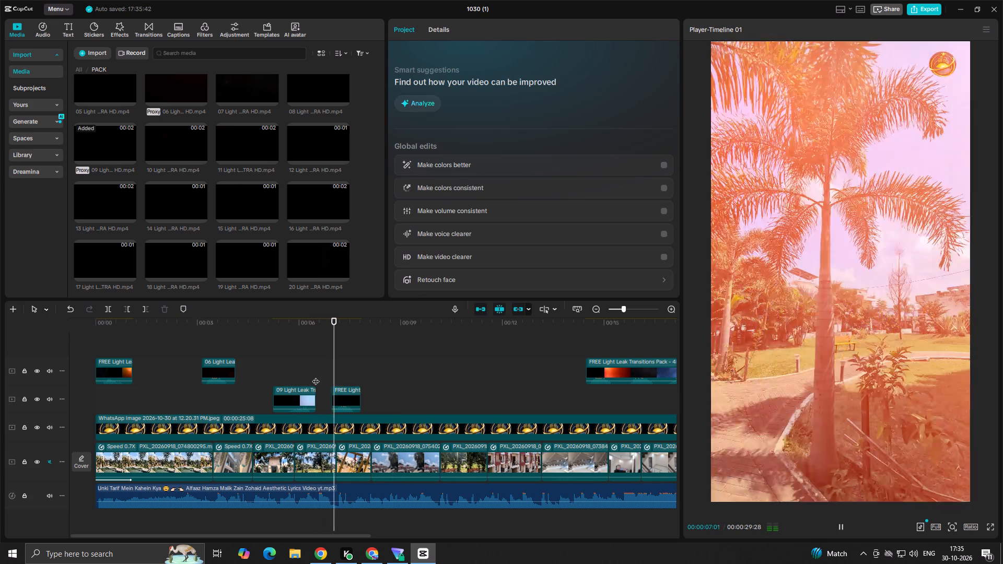
{"action": "key", "text": "space"}
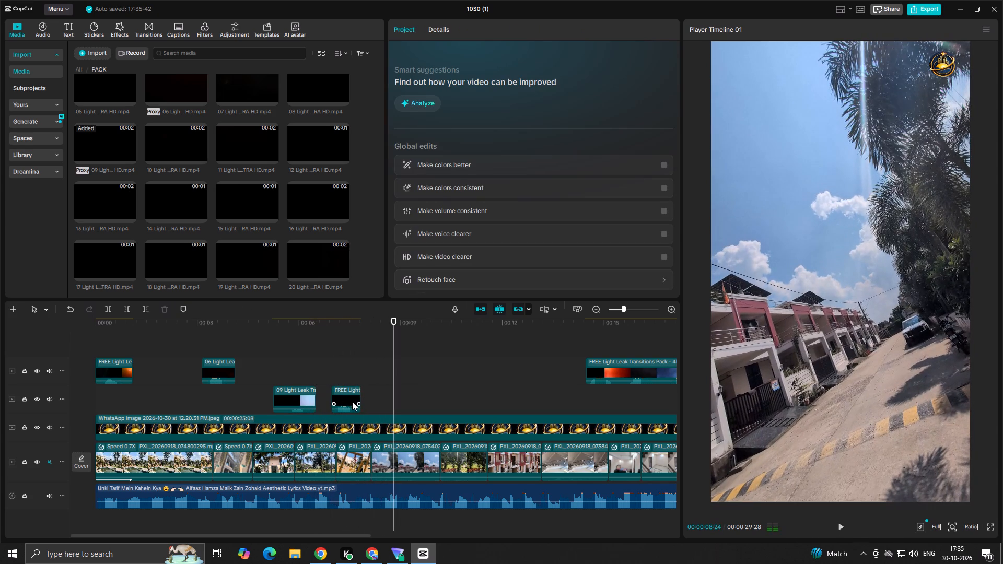
{"action": "left_click_drag", "start_coordinate": [346, 399], "coordinate": [381, 397]}
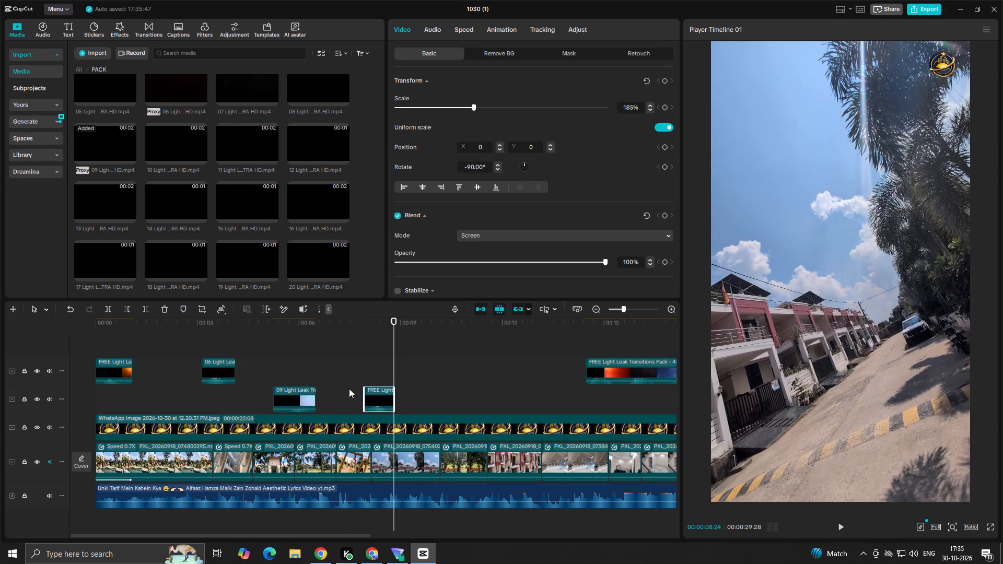
{"action": "left_click", "coordinate": [349, 389]}
{"action": "key", "text": "space"}
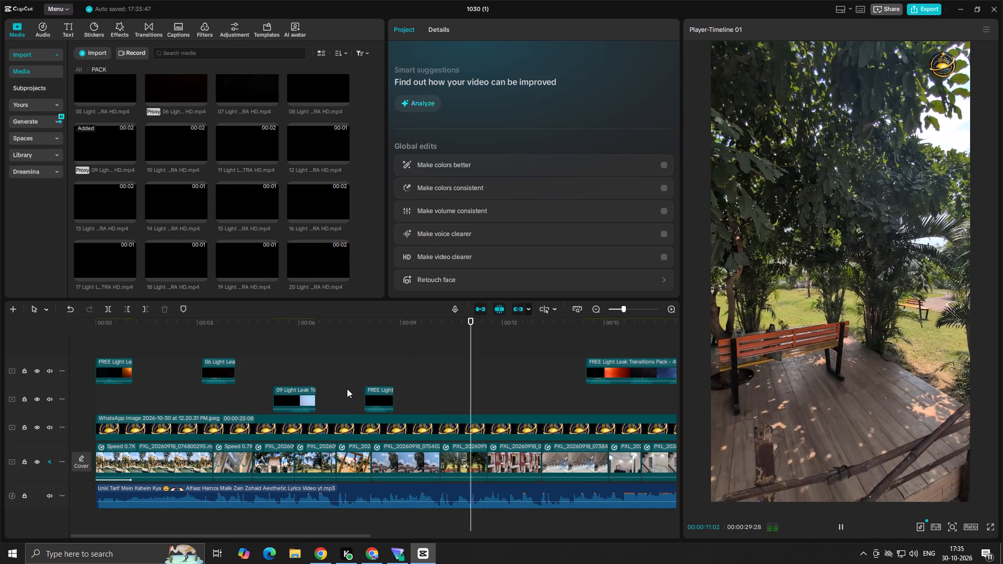
{"action": "key", "text": "space"}
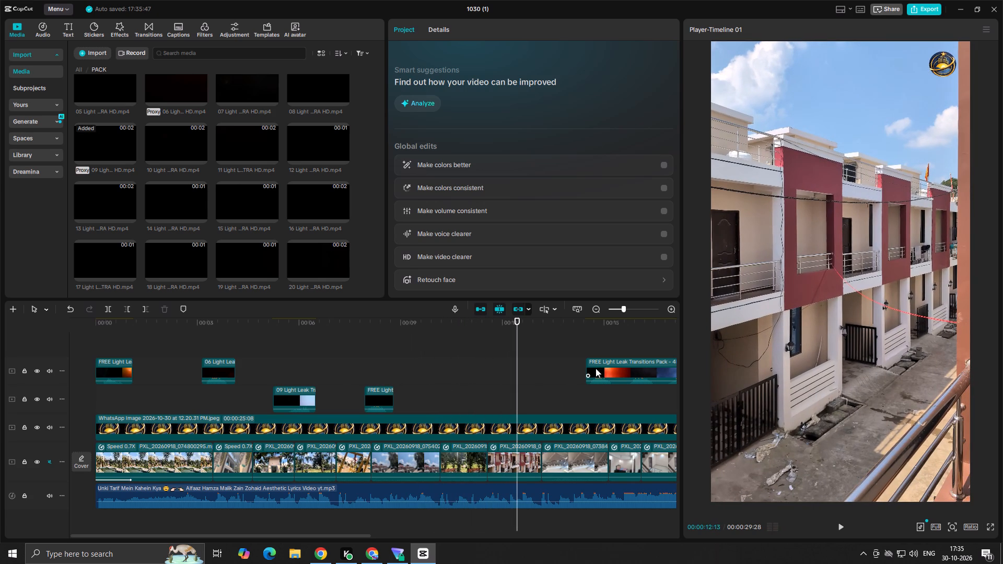
Play the remaining FREE Light Leak Transitions Pack clip past its next light leak and stop at 00:15:10.
{"action": "left_click", "coordinate": [602, 366]}
{"action": "left_click", "coordinate": [611, 342]}
{"action": "key", "text": "space"}
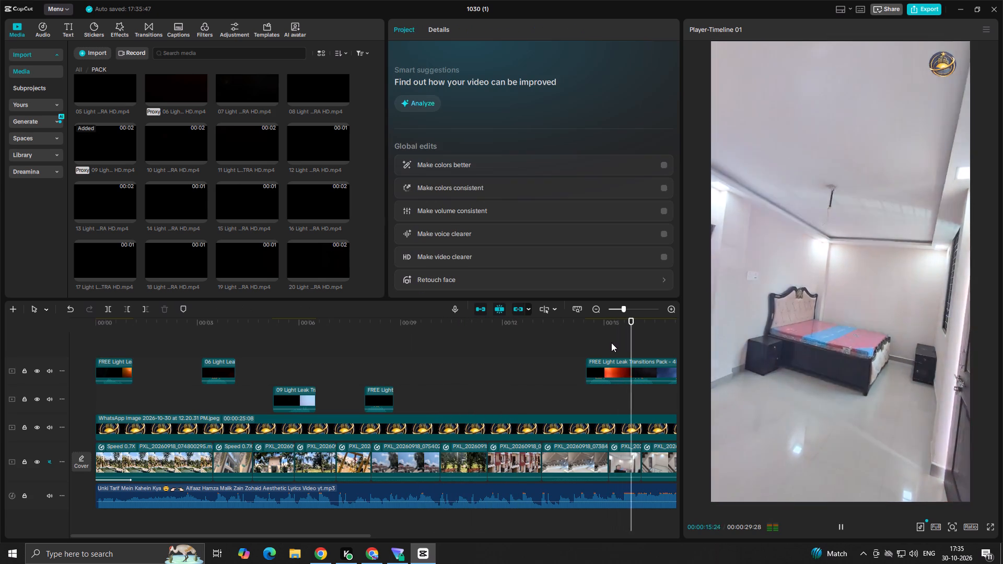
{"action": "left_click", "coordinate": [585, 348]}
{"action": "key", "text": "space"}
{"action": "key", "text": "space"}
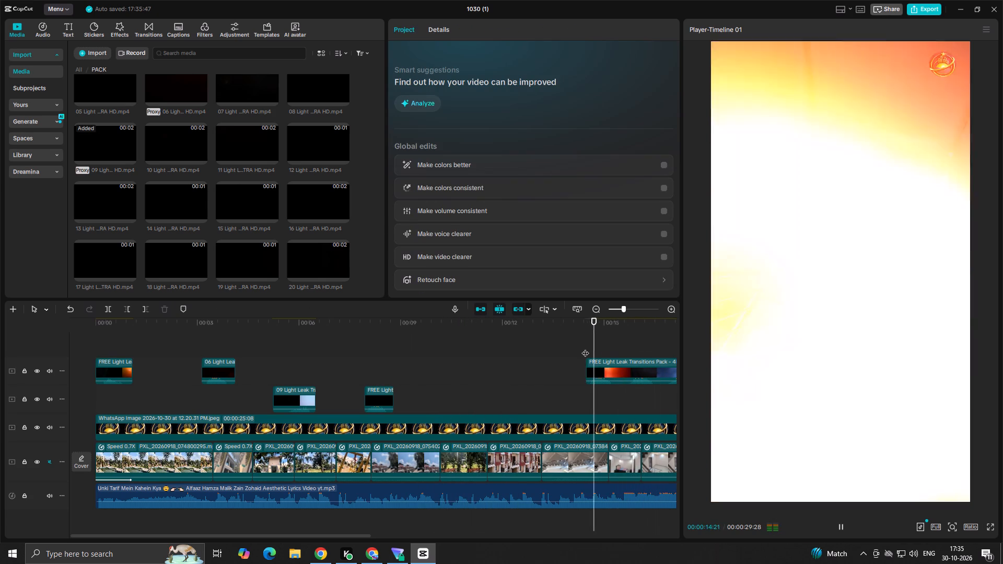
{"action": "key", "text": "space"}
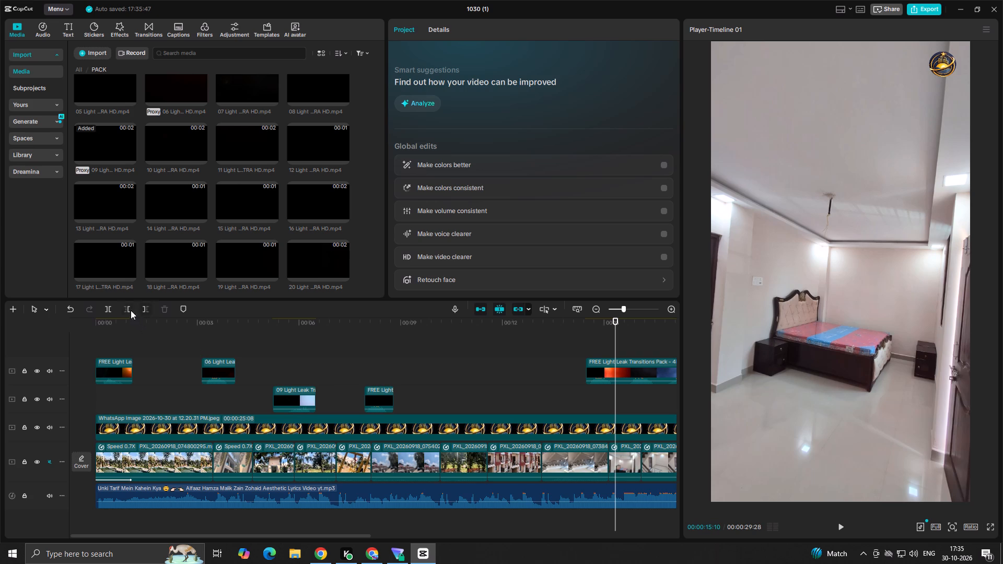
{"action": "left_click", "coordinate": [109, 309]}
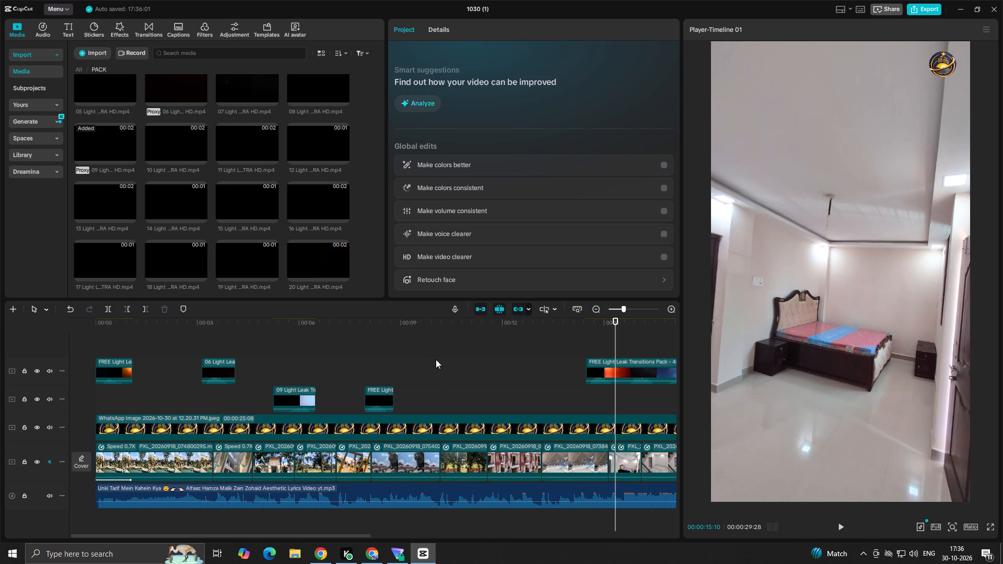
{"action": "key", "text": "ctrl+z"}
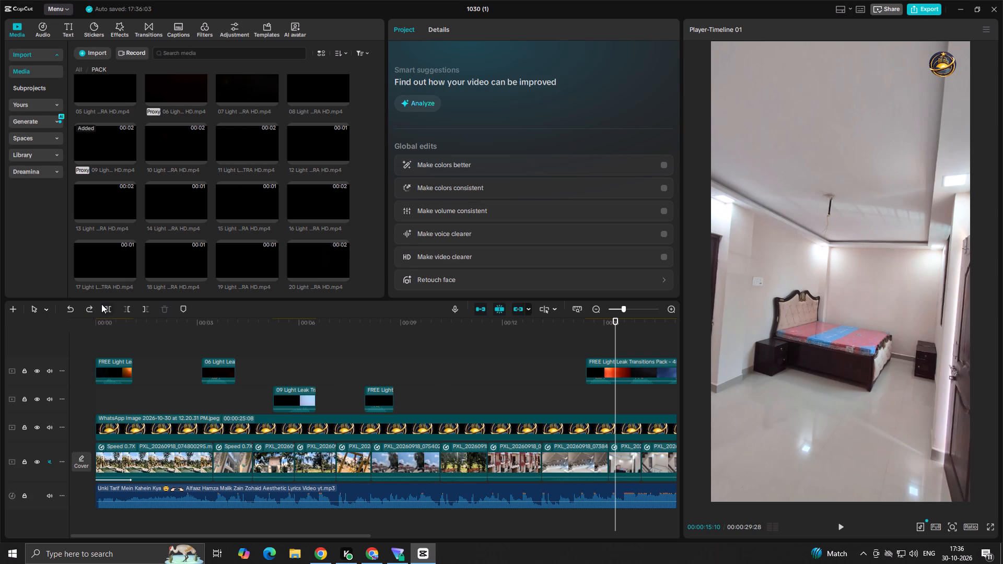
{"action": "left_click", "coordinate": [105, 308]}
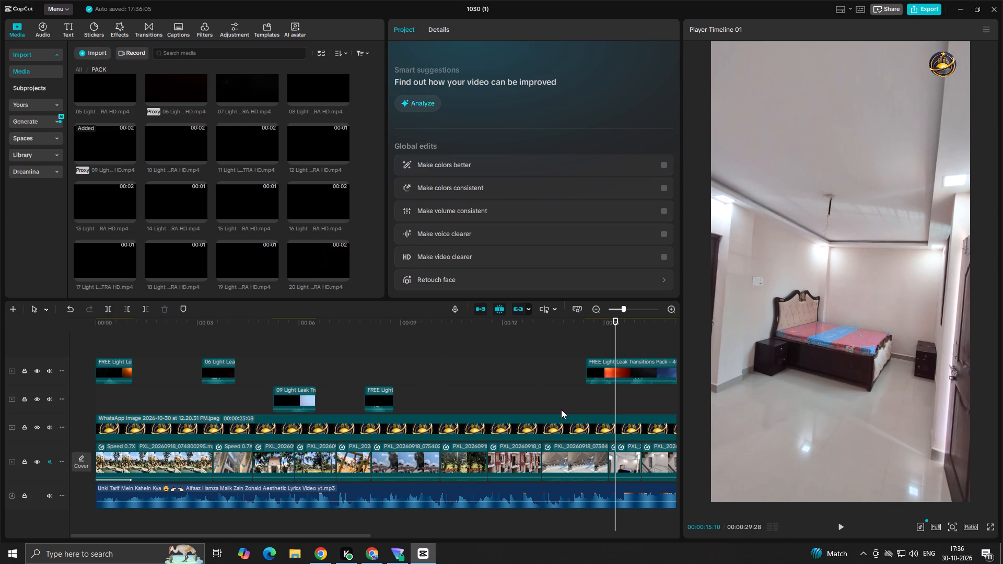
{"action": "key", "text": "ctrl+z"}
Split the FREE Light Leak Transitions Pack overlay clip at 00:15:10.
{"action": "left_click", "coordinate": [608, 373]}
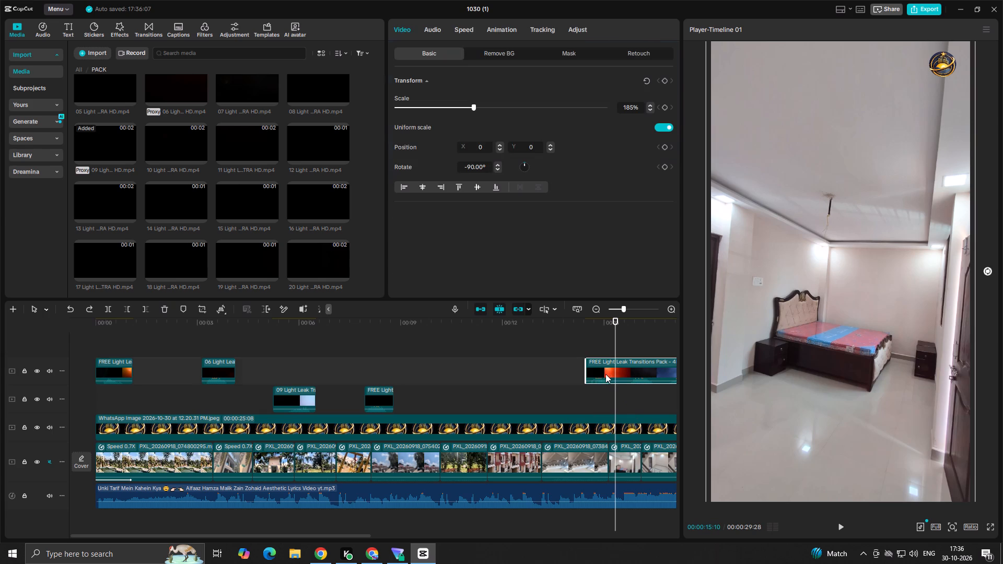
{"action": "left_click", "coordinate": [106, 305]}
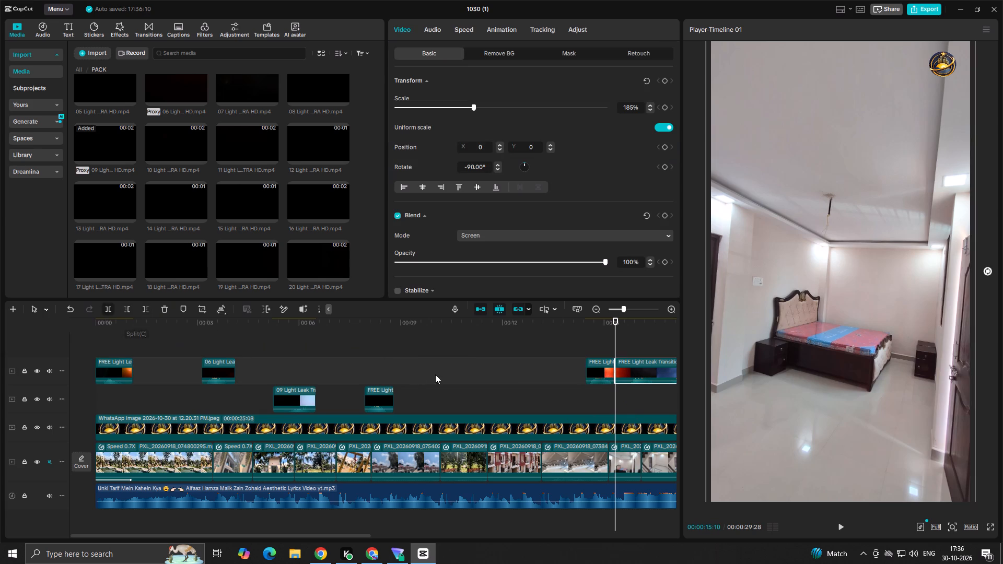
Move the newly split light leak piece to about 00:11:03 on the lower overlay track, over the cut to the row houses, checking playback.
{"action": "left_click_drag", "start_coordinate": [599, 370], "coordinate": [436, 396]}
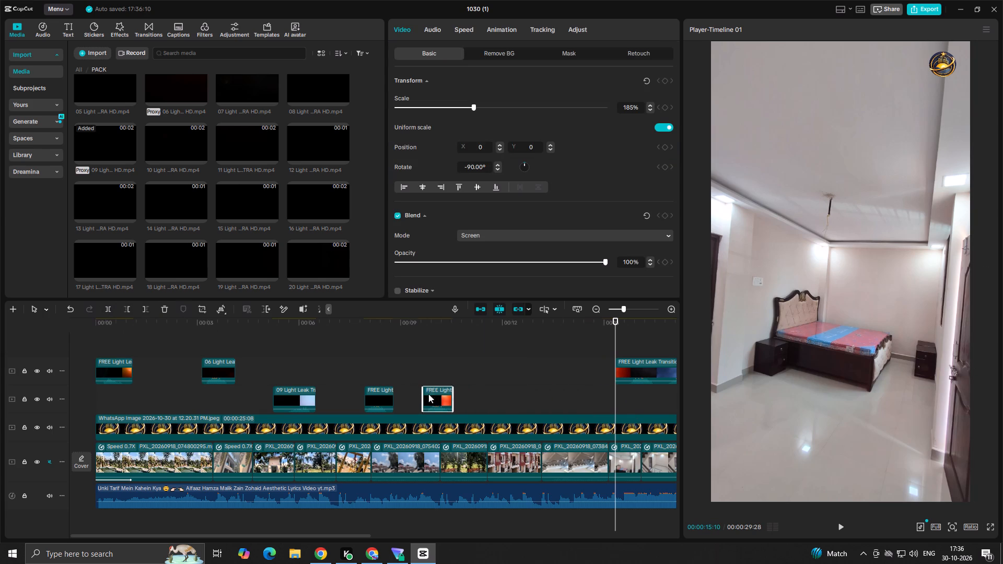
{"action": "left_click", "coordinate": [404, 376]}
{"action": "key", "text": "space"}
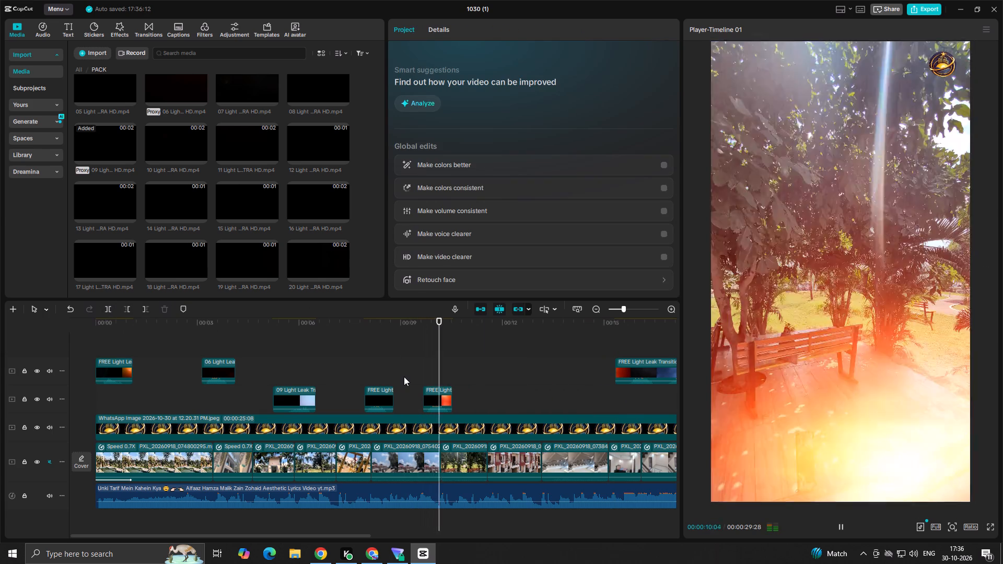
{"action": "key", "text": "space"}
{"action": "left_click_drag", "start_coordinate": [431, 393], "coordinate": [466, 394]}
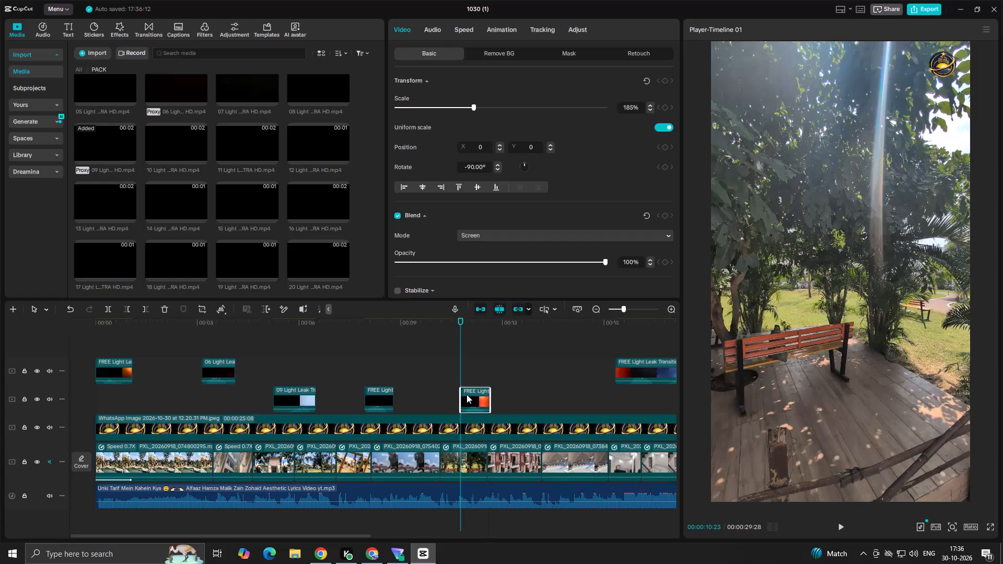
{"action": "left_click_drag", "start_coordinate": [466, 394], "coordinate": [481, 395]}
{"action": "key", "text": "space"}
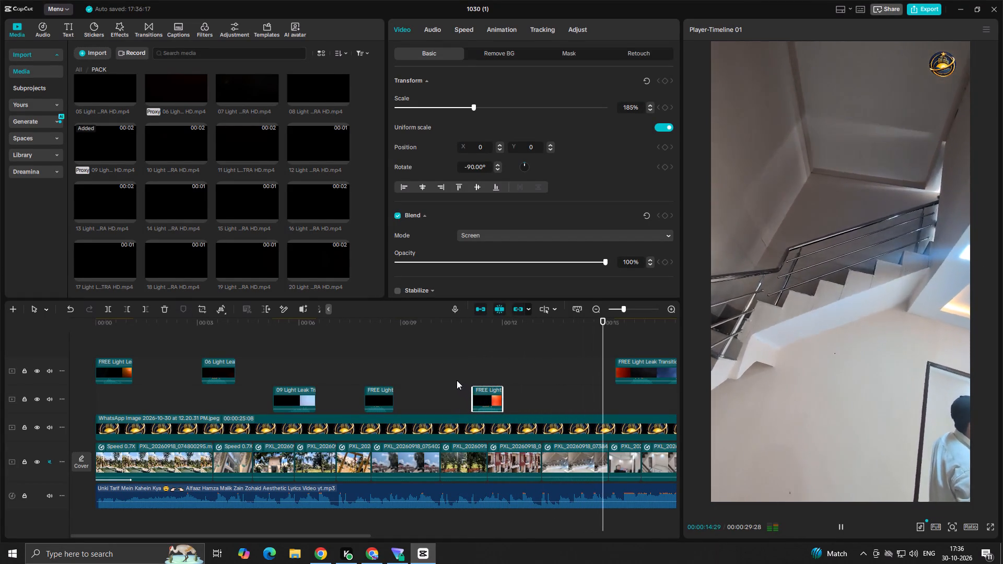
{"action": "left_click", "coordinate": [457, 380]}
{"action": "key", "text": "space"}
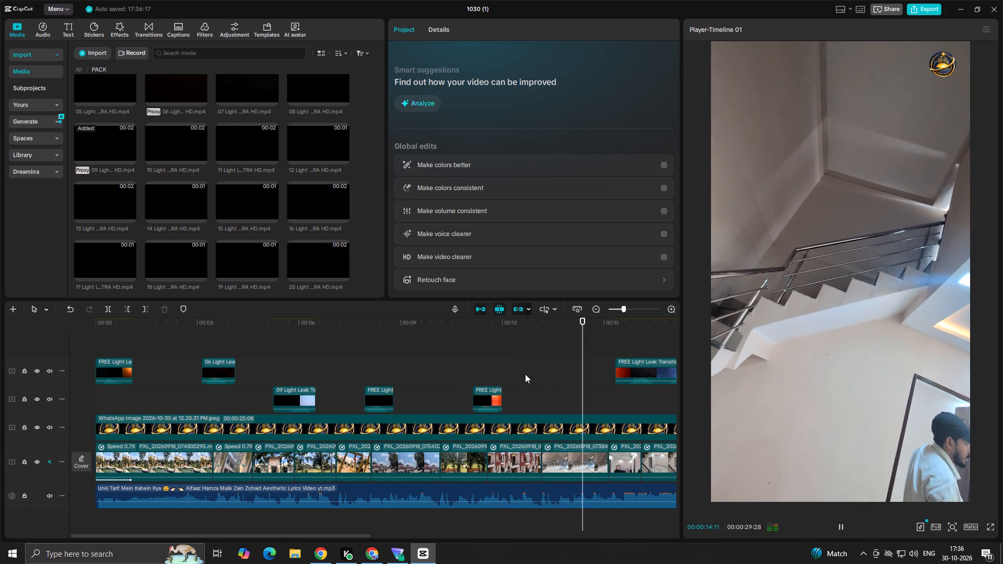
{"action": "key", "text": "space"}
{"action": "left_click", "coordinate": [466, 379]}
{"action": "key", "text": "space"}
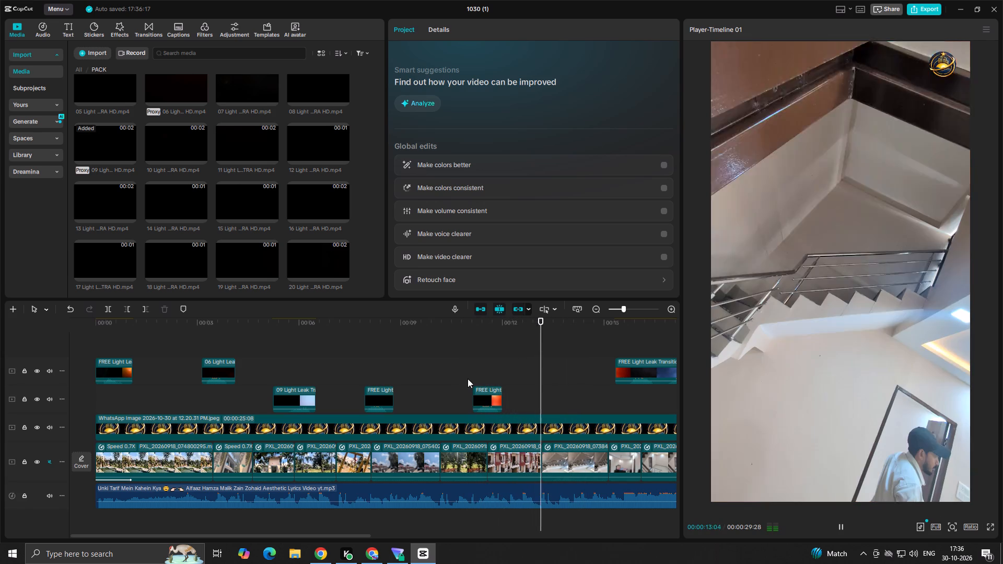
{"action": "key", "text": "space"}
Review the cut to the staircase clip, the following interior clips and the rest of the FREE Light Leak clip.
{"action": "left_click", "coordinate": [526, 398]}
{"action": "key", "text": "space"}
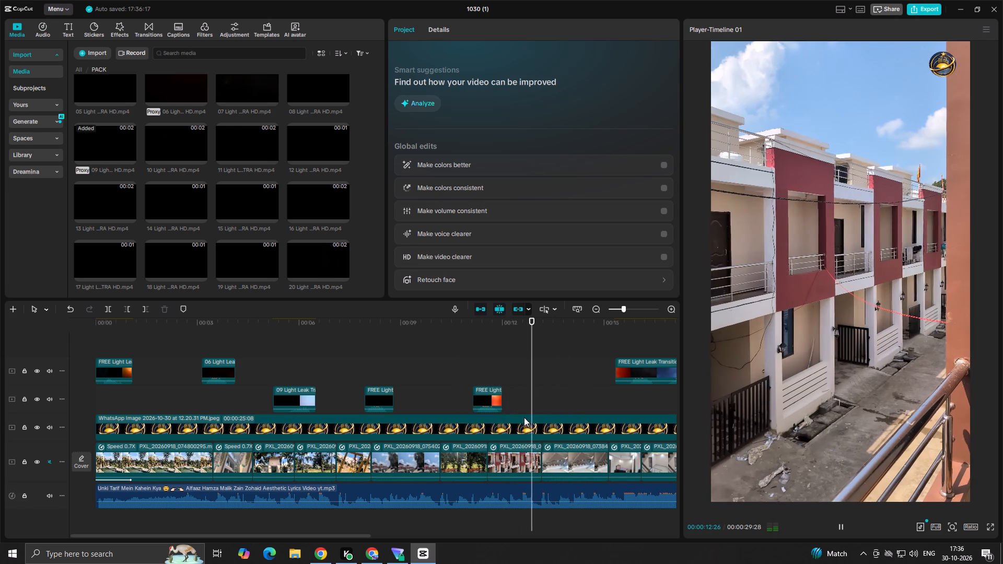
{"action": "key", "text": "space"}
{"action": "key", "text": "space"}
{"action": "key", "text": "space"}
{"action": "left_click", "coordinate": [530, 457]}
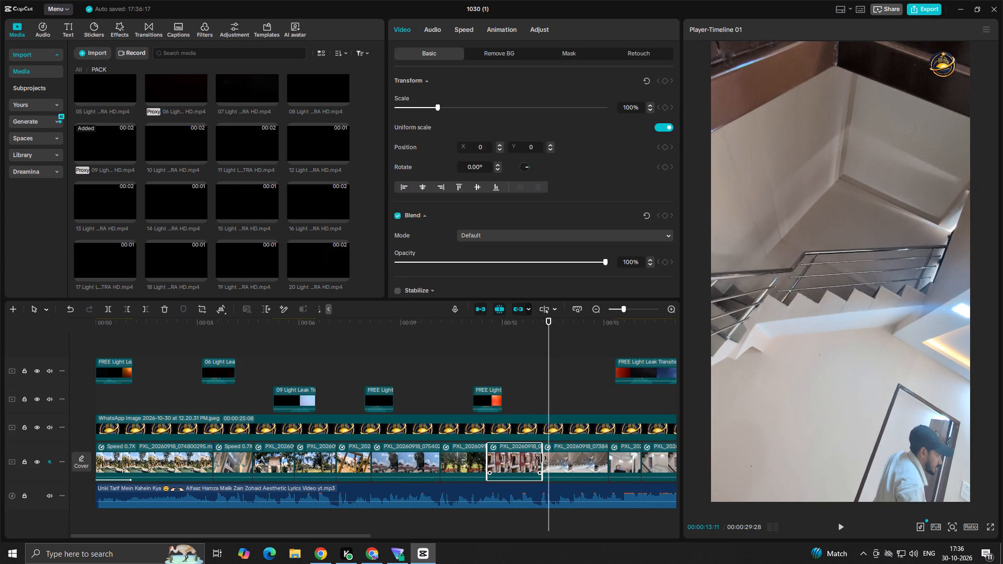
{"action": "left_click", "coordinate": [526, 383]}
{"action": "left_click", "coordinate": [633, 344]}
{"action": "key", "text": "space"}
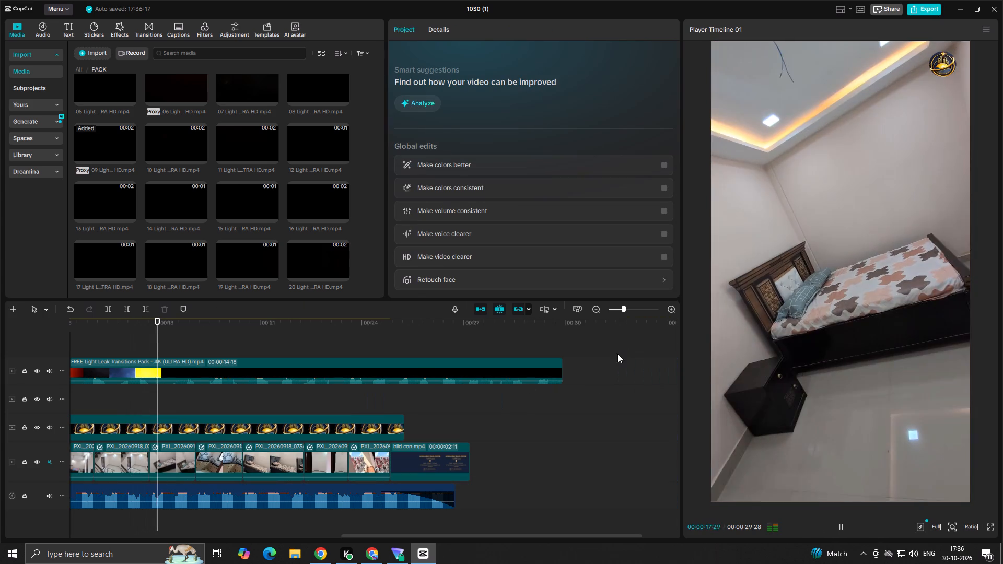
{"action": "key", "text": "space"}
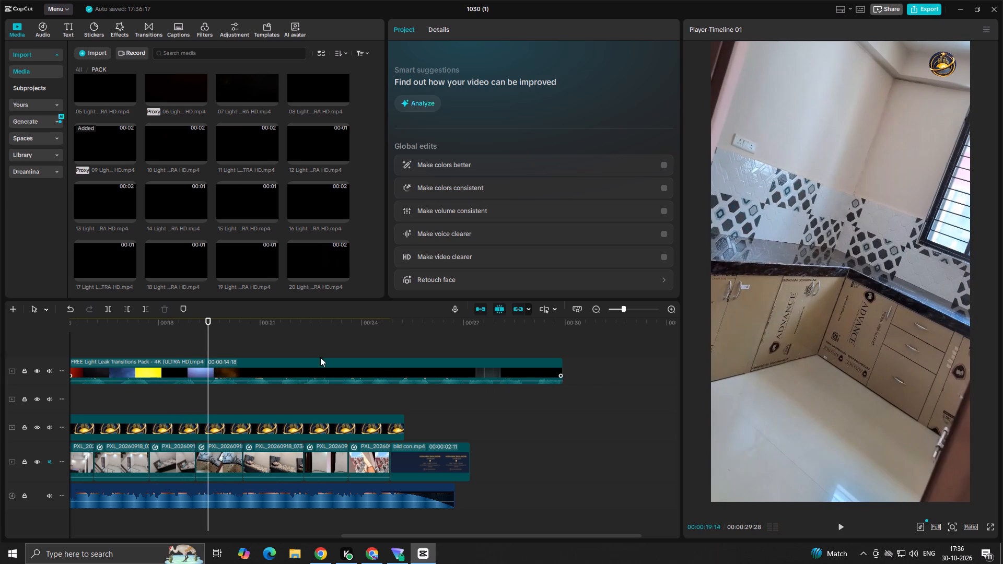
{"action": "left_click", "coordinate": [286, 339]}
{"action": "key", "text": "space"}
{"action": "key", "text": "space"}
{"action": "left_click", "coordinate": [254, 350]}
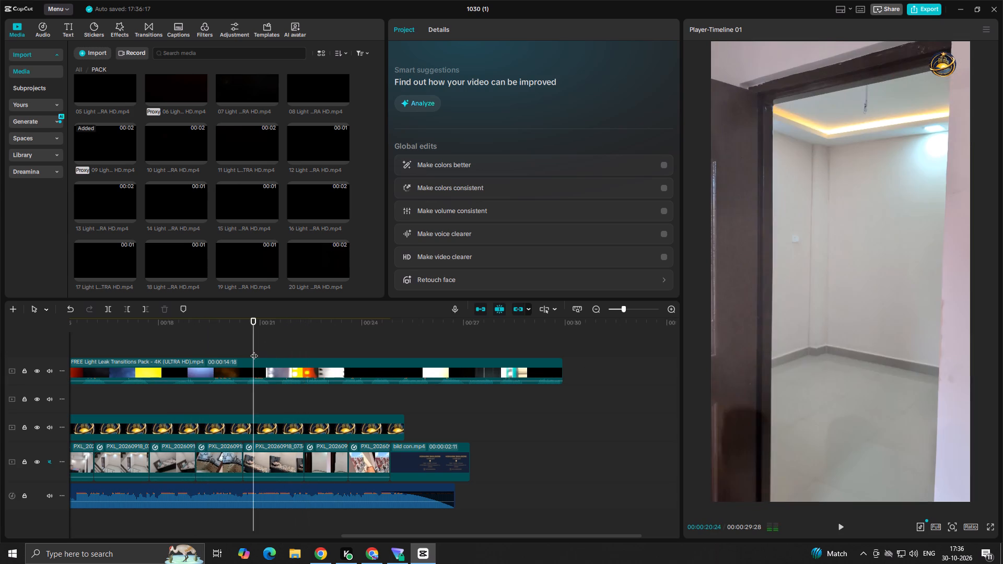
Replay the earlier light leaks, relocate the 09 Light Leak clip to about 00:12:20 over the cut to the staircase clip, and check playback.
{"action": "left_click_drag", "start_coordinate": [254, 350], "coordinate": [368, 391]}
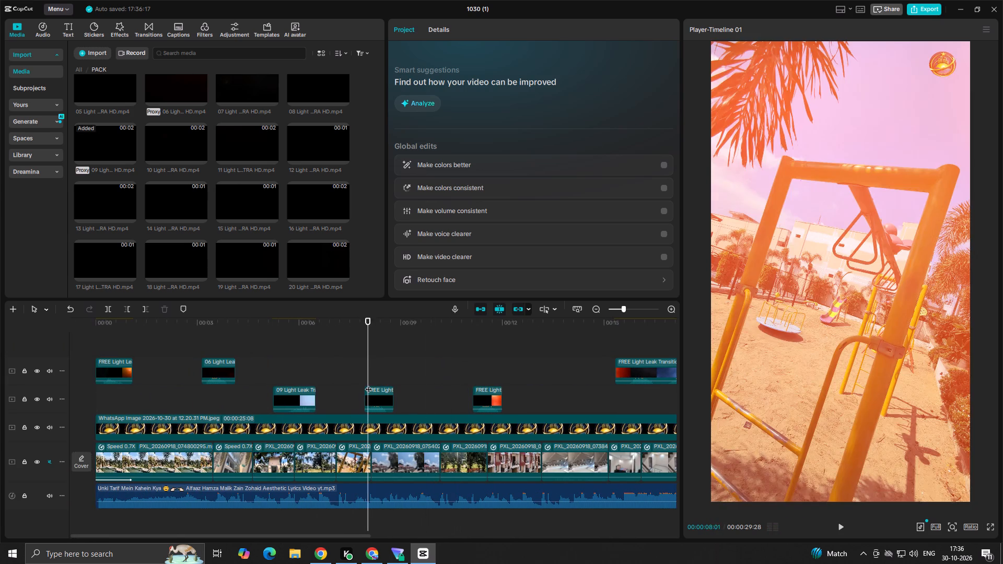
{"action": "key", "text": "space"}
{"action": "key", "text": "space"}
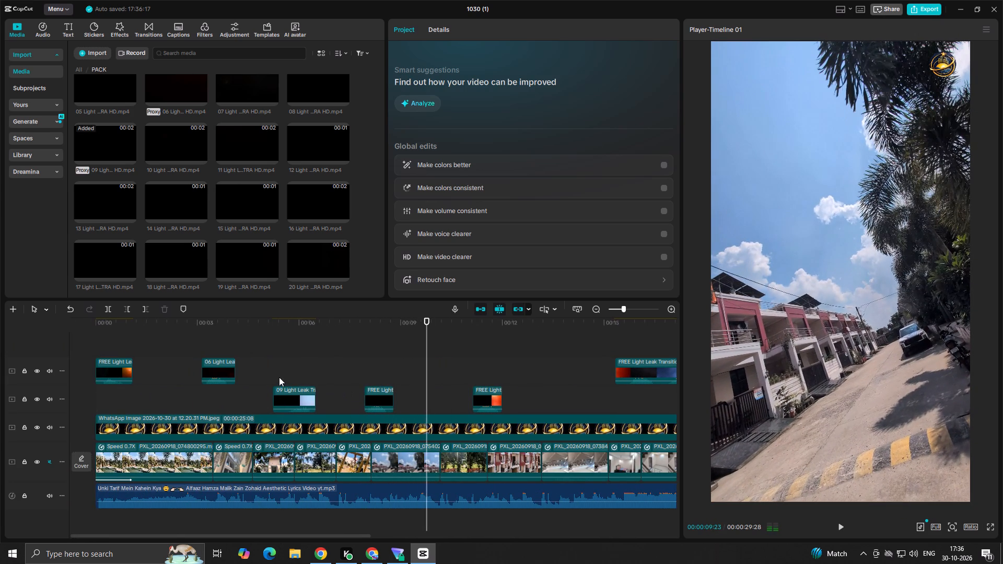
{"action": "left_click", "coordinate": [258, 373]}
{"action": "key", "text": "space"}
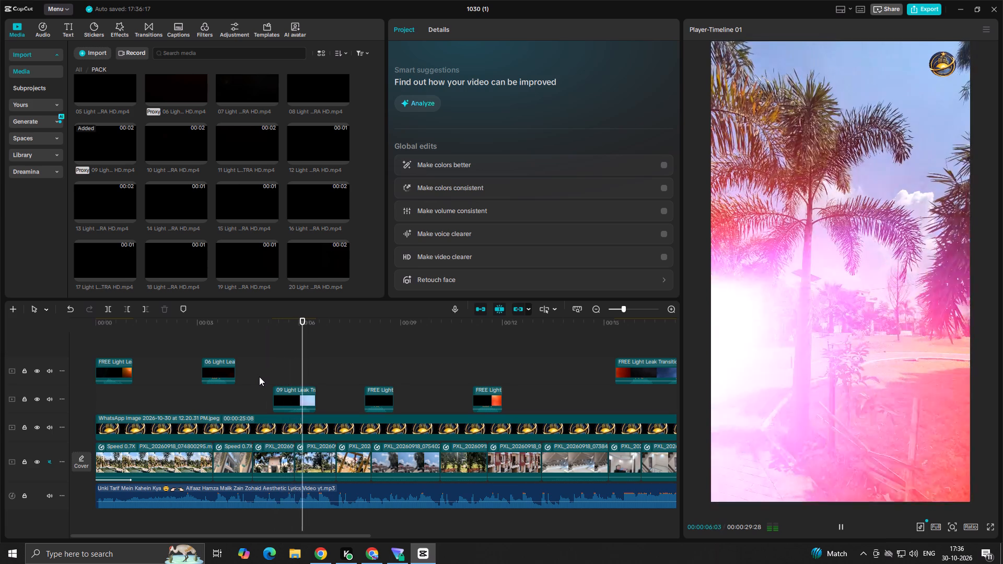
{"action": "key", "text": "space"}
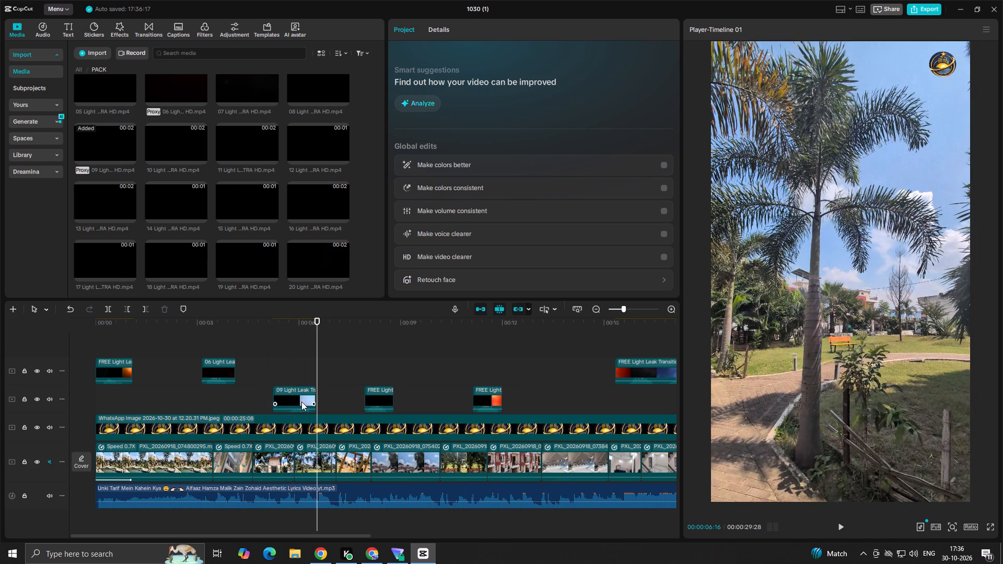
{"action": "left_click_drag", "start_coordinate": [302, 399], "coordinate": [550, 394], "text": "alt"}
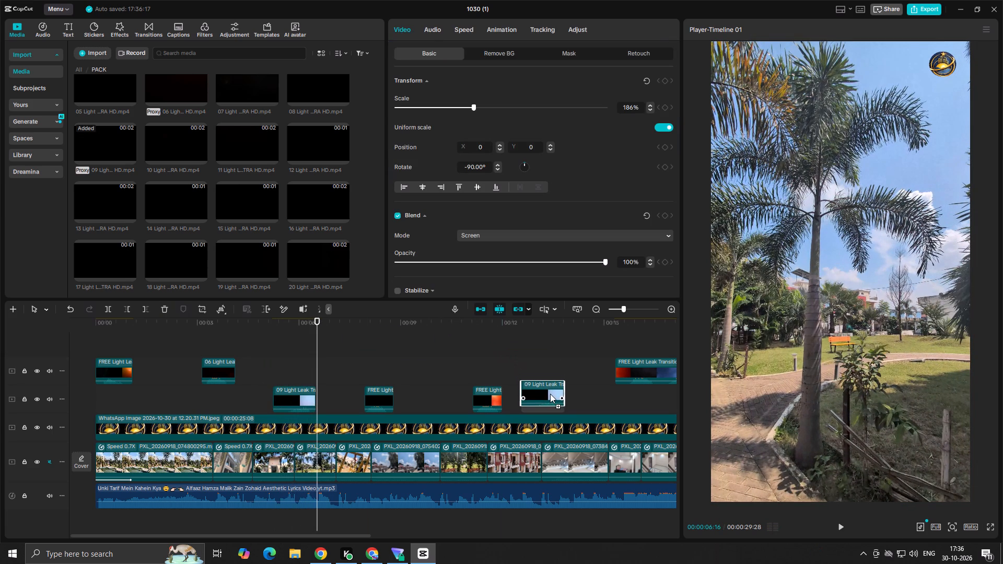
{"action": "left_click_drag", "start_coordinate": [550, 394], "coordinate": [553, 400], "text": "alt"}
{"action": "left_click", "coordinate": [512, 369]}
{"action": "key", "text": "space"}
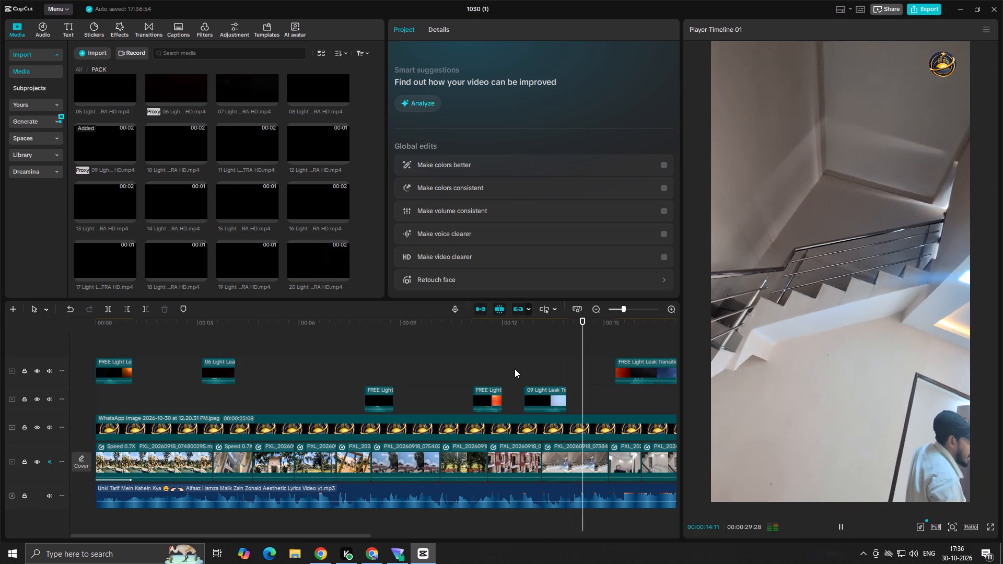
{"action": "key", "text": "space"}
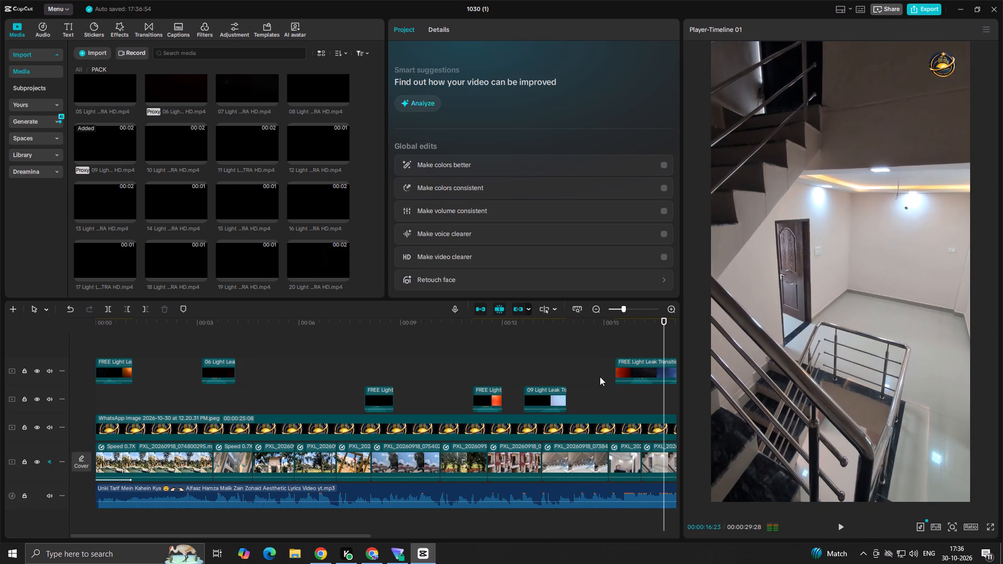
Play through the bedroom clip and split the last FREE Light Leak overlay clip at 00:16:20.
{"action": "left_click", "coordinate": [594, 371]}
{"action": "key", "text": "space"}
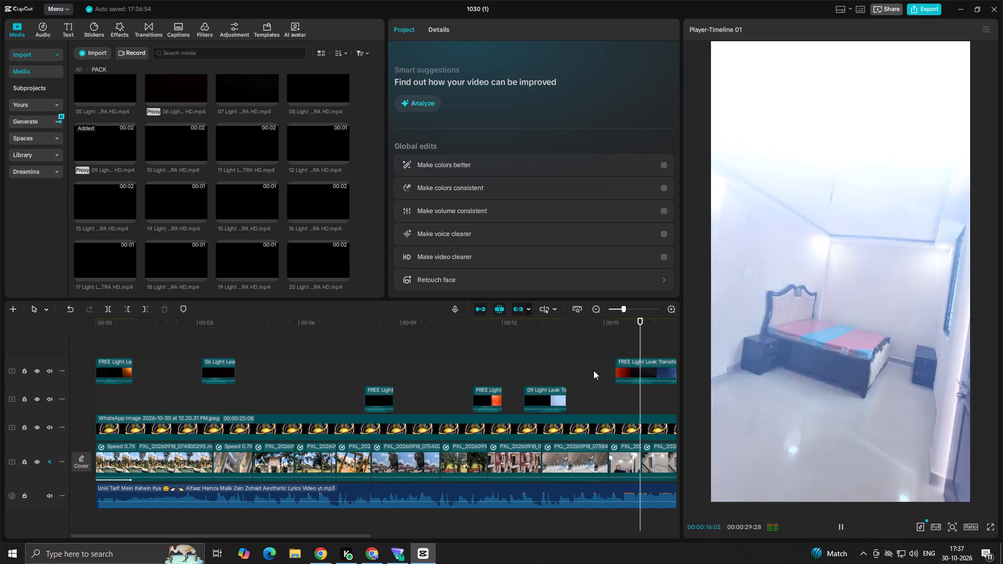
{"action": "key", "text": "space"}
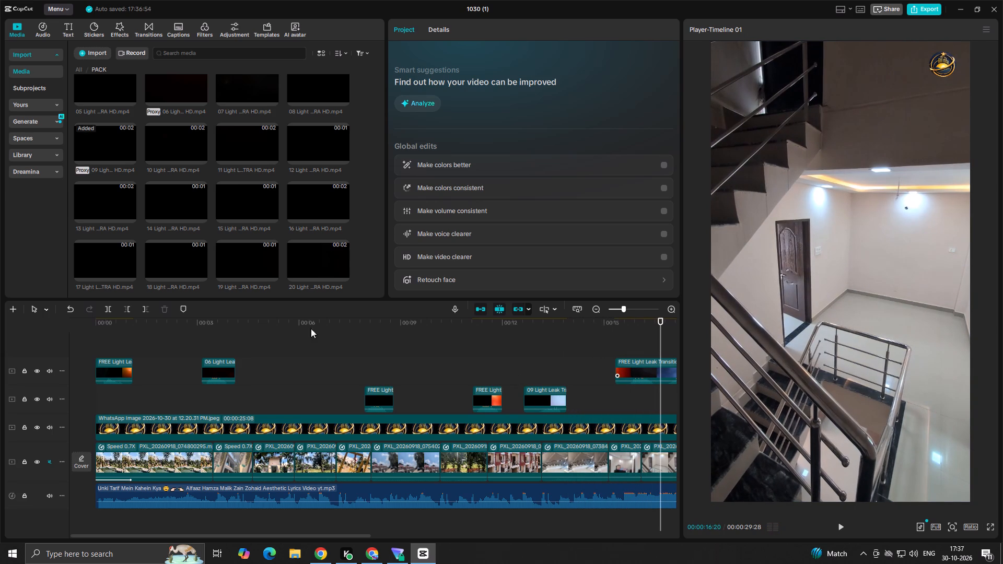
{"action": "left_click", "coordinate": [109, 309]}
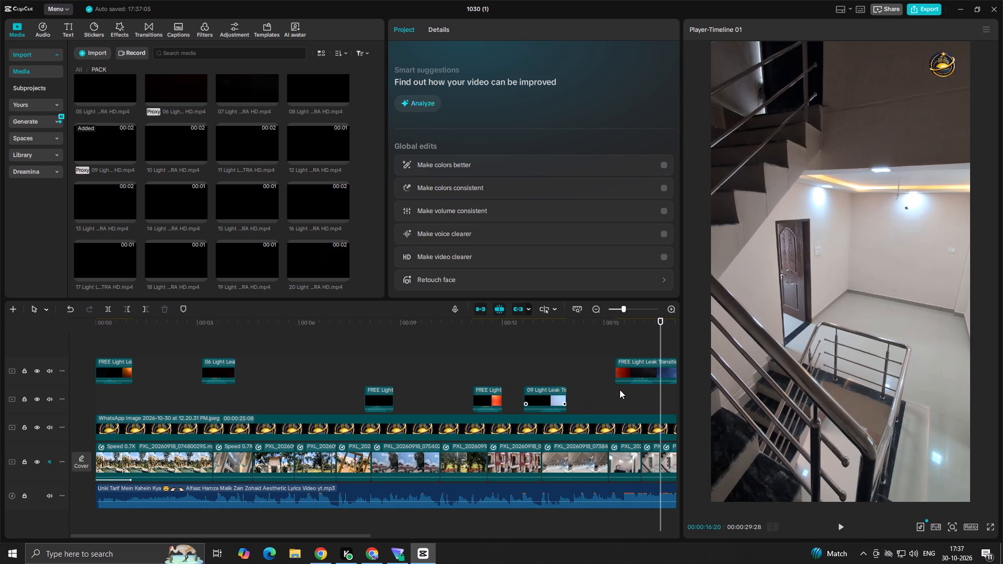
{"action": "key", "text": "ctrl+z"}
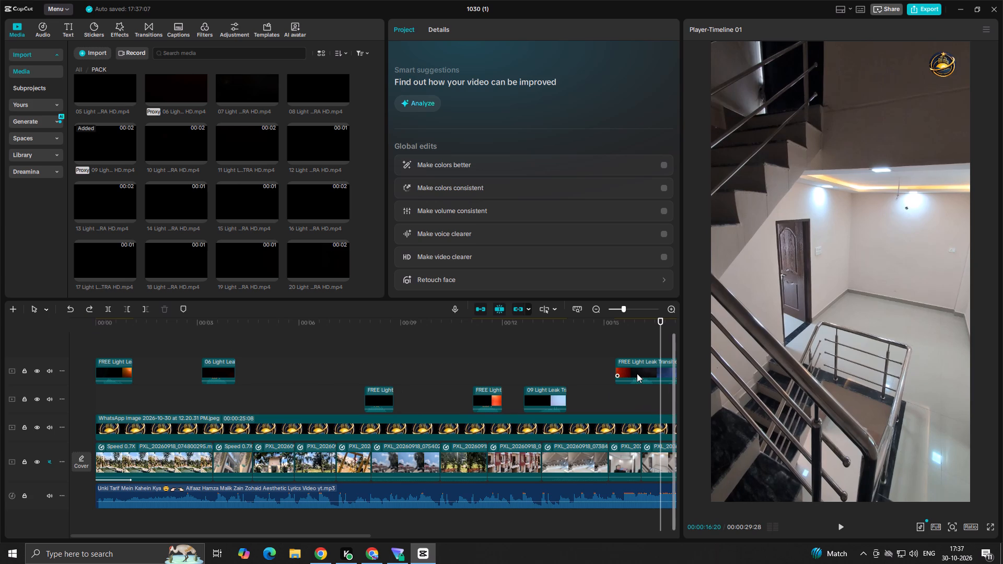
{"action": "left_click", "coordinate": [637, 372]}
{"action": "left_click", "coordinate": [107, 311]}
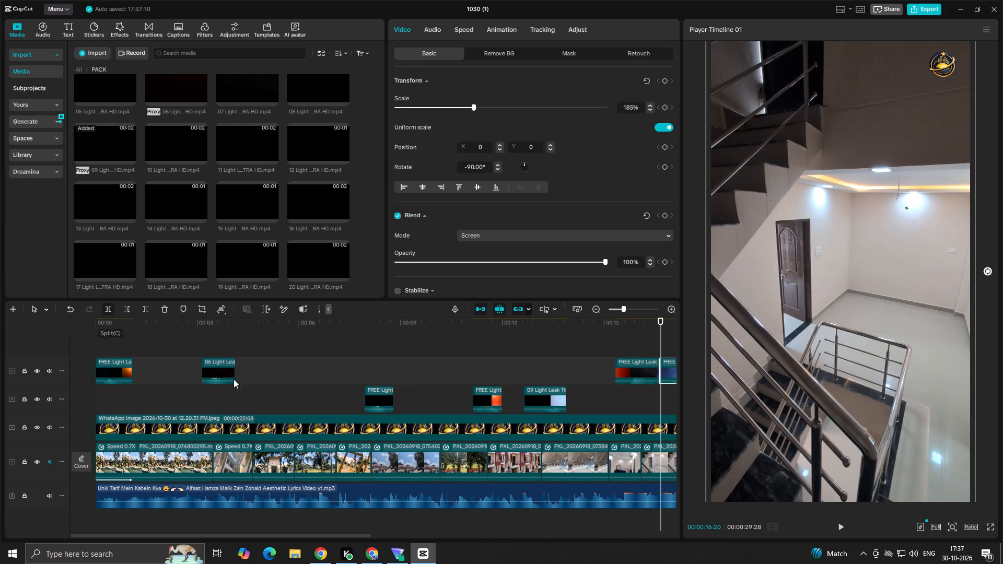
Move the first half of the split light leak to about 00:14:17 on the lower overlay track and check playback.
{"action": "left_click_drag", "start_coordinate": [646, 371], "coordinate": [620, 399]}
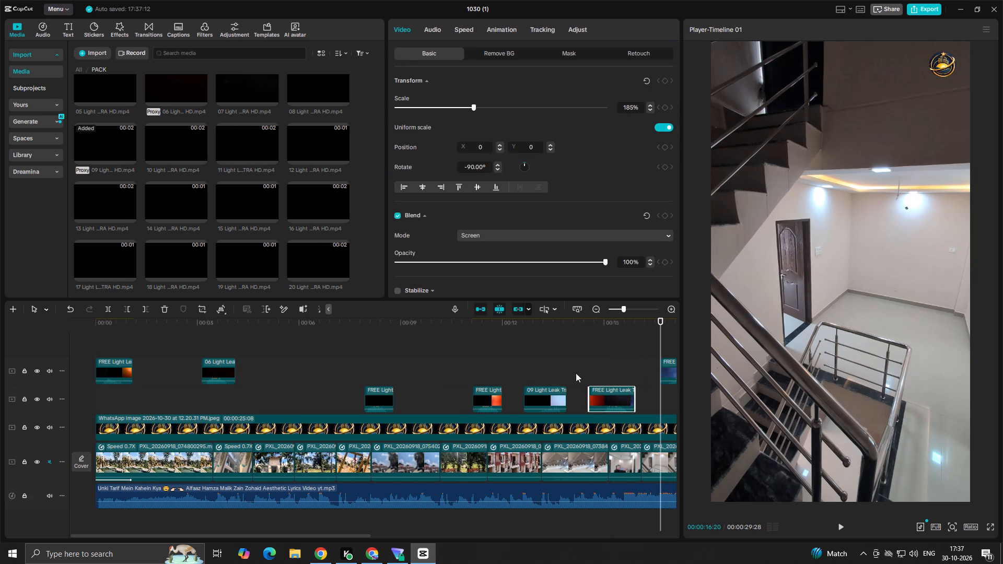
{"action": "left_click", "coordinate": [566, 366]}
{"action": "key", "text": "space"}
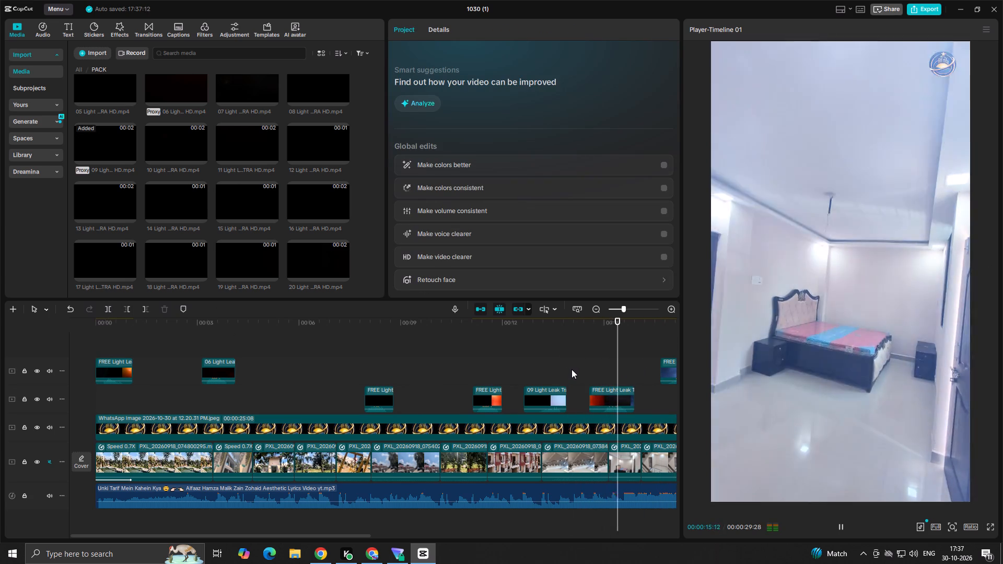
{"action": "key", "text": "space"}
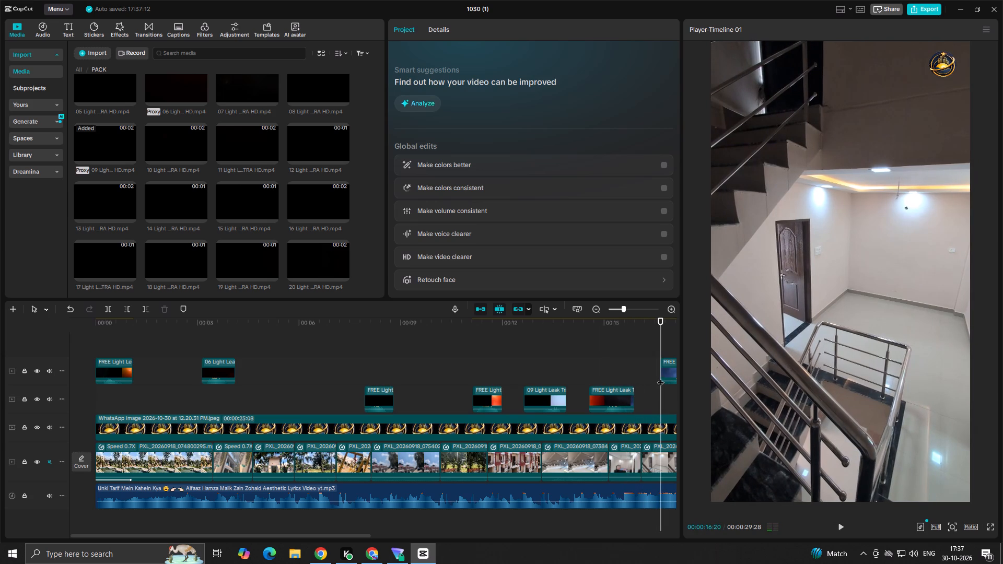
Move the leftover FREE Light Leak piece farther toward the end of the timeline.
{"action": "left_click_drag", "start_coordinate": [668, 370], "coordinate": [692, 369]}
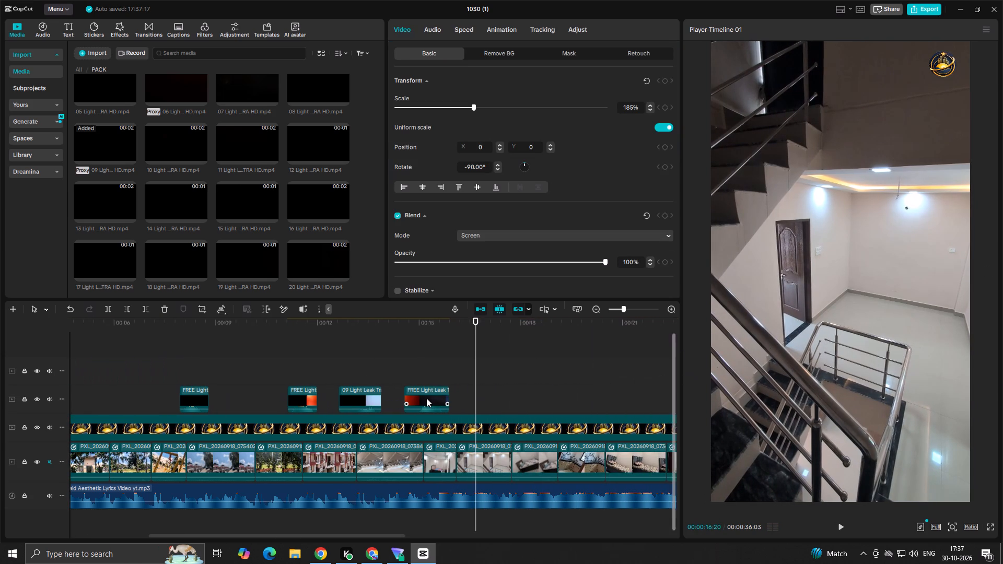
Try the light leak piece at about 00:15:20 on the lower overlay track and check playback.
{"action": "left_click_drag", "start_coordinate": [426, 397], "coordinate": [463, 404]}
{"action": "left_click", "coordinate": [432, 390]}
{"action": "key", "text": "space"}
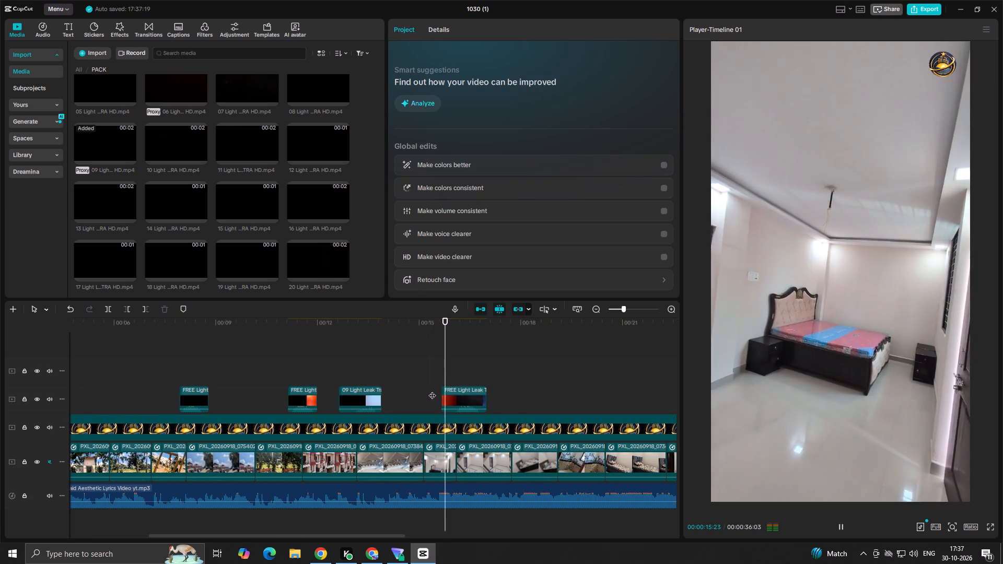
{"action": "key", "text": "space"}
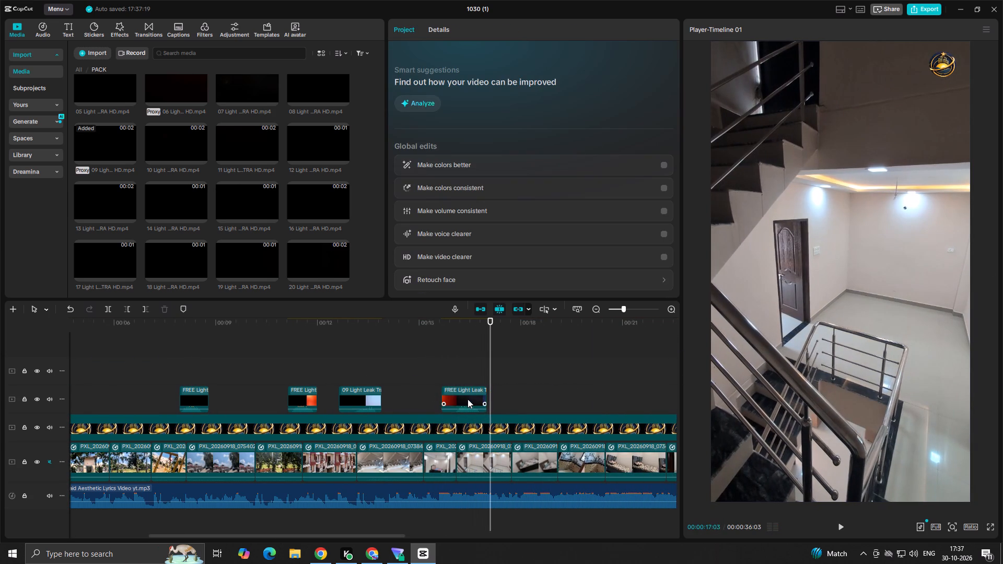
Move the light leak piece to about 00:14:26, over the cut to the first bedroom clip, and check playback.
{"action": "left_click_drag", "start_coordinate": [466, 397], "coordinate": [440, 404]}
{"action": "left_click", "coordinate": [404, 374]}
{"action": "key", "text": "space"}
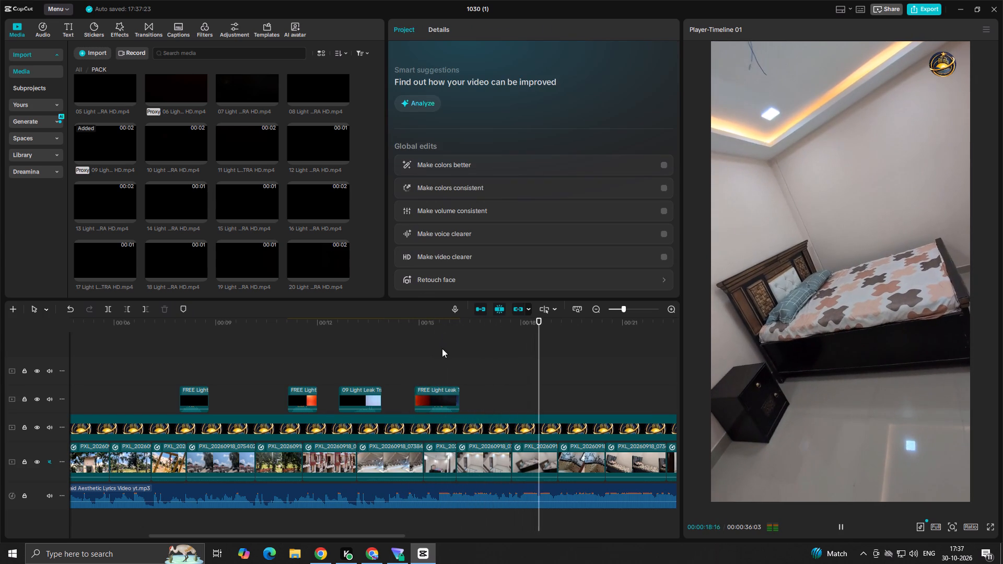
{"action": "key", "text": "space"}
{"action": "left_click", "coordinate": [410, 352]}
{"action": "key", "text": "space"}
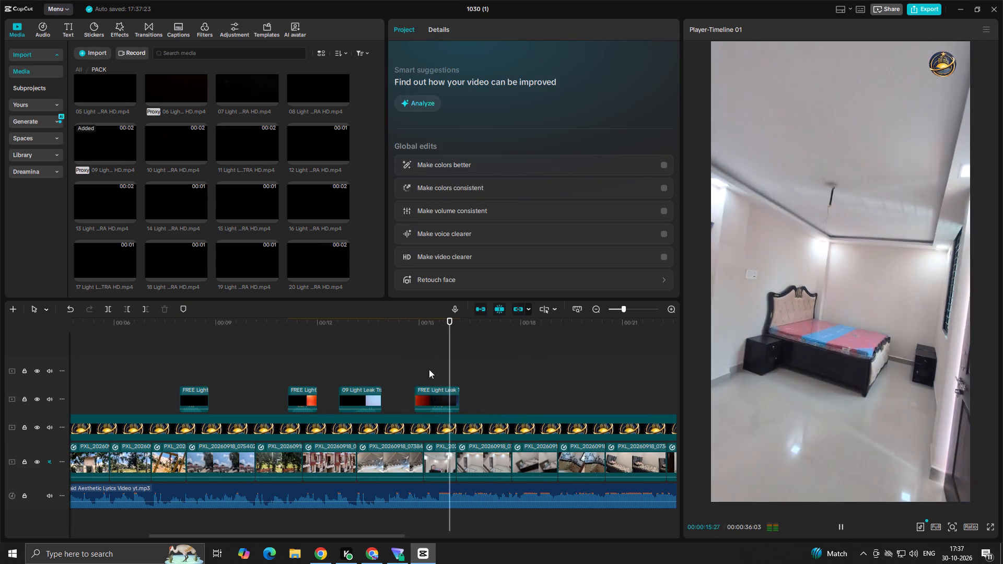
{"action": "key", "text": "space"}
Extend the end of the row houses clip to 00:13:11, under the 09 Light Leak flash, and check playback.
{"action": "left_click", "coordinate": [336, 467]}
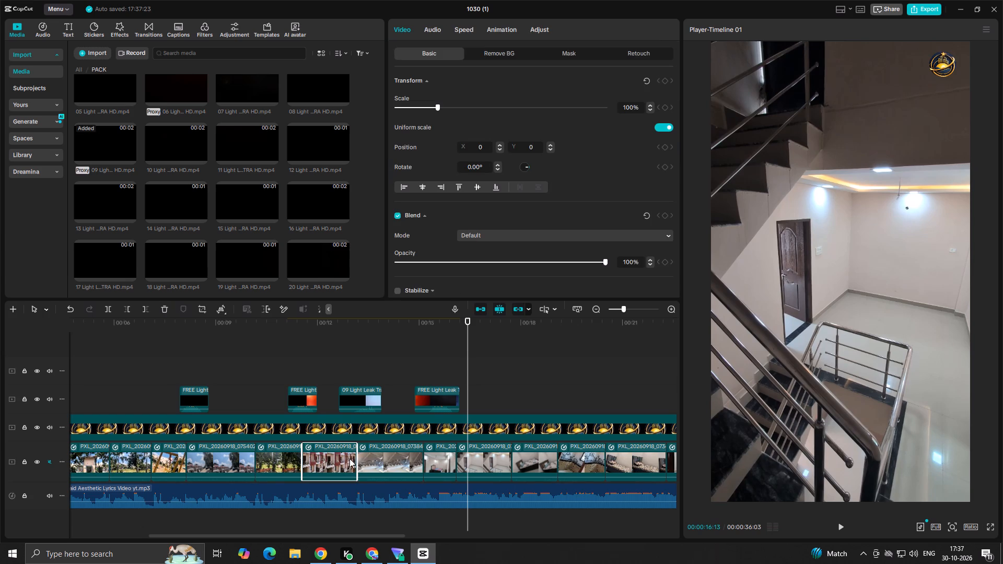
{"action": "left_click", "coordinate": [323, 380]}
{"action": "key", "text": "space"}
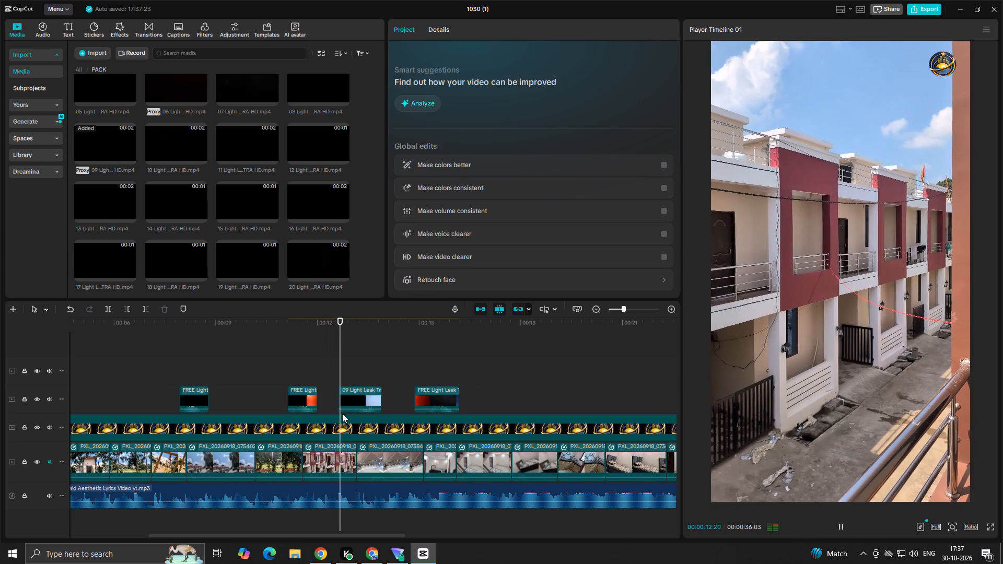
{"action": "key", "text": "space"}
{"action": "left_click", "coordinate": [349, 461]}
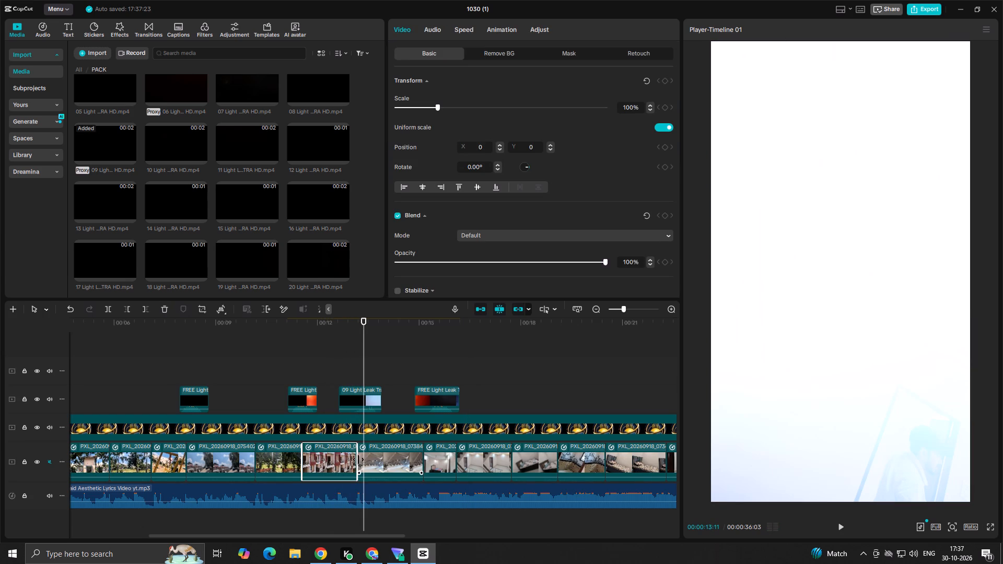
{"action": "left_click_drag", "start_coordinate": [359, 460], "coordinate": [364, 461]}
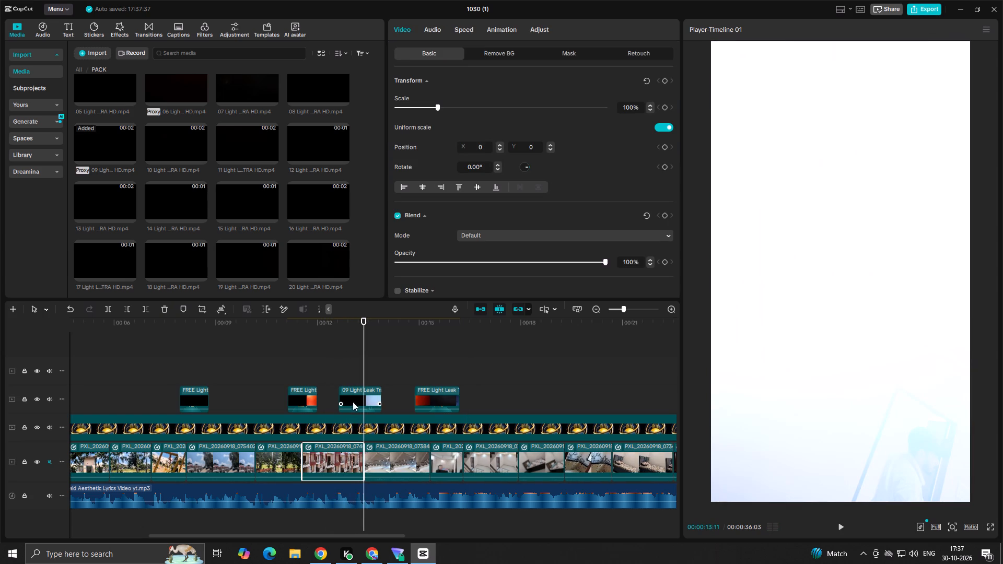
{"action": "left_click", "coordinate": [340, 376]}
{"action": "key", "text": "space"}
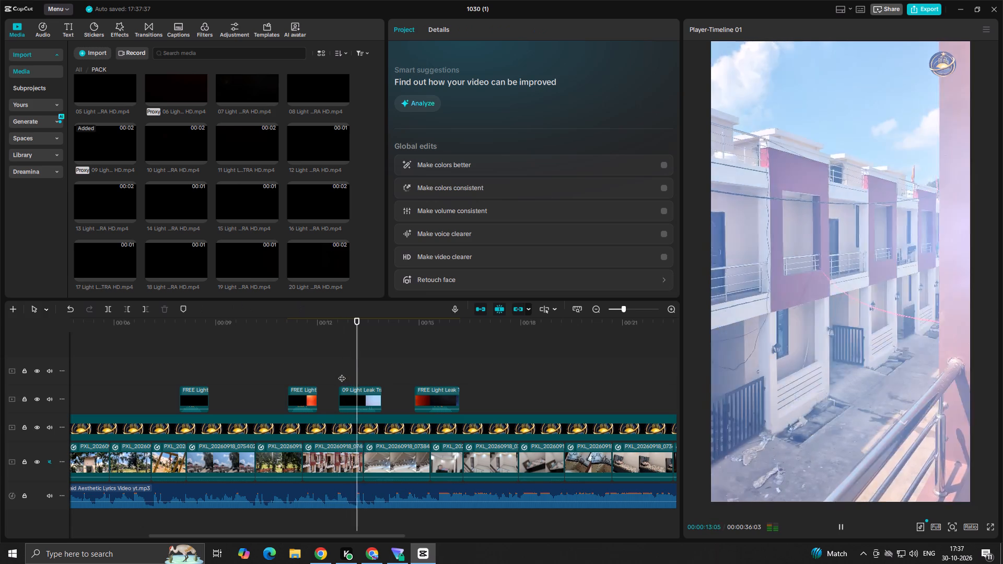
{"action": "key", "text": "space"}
Extend the end of the row houses clip to 00:13:17 and play back the cut to the staircase clip.
{"action": "left_click", "coordinate": [335, 374]}
{"action": "key", "text": "space"}
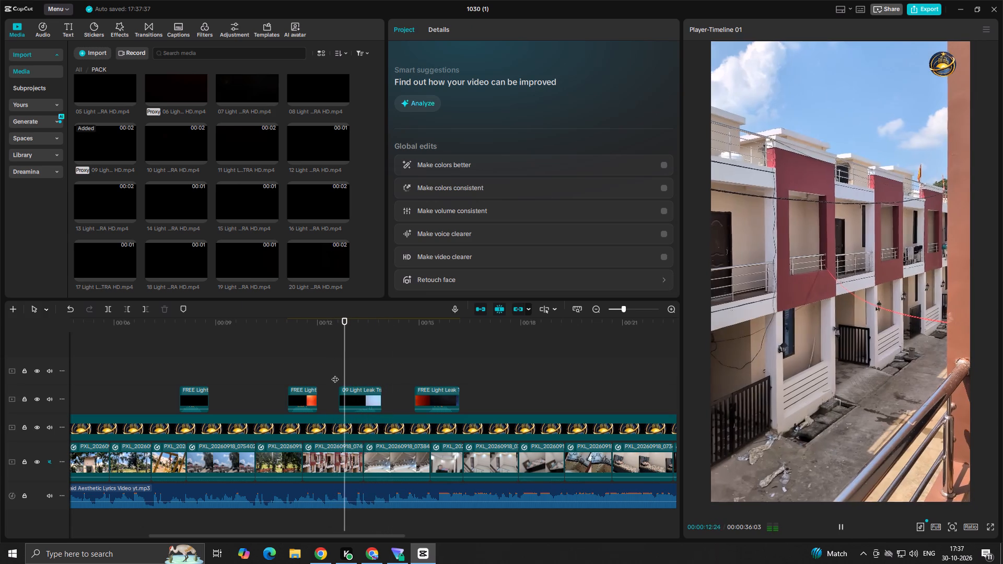
{"action": "key", "text": "space"}
{"action": "left_click", "coordinate": [351, 459]}
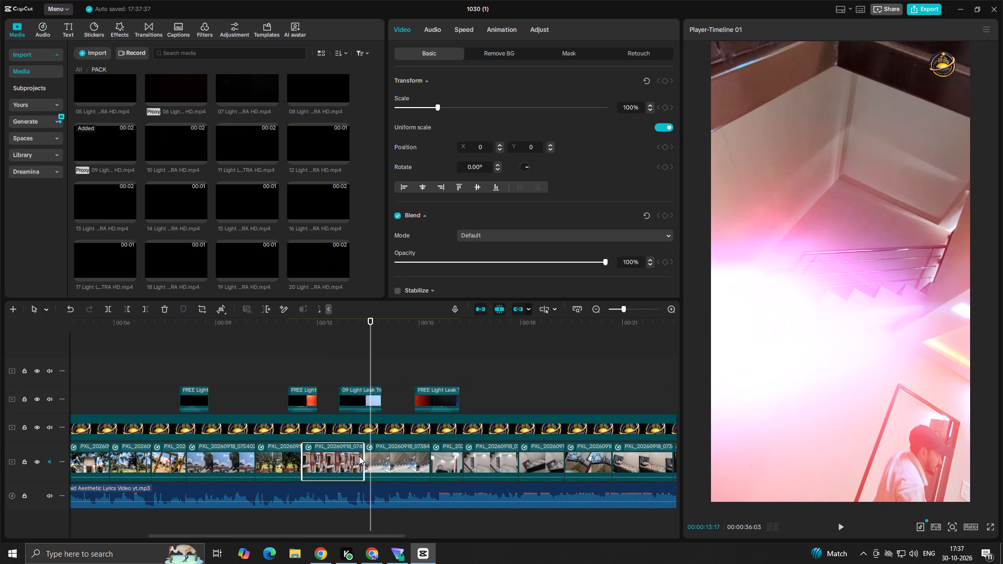
{"action": "left_click_drag", "start_coordinate": [364, 457], "coordinate": [368, 459]}
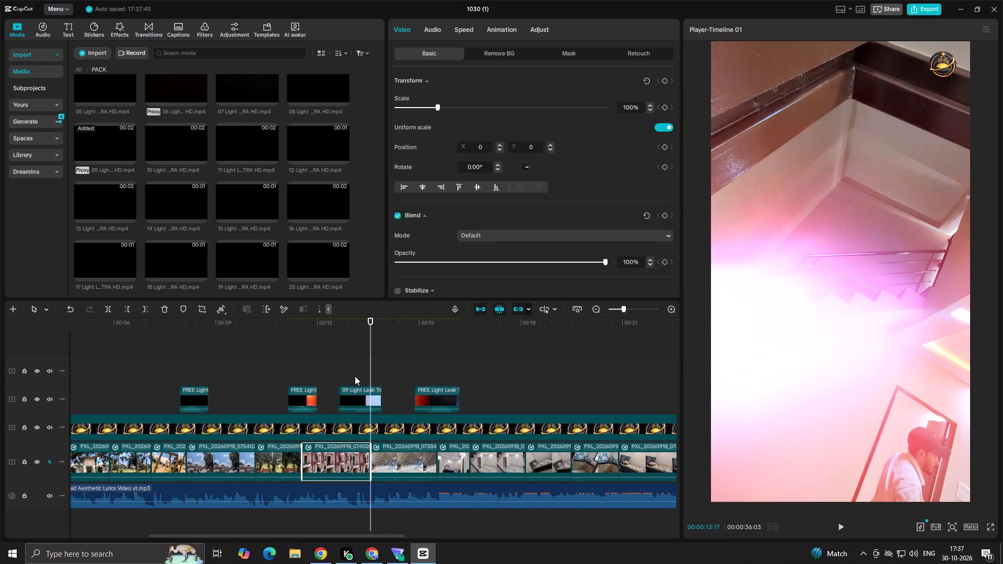
{"action": "left_click", "coordinate": [355, 373]}
{"action": "key", "text": "space"}
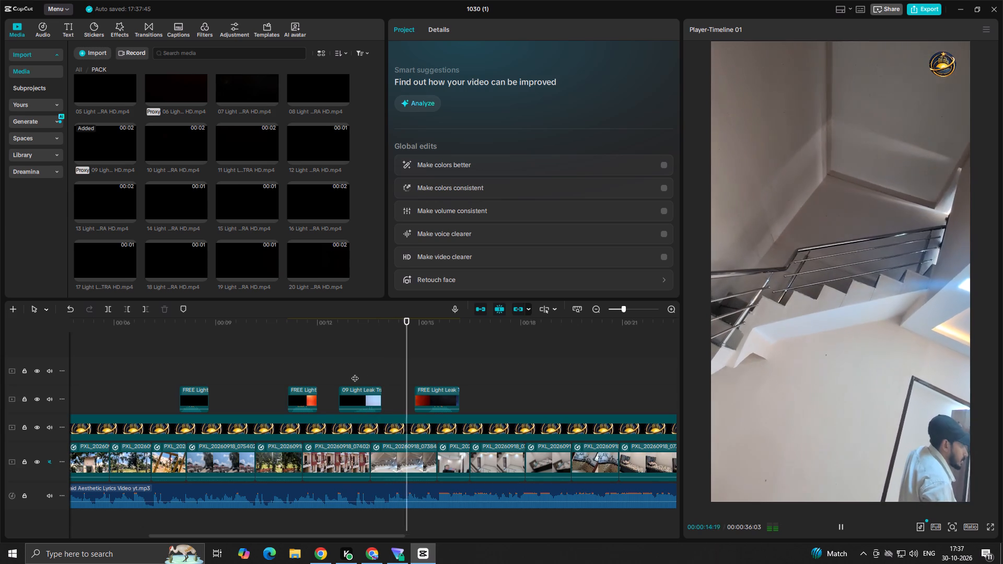
{"action": "key", "text": "space"}
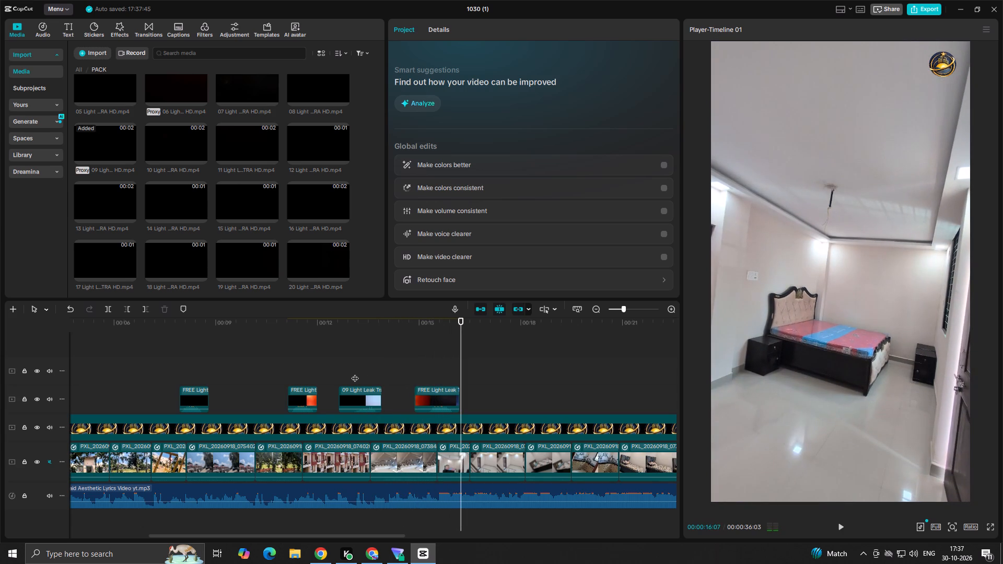
Replay the light leaks over the cuts to the staircase and first bedroom clips to check their timing.
{"action": "key", "text": "space"}
{"action": "key", "text": "space"}
{"action": "left_click", "coordinate": [430, 374]}
{"action": "key", "text": "space"}
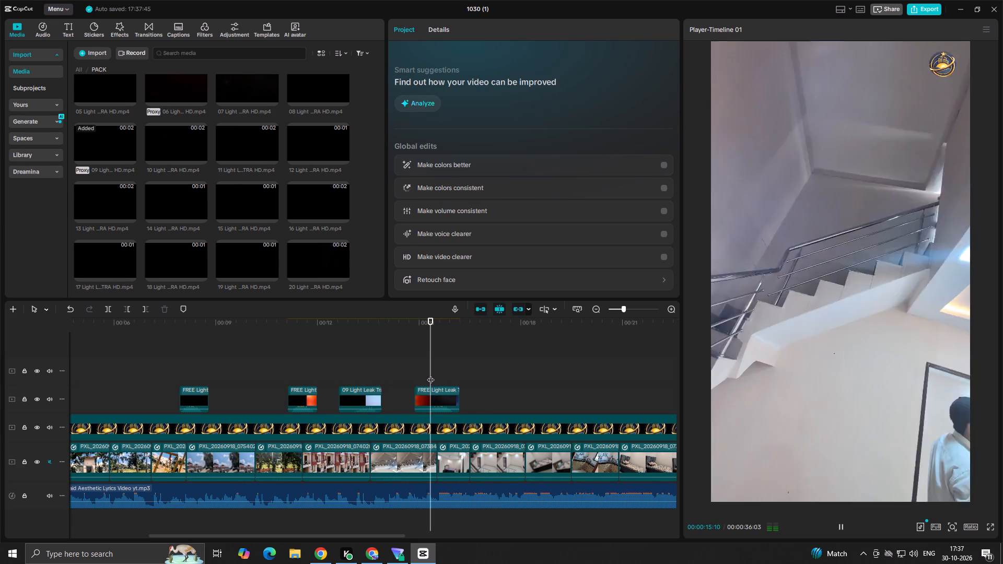
{"action": "key", "text": "space"}
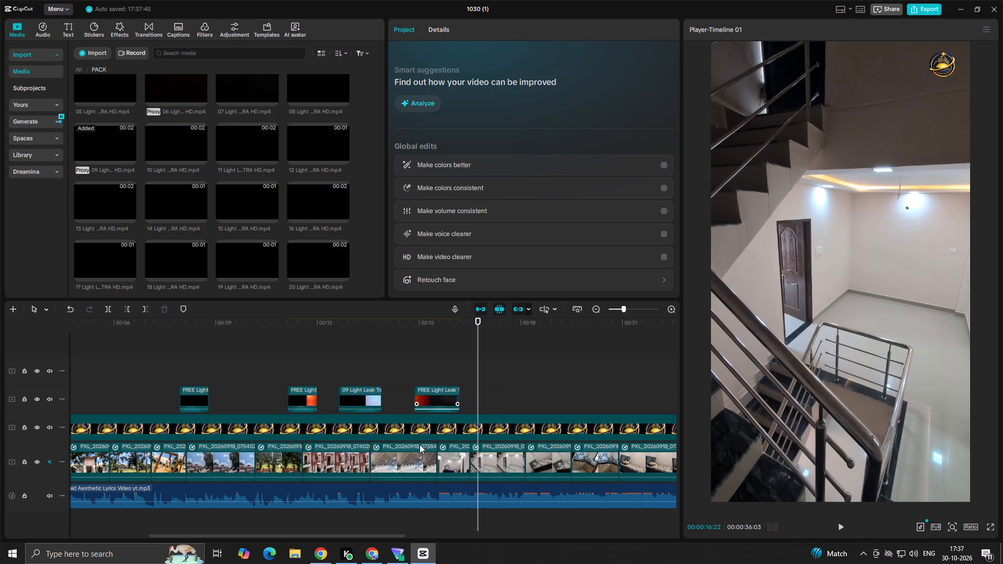
{"action": "left_click", "coordinate": [348, 369]}
{"action": "key", "text": "space"}
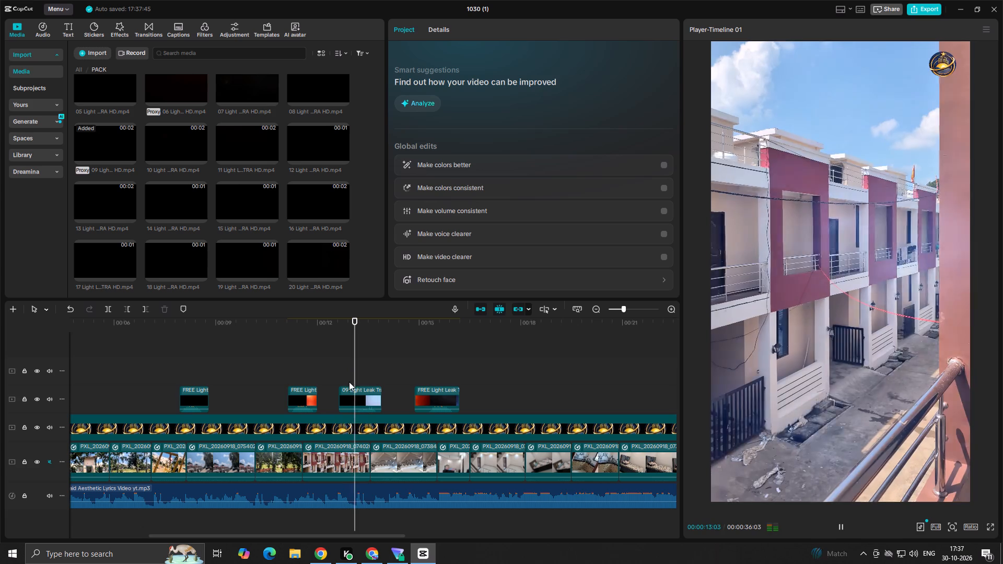
{"action": "key", "text": "space"}
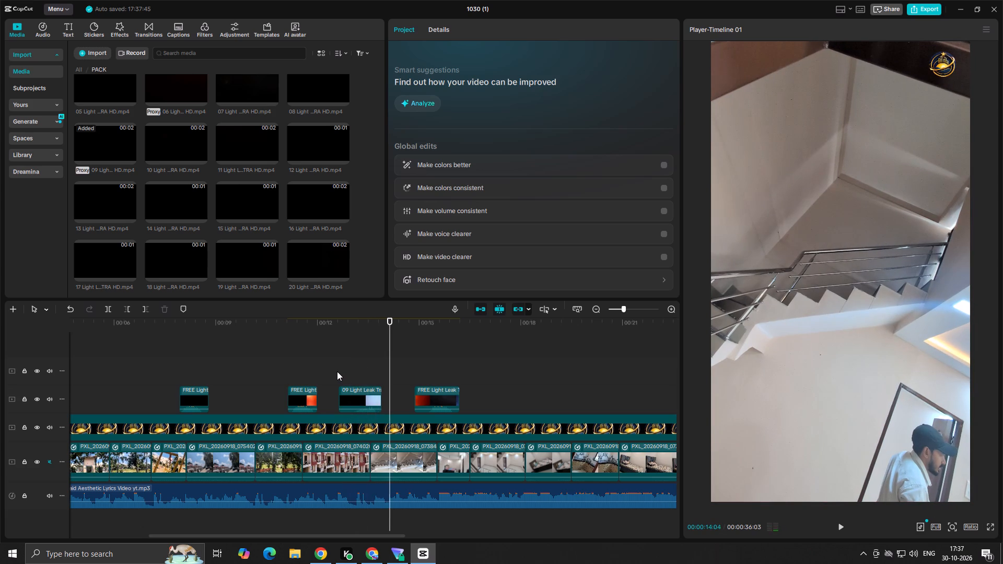
{"action": "left_click", "coordinate": [337, 371]}
{"action": "key", "text": "space"}
{"action": "key", "text": "space"}
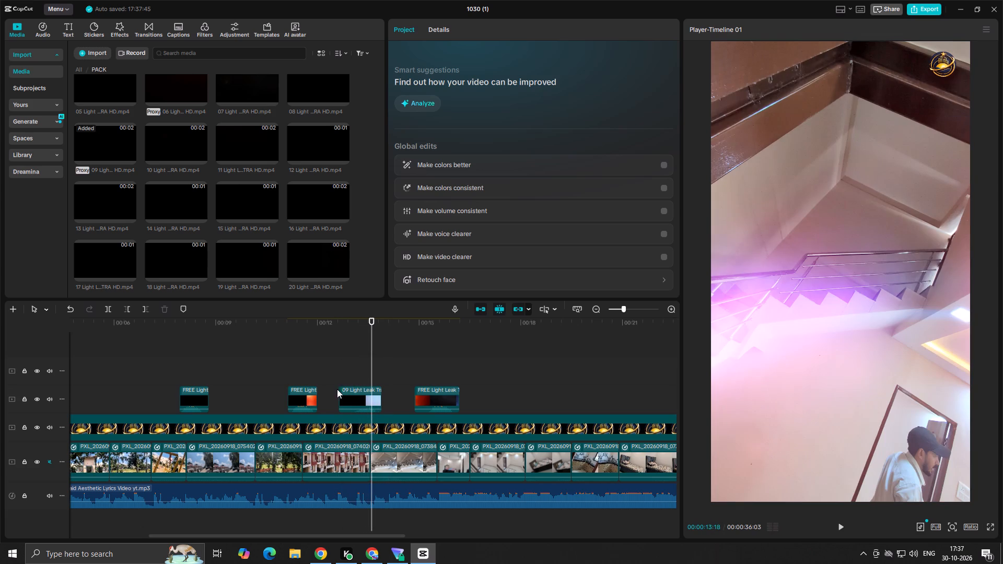
{"action": "key", "text": "space"}
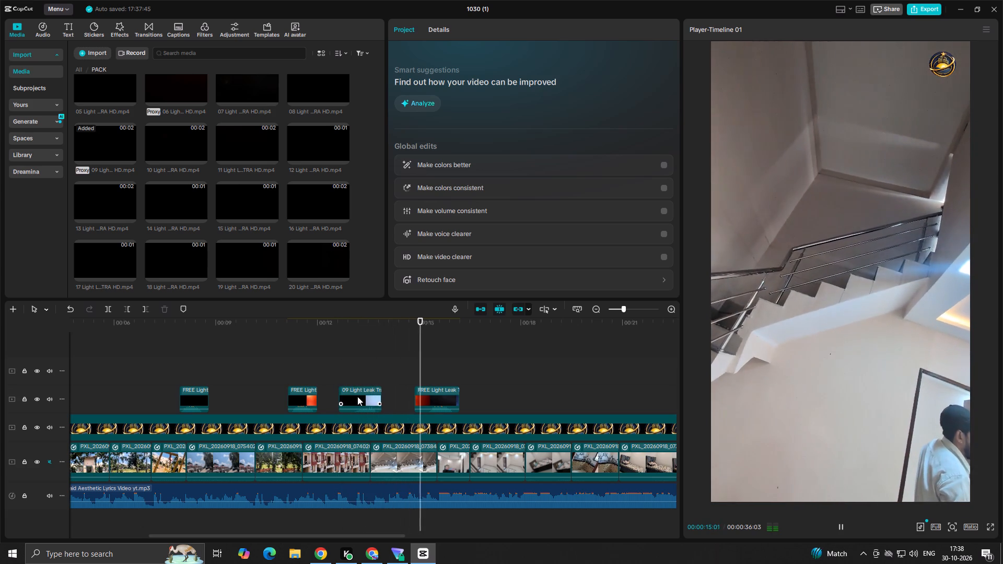
{"action": "key", "text": "space"}
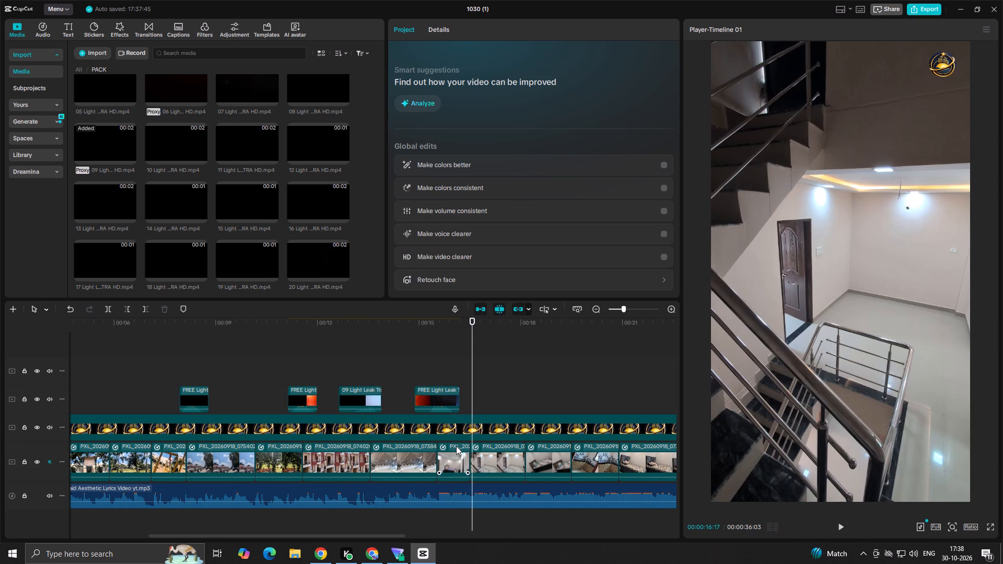
Extend the end of the first bedroom clip to 00:16:17 and play back the following interior cuts.
{"action": "left_click", "coordinate": [466, 470]}
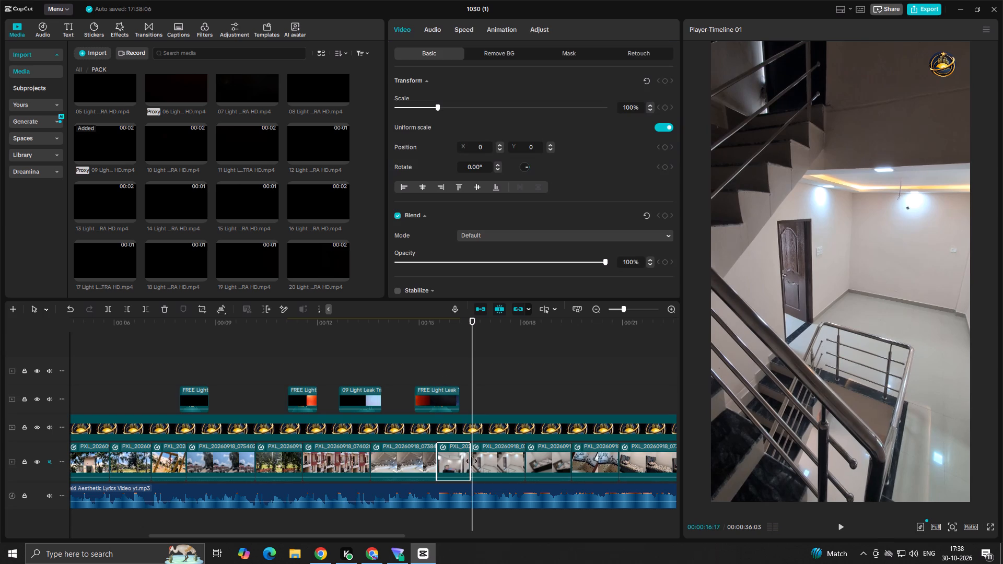
{"action": "left_click_drag", "start_coordinate": [472, 461], "coordinate": [470, 471]}
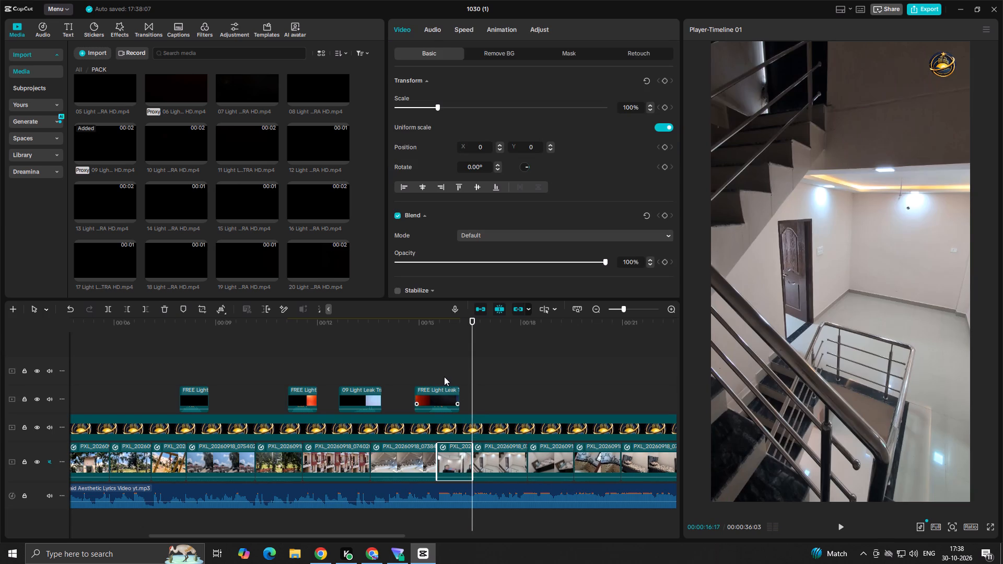
{"action": "left_click", "coordinate": [442, 368]}
{"action": "key", "text": "space"}
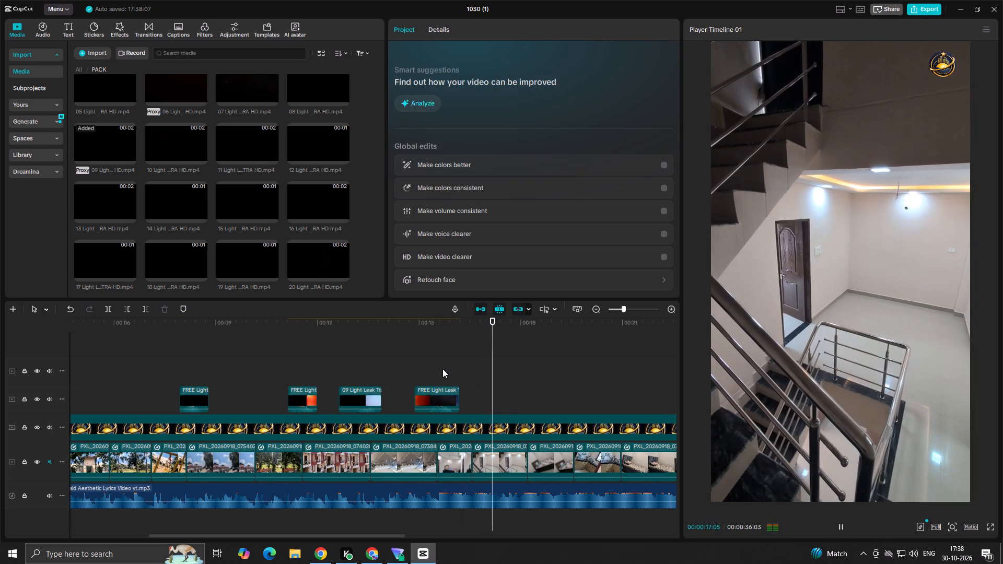
{"action": "key", "text": "space"}
{"action": "left_click", "coordinate": [413, 369]}
{"action": "key", "text": "space"}
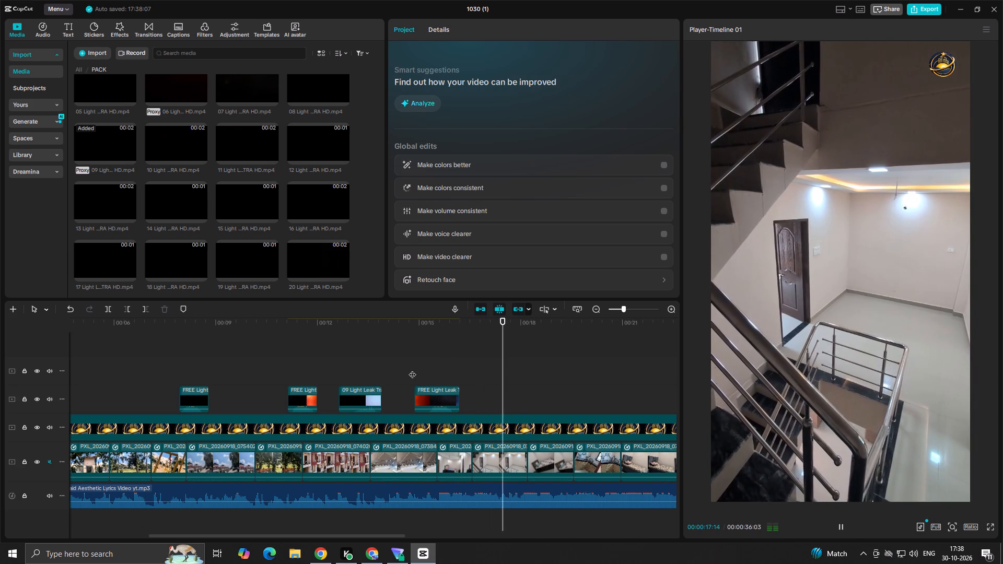
{"action": "key", "text": "space"}
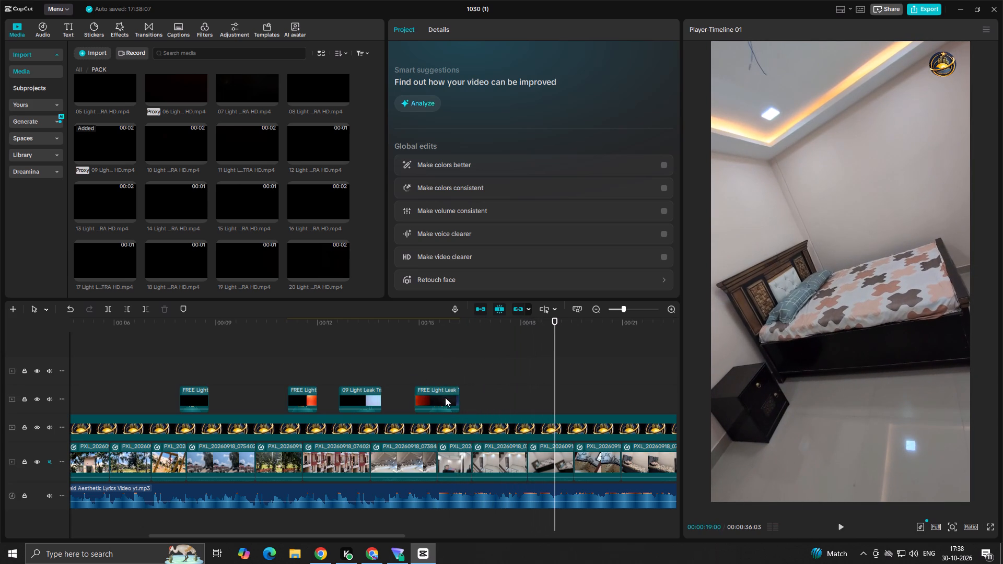
Add the favourite Stretch Left transition at the cut from the stair landing to the patterned-bed bedroom clip, allowing duplicate frames, and play it back.
{"action": "left_click", "coordinate": [145, 28]}
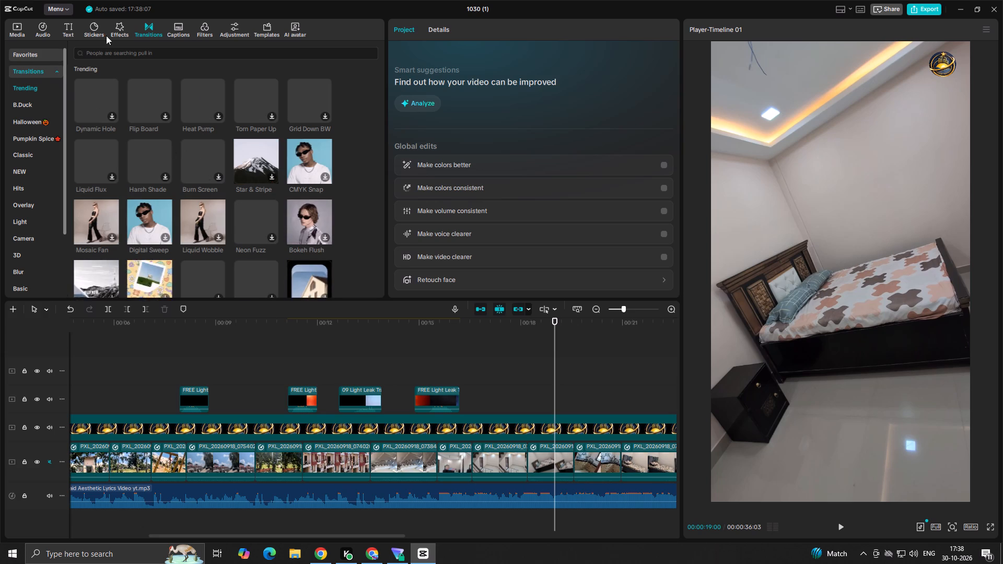
{"action": "left_click", "coordinate": [41, 60]}
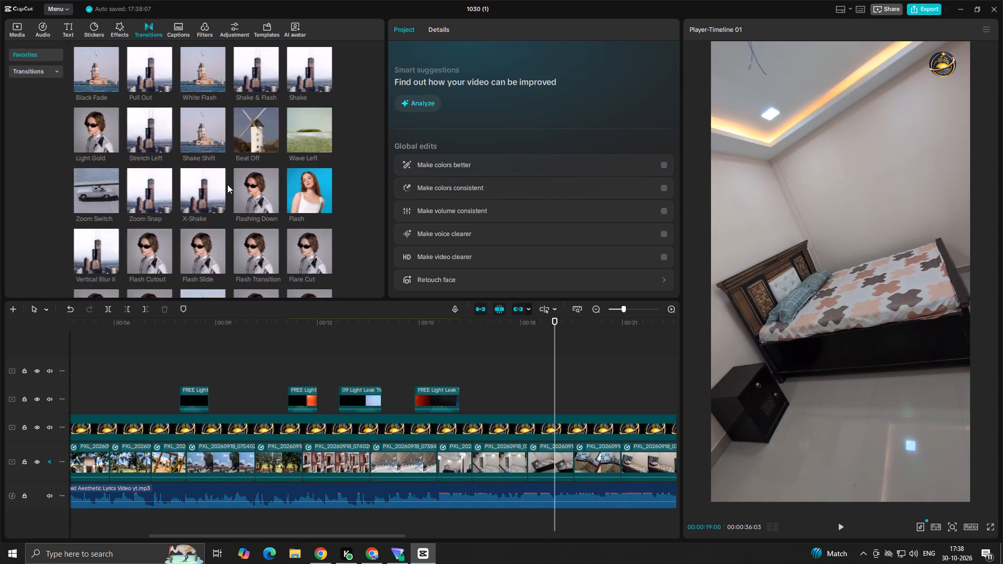
{"action": "left_click_drag", "start_coordinate": [152, 132], "coordinate": [505, 463]}
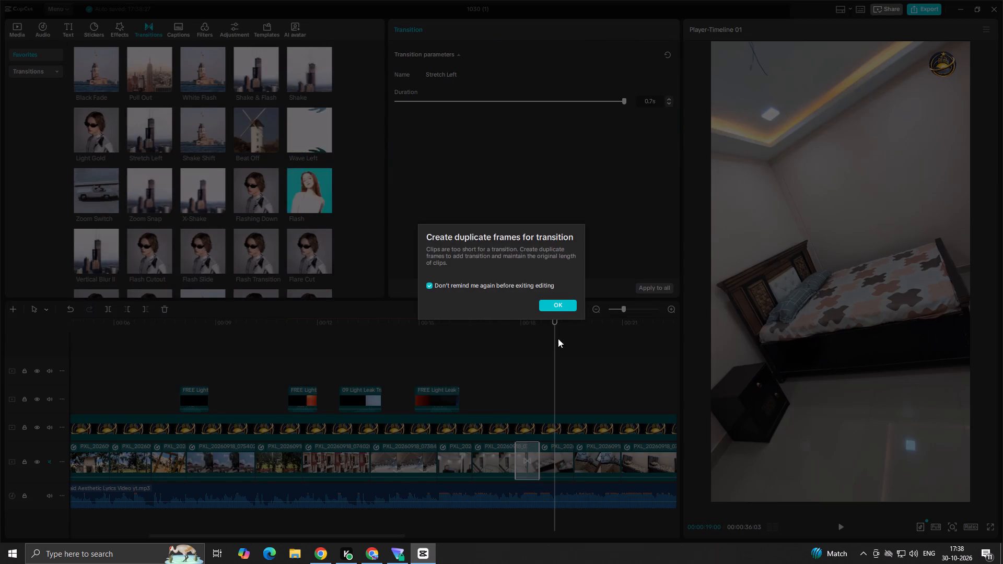
{"action": "left_click", "coordinate": [559, 305]}
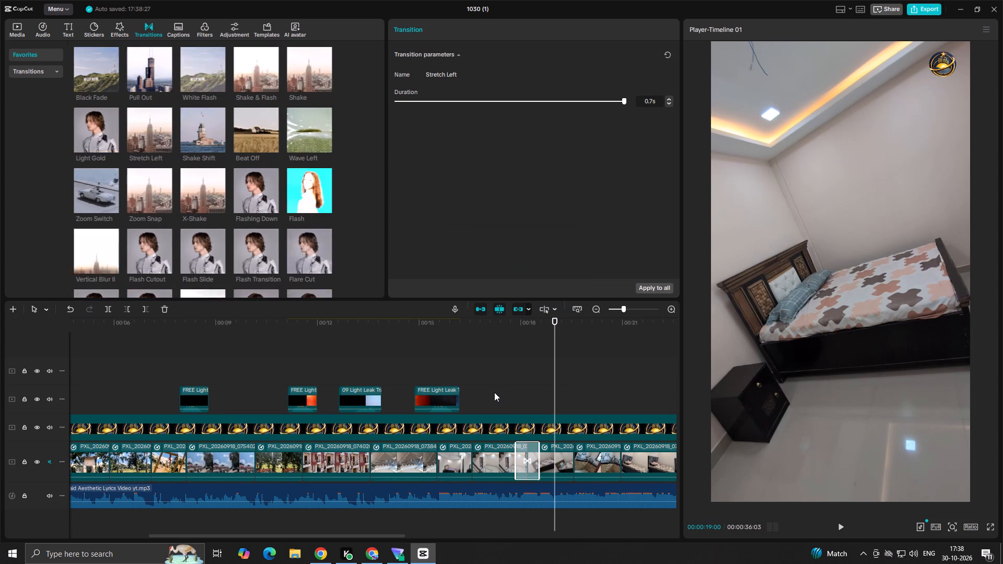
{"action": "left_click", "coordinate": [494, 392]}
{"action": "key", "text": "space"}
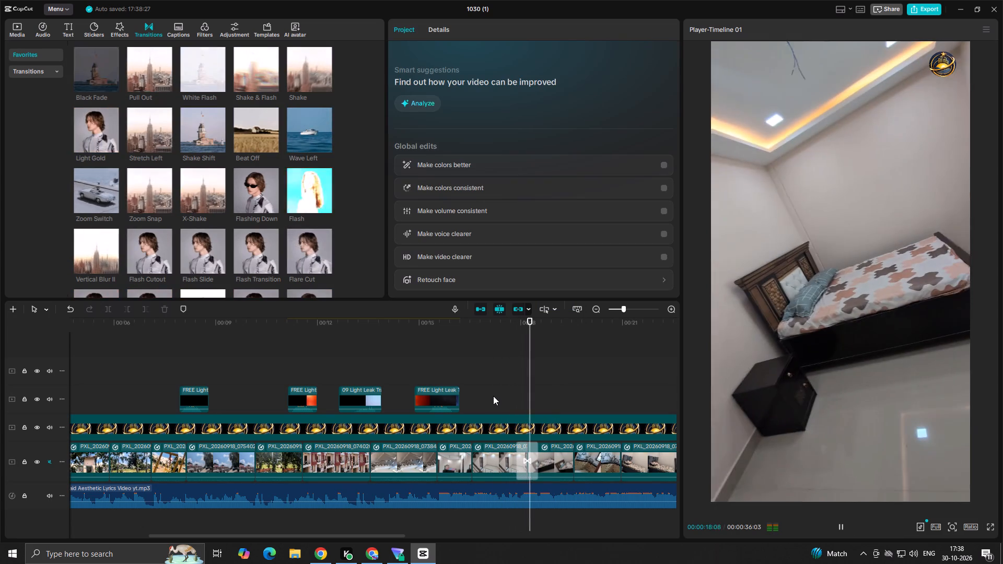
{"action": "key", "text": "space"}
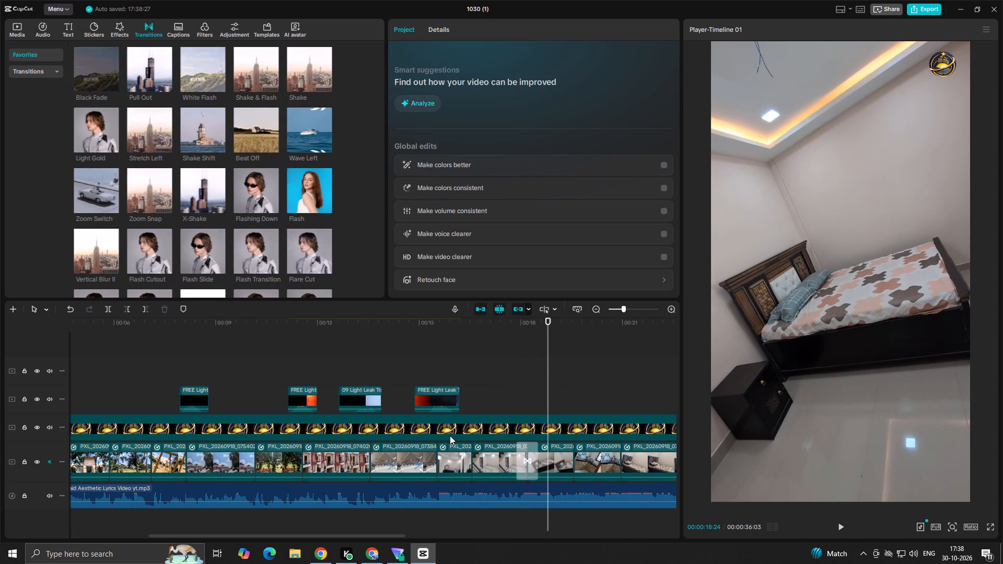
Add the Zoom Snap transition between the first bedroom and stair landing clips and play back through the following interior cuts.
{"action": "left_click", "coordinate": [451, 366]}
{"action": "key", "text": "space"}
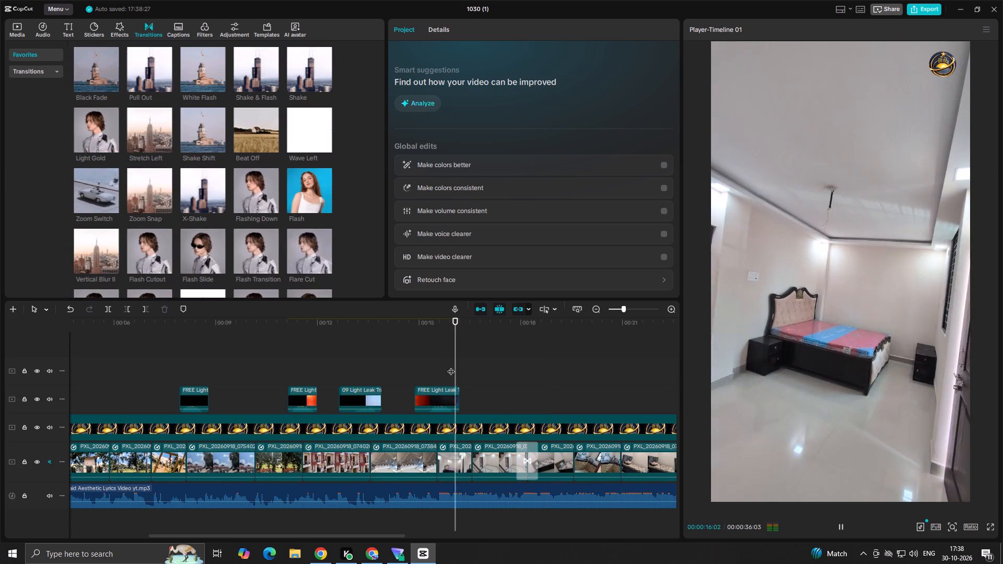
{"action": "key", "text": "space"}
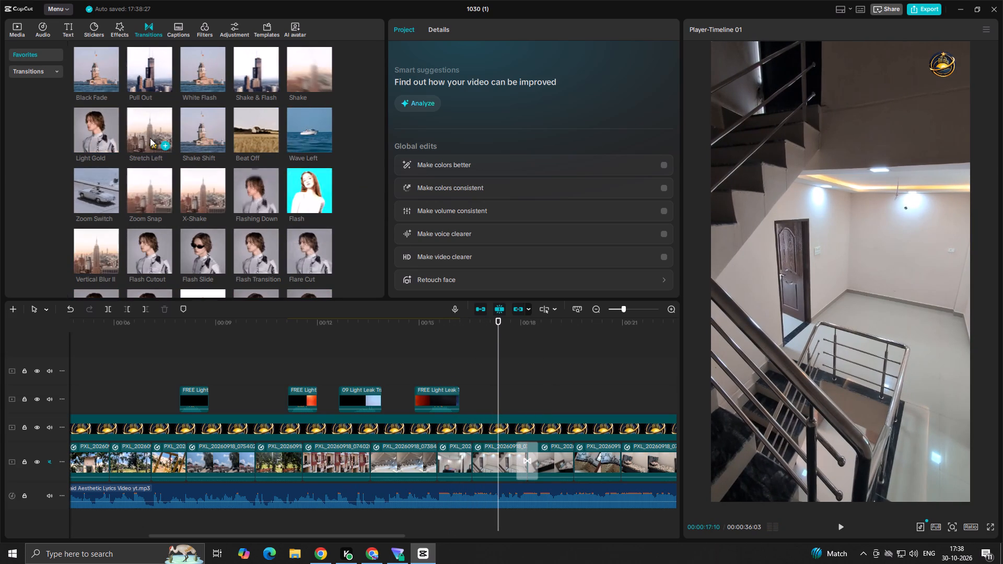
{"action": "left_click_drag", "start_coordinate": [147, 188], "coordinate": [446, 449]}
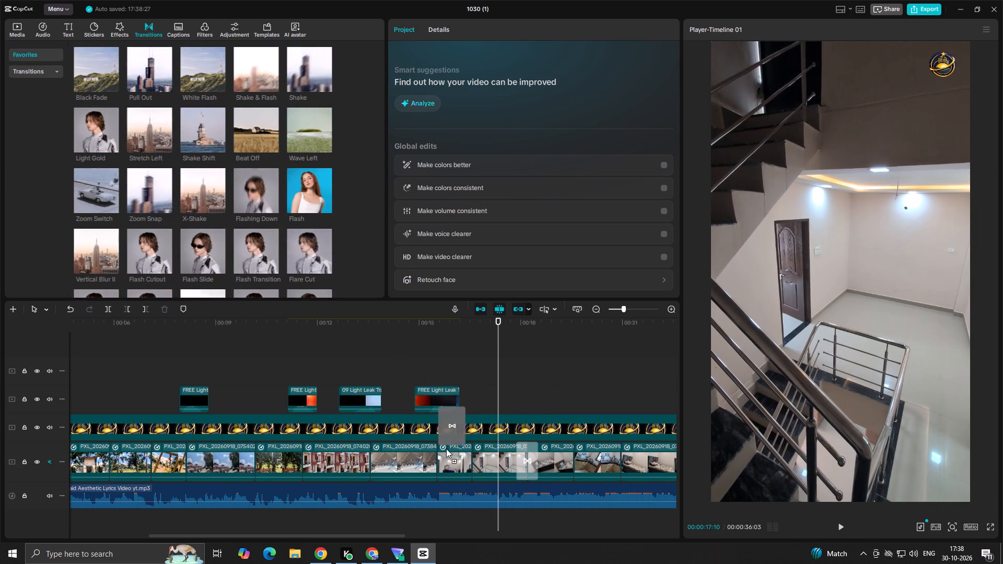
{"action": "left_click_drag", "start_coordinate": [446, 449], "coordinate": [466, 461]}
{"action": "left_click", "coordinate": [450, 371]}
{"action": "key", "text": "space"}
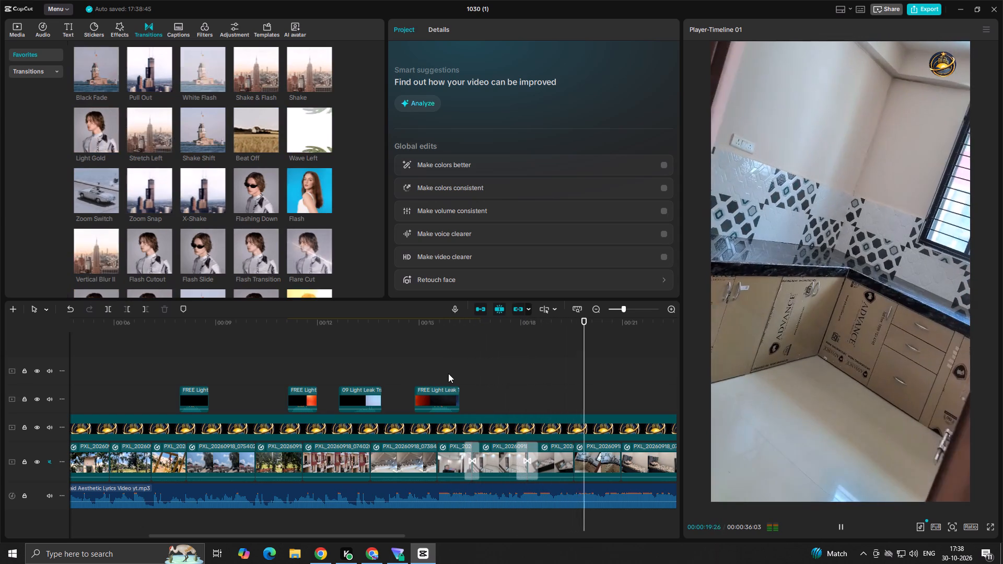
{"action": "key", "text": "space"}
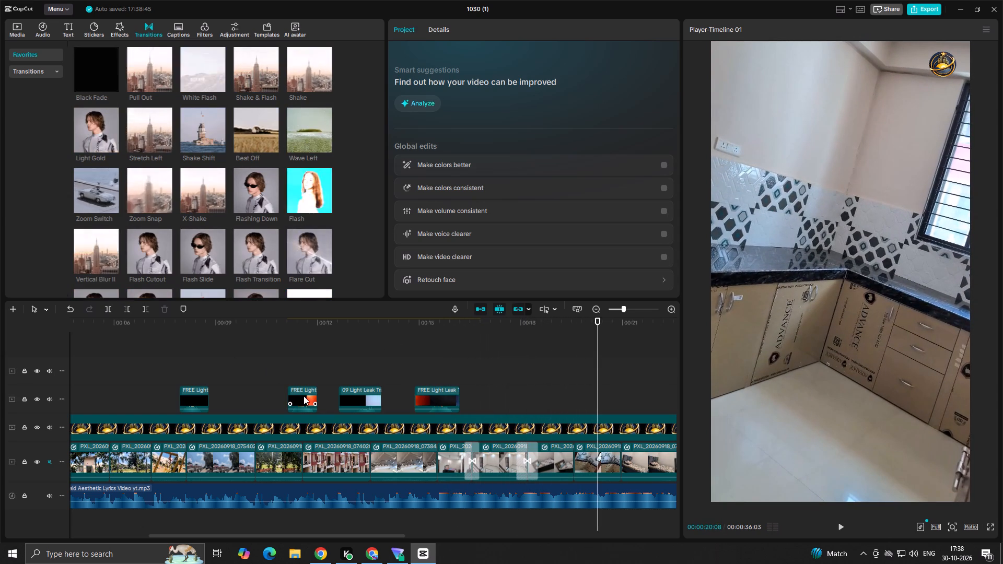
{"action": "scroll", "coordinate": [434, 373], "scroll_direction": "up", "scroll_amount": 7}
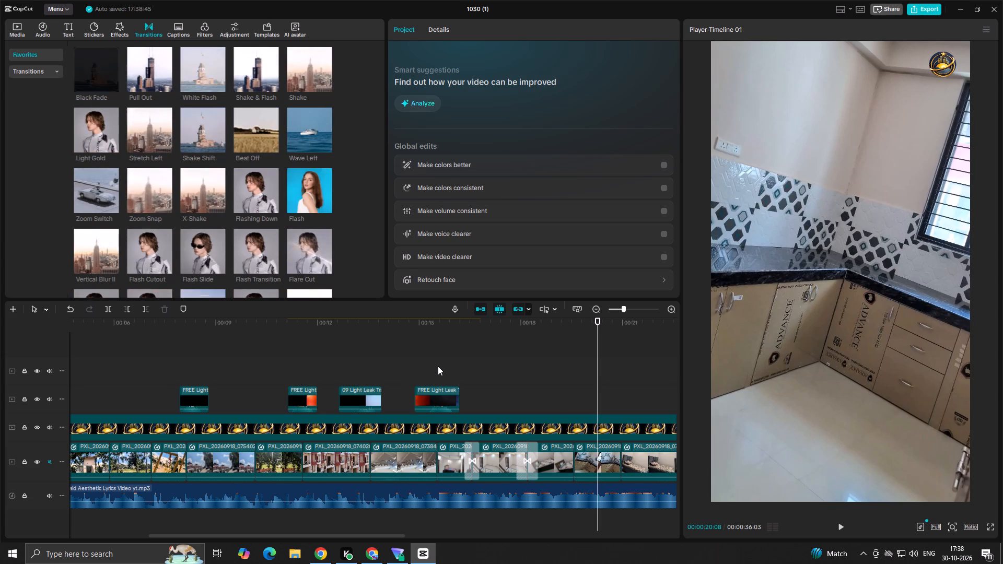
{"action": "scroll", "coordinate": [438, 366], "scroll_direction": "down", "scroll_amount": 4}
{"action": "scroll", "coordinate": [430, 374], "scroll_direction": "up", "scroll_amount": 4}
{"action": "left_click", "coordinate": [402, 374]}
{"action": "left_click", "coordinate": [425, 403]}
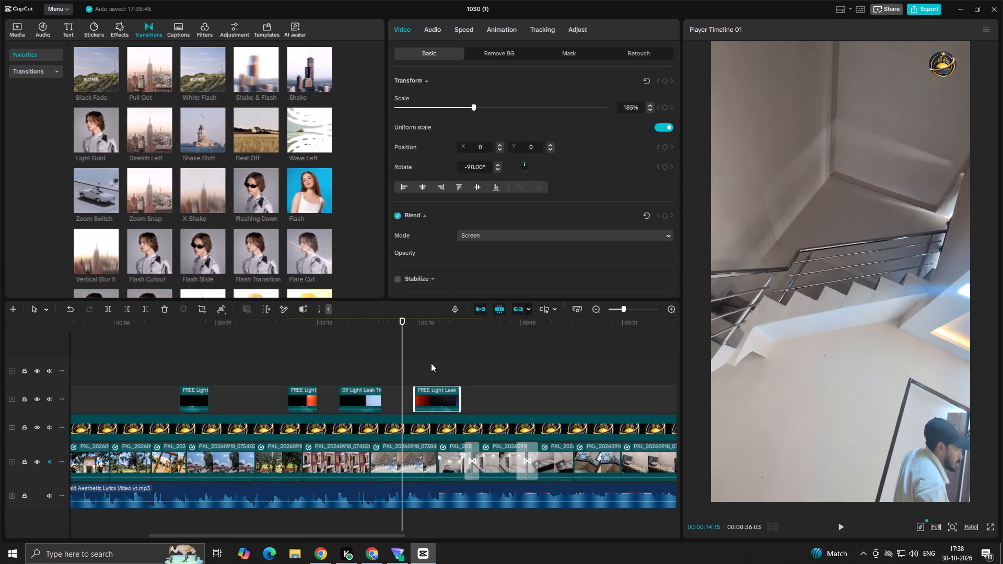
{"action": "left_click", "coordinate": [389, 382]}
Preview the leftover light leak pack clip near the timeline's end and trim its start to 00:24:15, before the next flash.
{"action": "scroll", "coordinate": [388, 381], "scroll_direction": "down", "scroll_amount": 8, "text": "ctrl"}
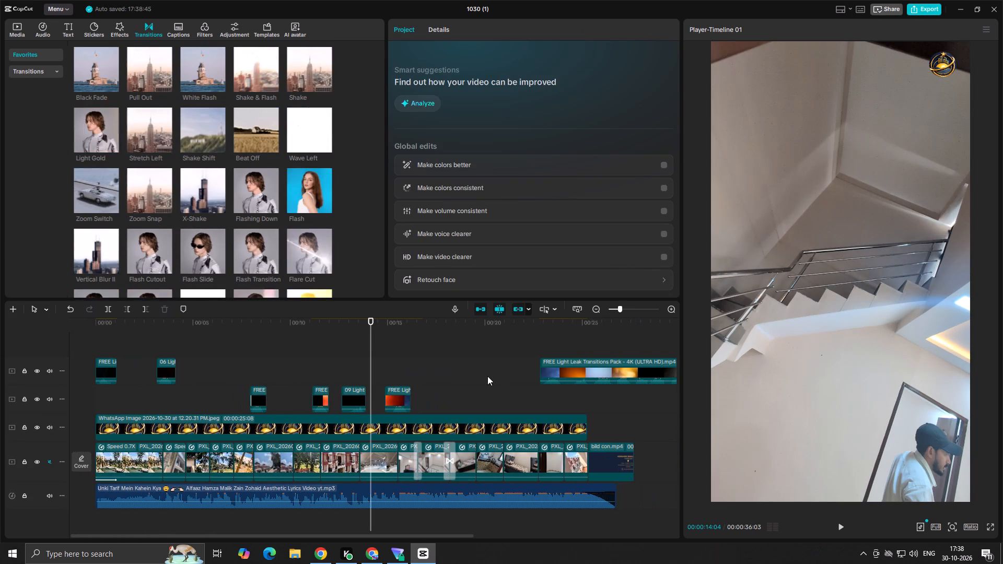
{"action": "left_click", "coordinate": [550, 352]}
{"action": "key", "text": "space"}
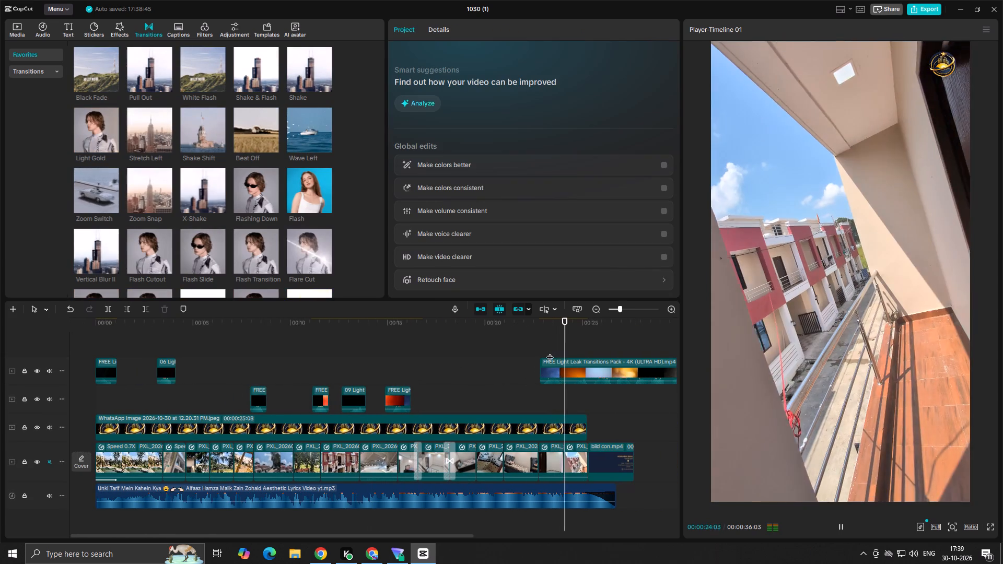
{"action": "key", "text": "space"}
{"action": "key", "text": "space"}
{"action": "key", "text": "space"}
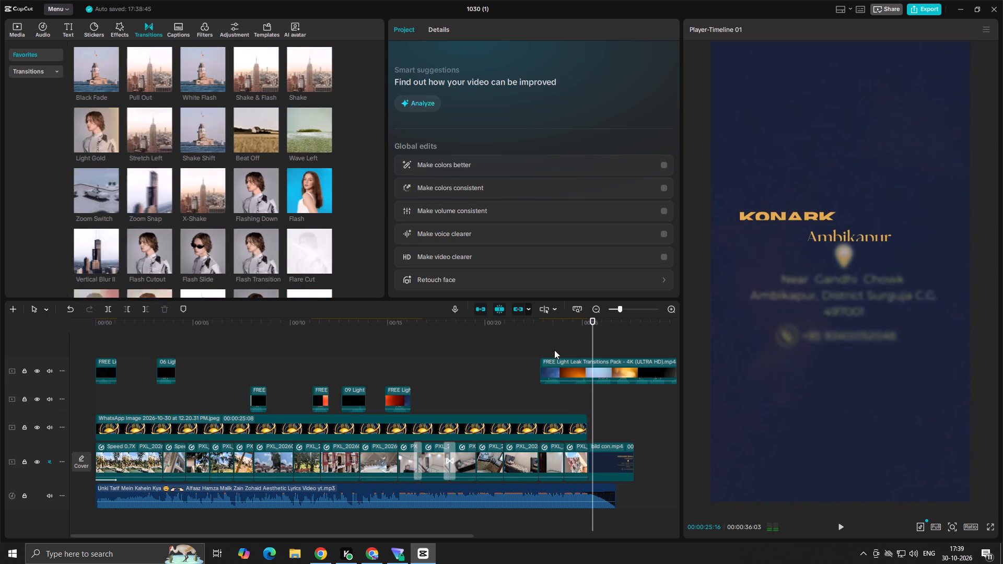
{"action": "left_click", "coordinate": [563, 345]}
{"action": "key", "text": "space"}
{"action": "key", "text": "space"}
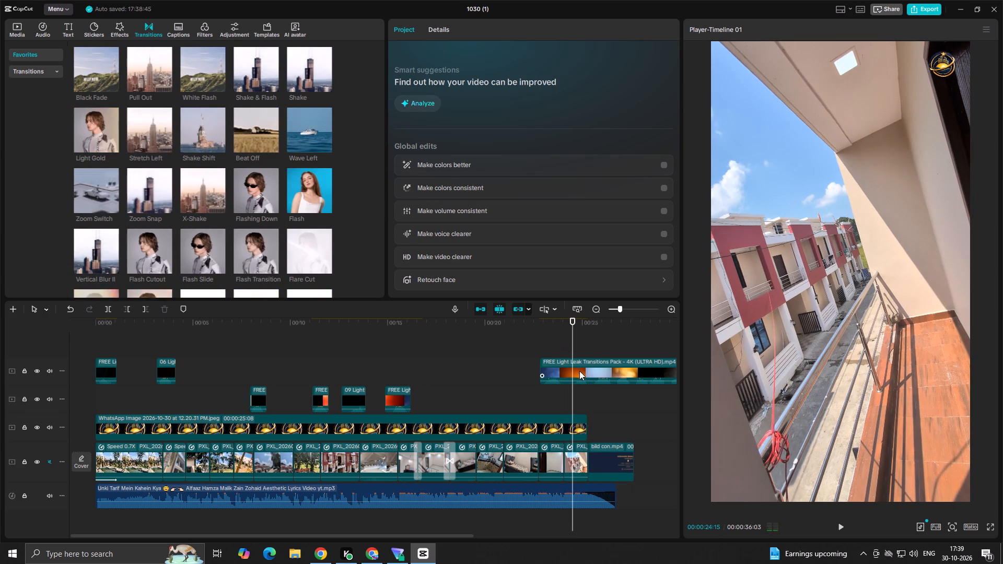
{"action": "left_click", "coordinate": [579, 371]}
{"action": "left_click", "coordinate": [120, 307]}
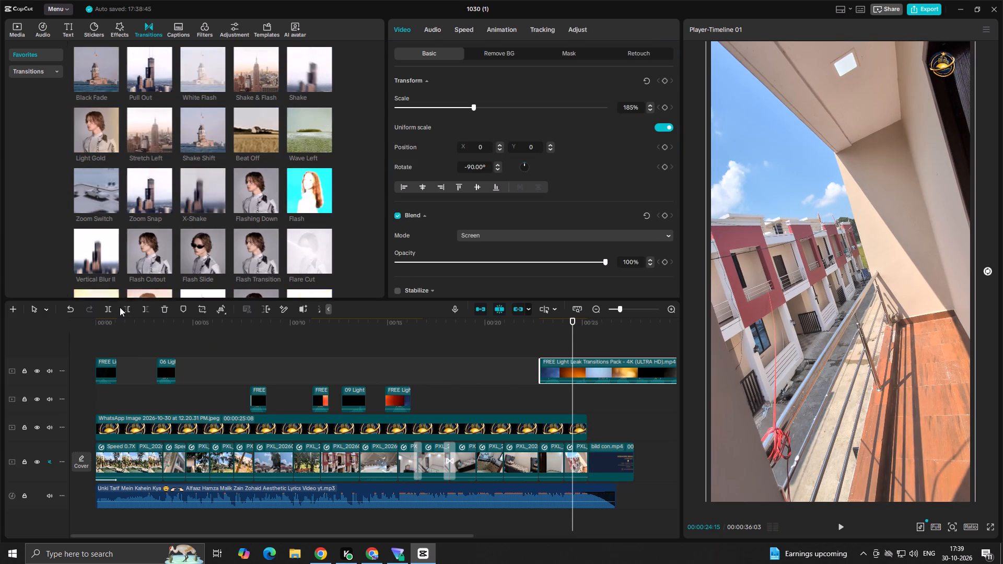
{"action": "left_click", "coordinate": [125, 304]}
{"action": "key", "text": "space"}
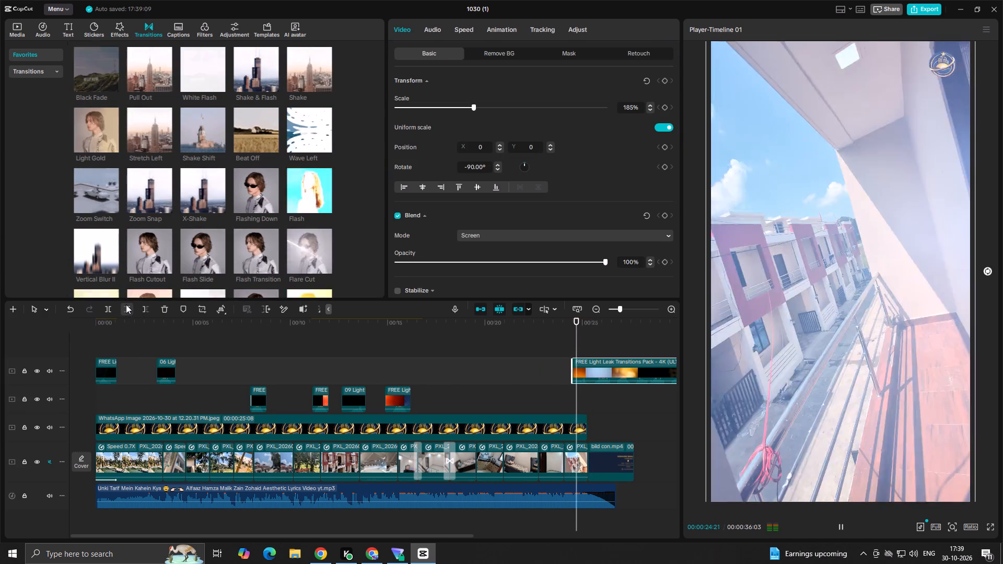
{"action": "key", "text": "space"}
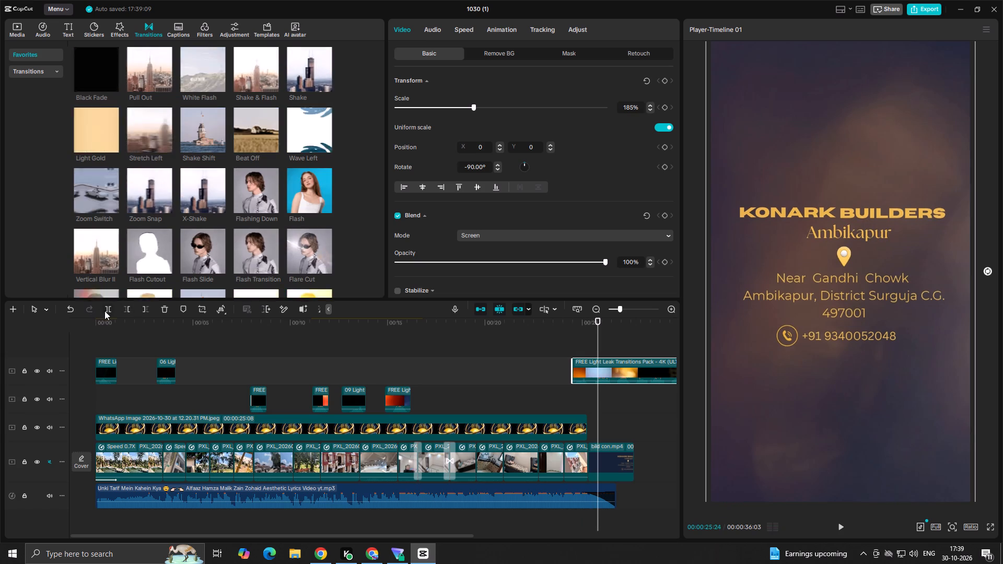
Split the leftover light leak pack clip at 00:25:14, undoing the split made in the end-card clip.
{"action": "left_click", "coordinate": [591, 354]}
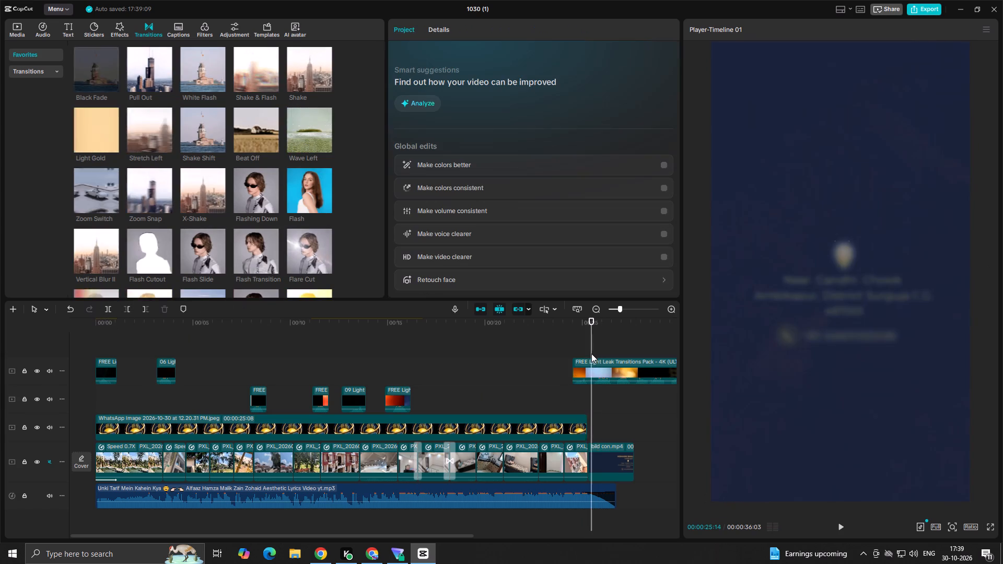
{"action": "left_click", "coordinate": [105, 308]}
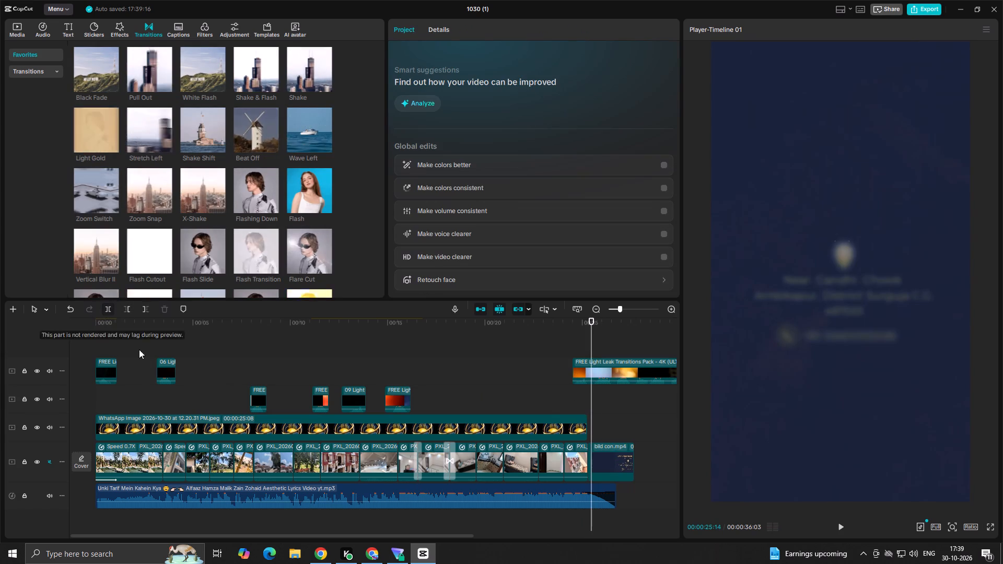
{"action": "left_click", "coordinate": [588, 378]}
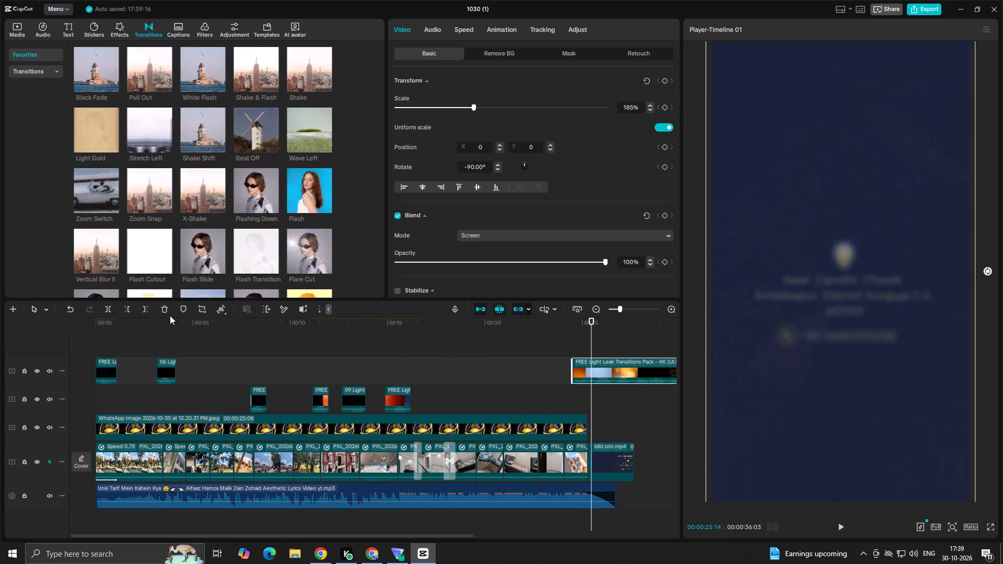
{"action": "key", "text": "ctrl+z"}
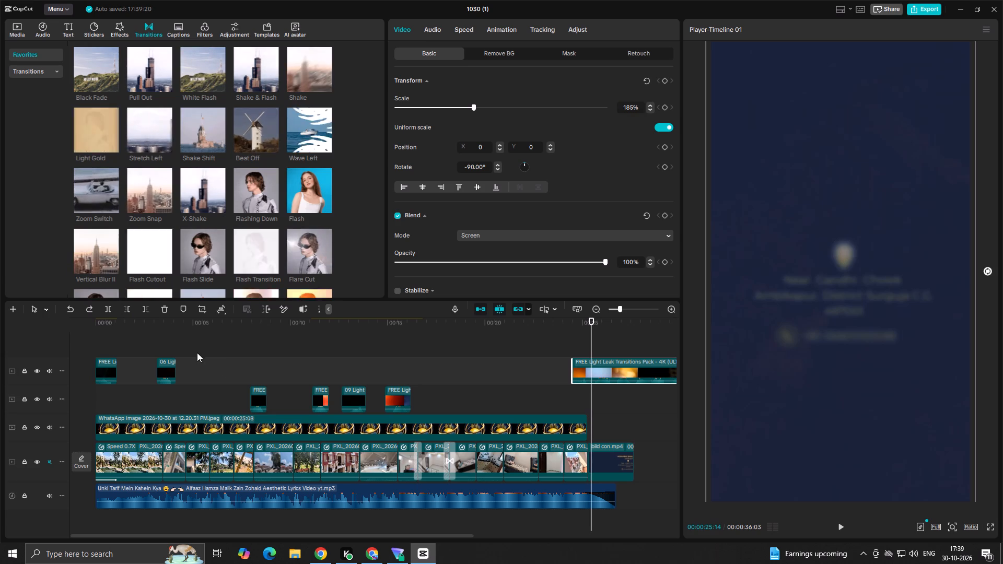
{"action": "left_click", "coordinate": [589, 370]}
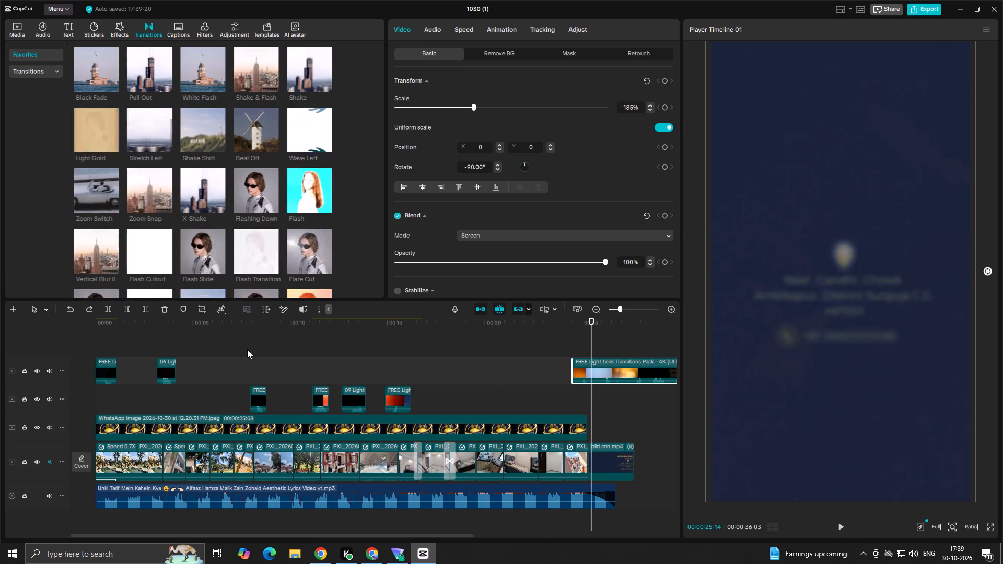
{"action": "left_click", "coordinate": [107, 307]}
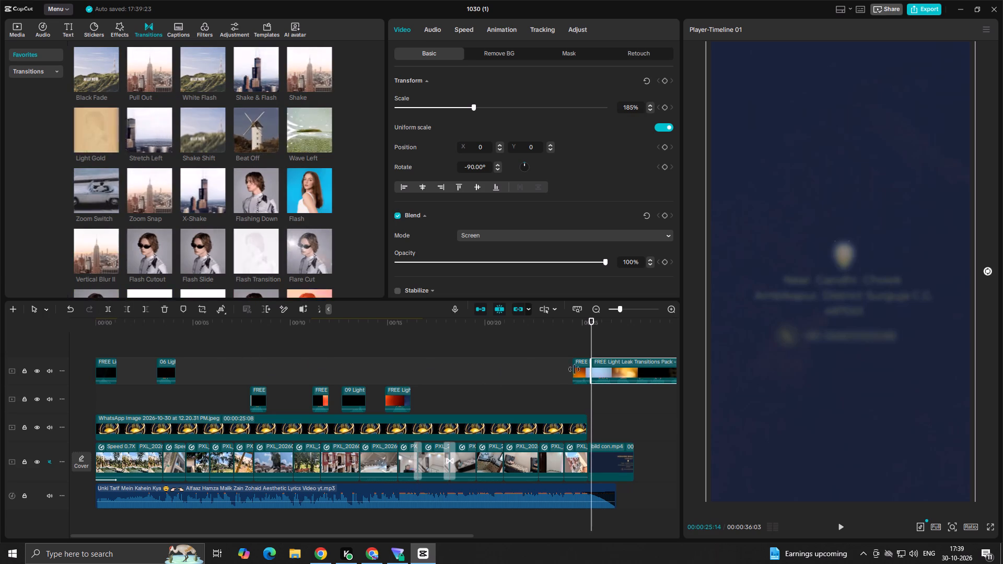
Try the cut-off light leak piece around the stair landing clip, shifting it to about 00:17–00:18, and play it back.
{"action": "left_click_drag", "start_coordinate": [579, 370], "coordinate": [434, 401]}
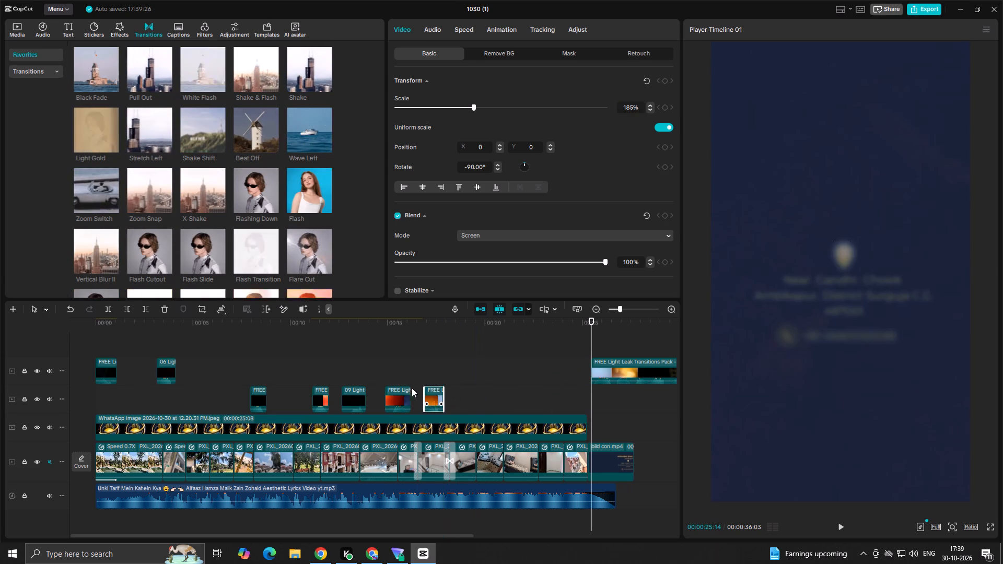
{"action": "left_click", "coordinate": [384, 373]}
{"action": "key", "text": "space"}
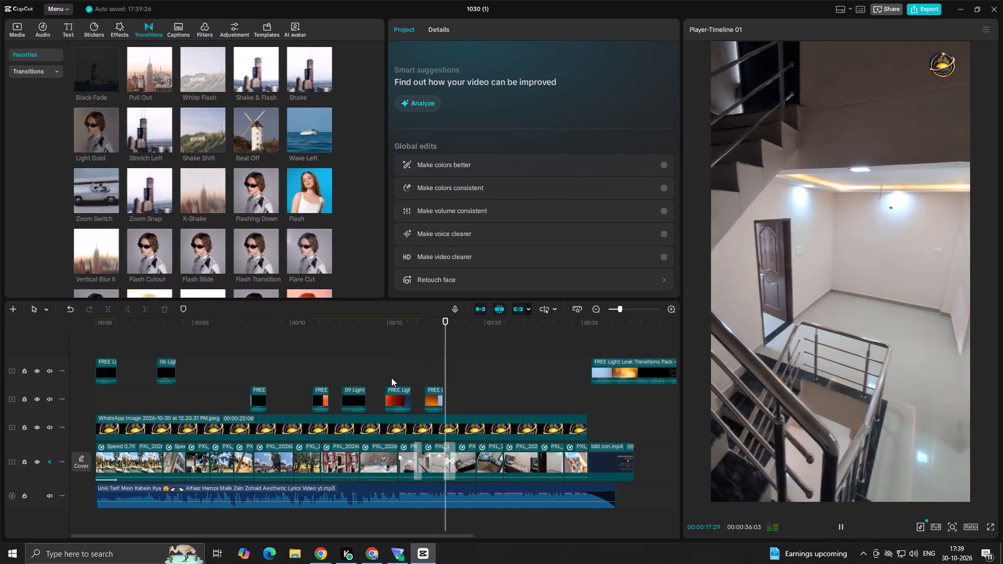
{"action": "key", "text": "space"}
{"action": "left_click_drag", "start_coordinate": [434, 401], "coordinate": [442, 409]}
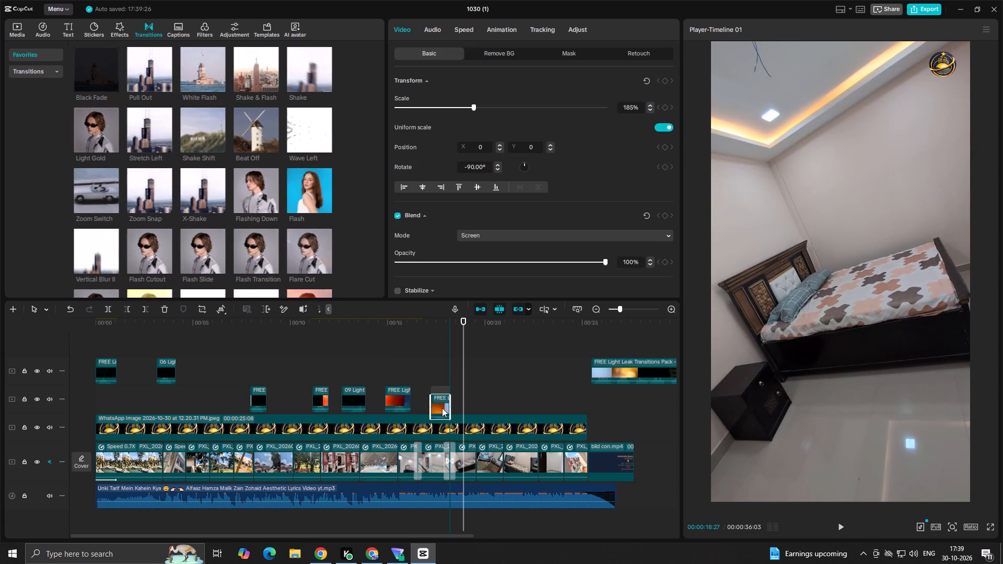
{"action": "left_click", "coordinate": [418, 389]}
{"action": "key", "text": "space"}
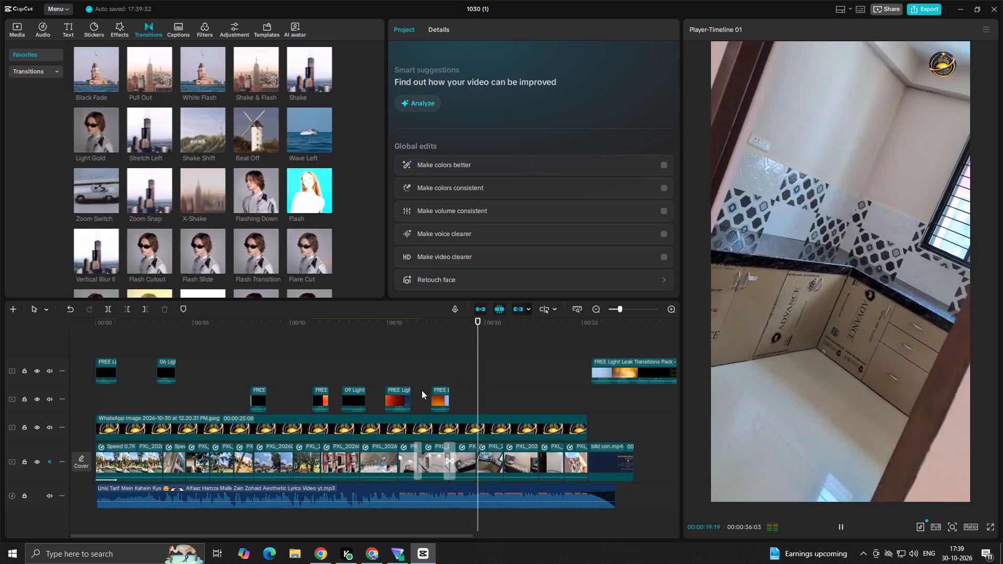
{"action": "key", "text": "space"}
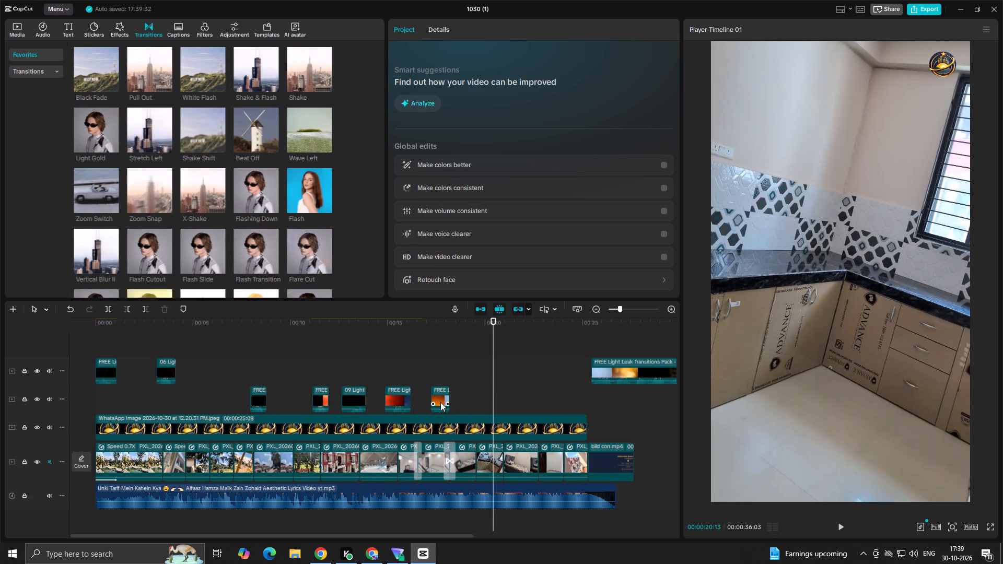
Move the light leak piece to about 00:19, over the cut to the kitchen clip, and play it back.
{"action": "left_click_drag", "start_coordinate": [440, 402], "coordinate": [478, 404]}
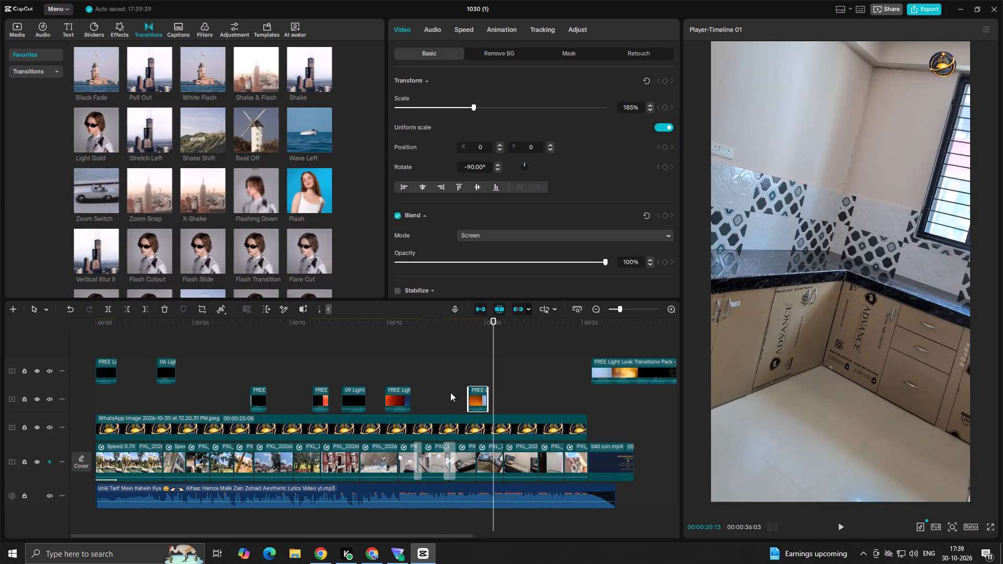
{"action": "left_click", "coordinate": [450, 392]}
{"action": "key", "text": "space"}
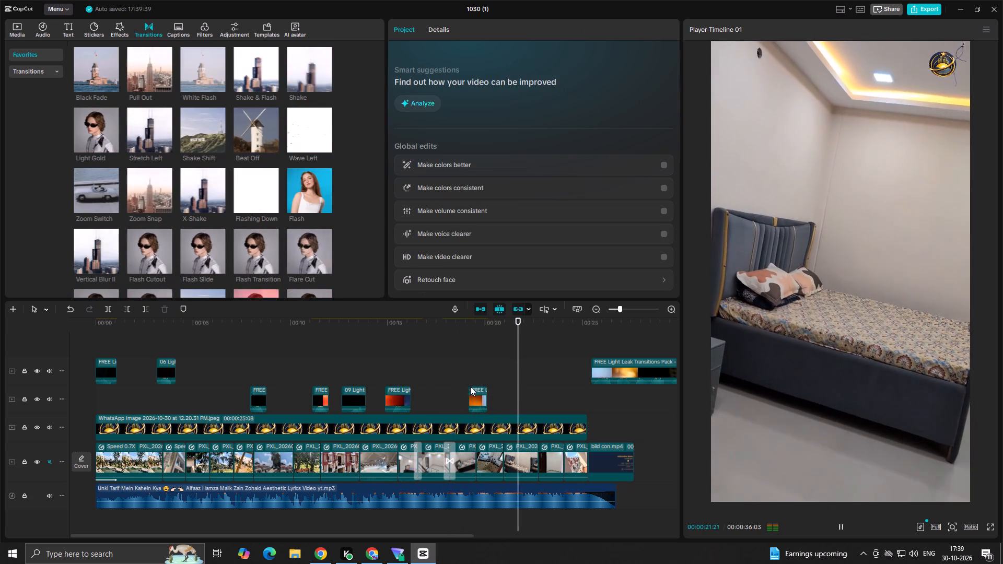
{"action": "key", "text": "space"}
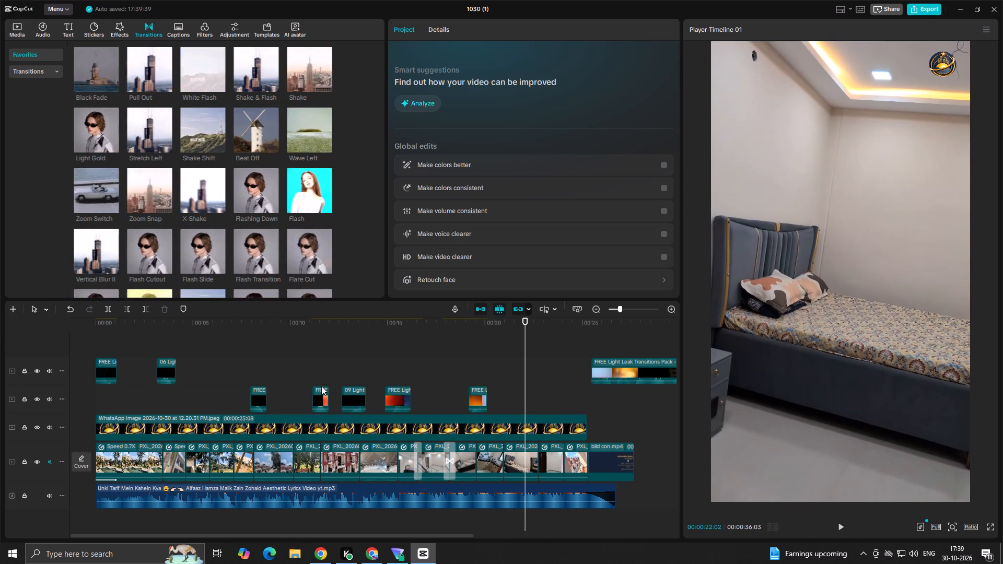
Duplicate the light leak piece from about 00:11 to about 00:21, over the cut to the bedroom clip, and play it back.
{"action": "left_click_drag", "start_coordinate": [318, 391], "coordinate": [425, 353], "text": "alt"}
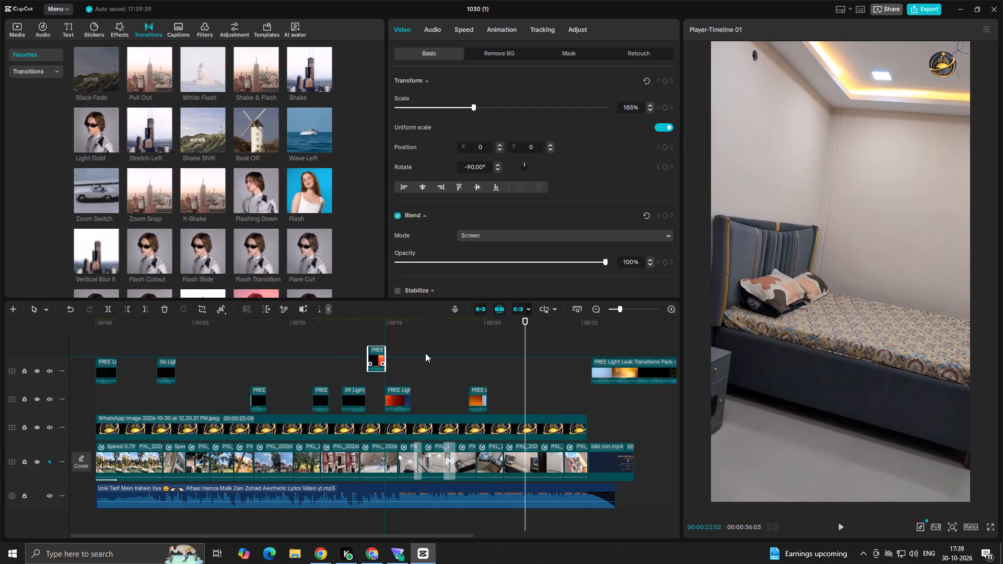
{"action": "left_click_drag", "start_coordinate": [425, 353], "coordinate": [503, 390], "text": "alt"}
{"action": "left_click", "coordinate": [480, 378]}
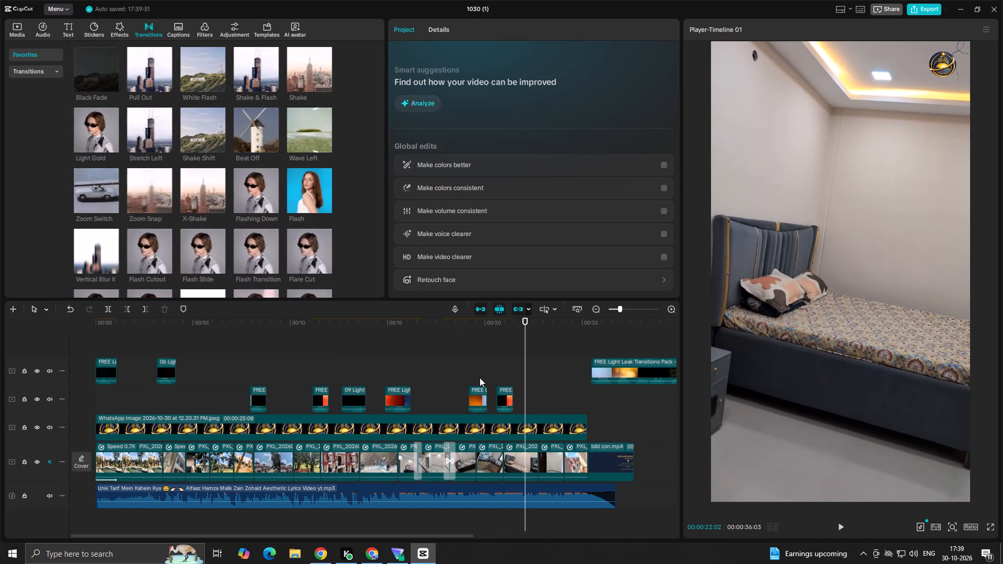
{"action": "key", "text": "space"}
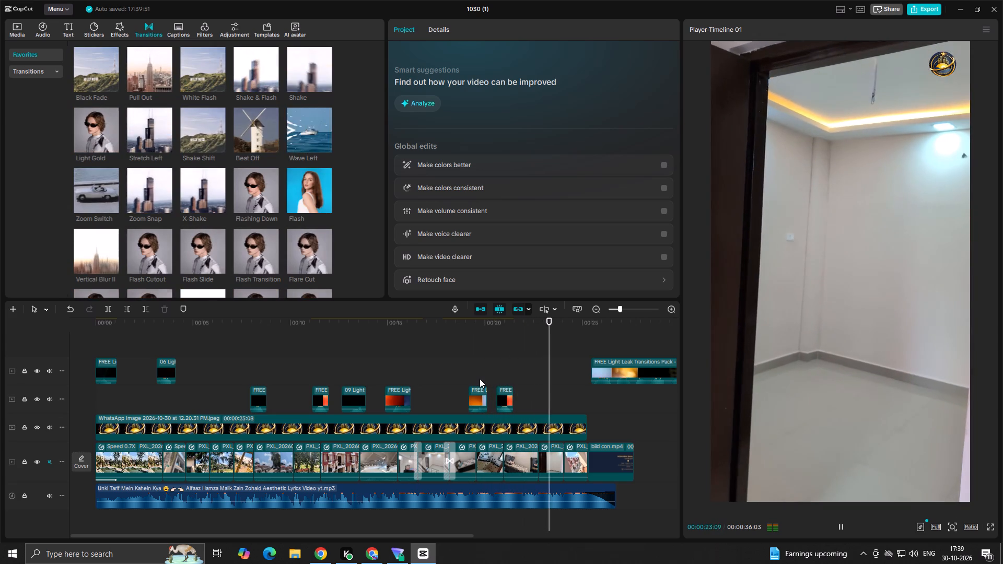
{"action": "key", "text": "space"}
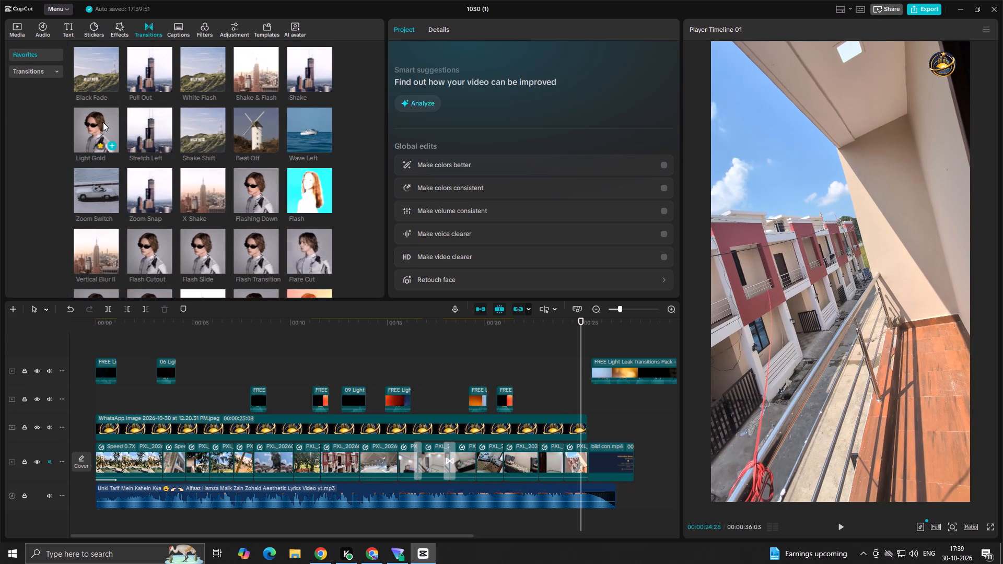
Add the Light Gold transition at the cut from the bedroom to the empty room clip, near 00:23, and play it back.
{"action": "left_click_drag", "start_coordinate": [99, 133], "coordinate": [533, 456]}
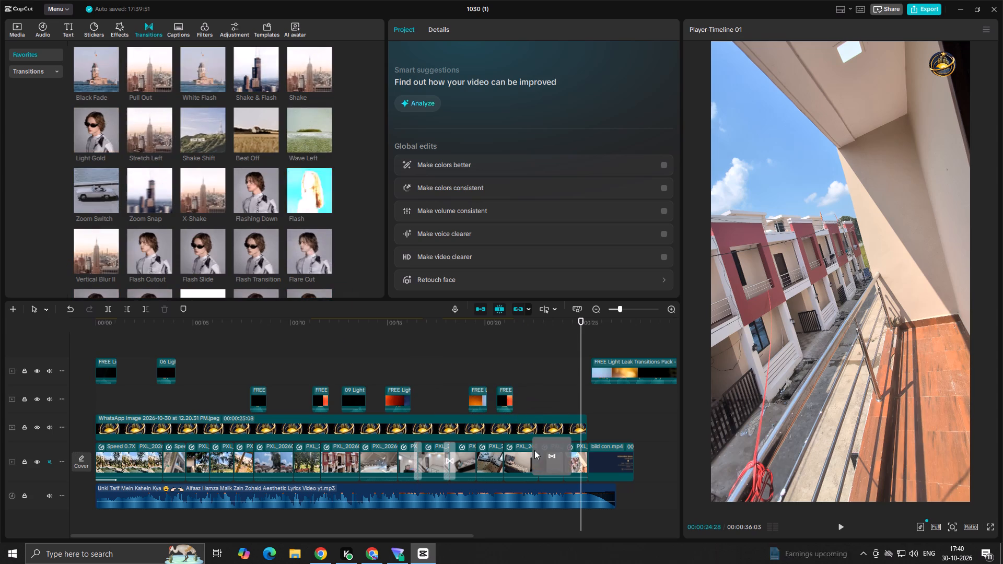
{"action": "left_click", "coordinate": [523, 389]}
{"action": "key", "text": "space"}
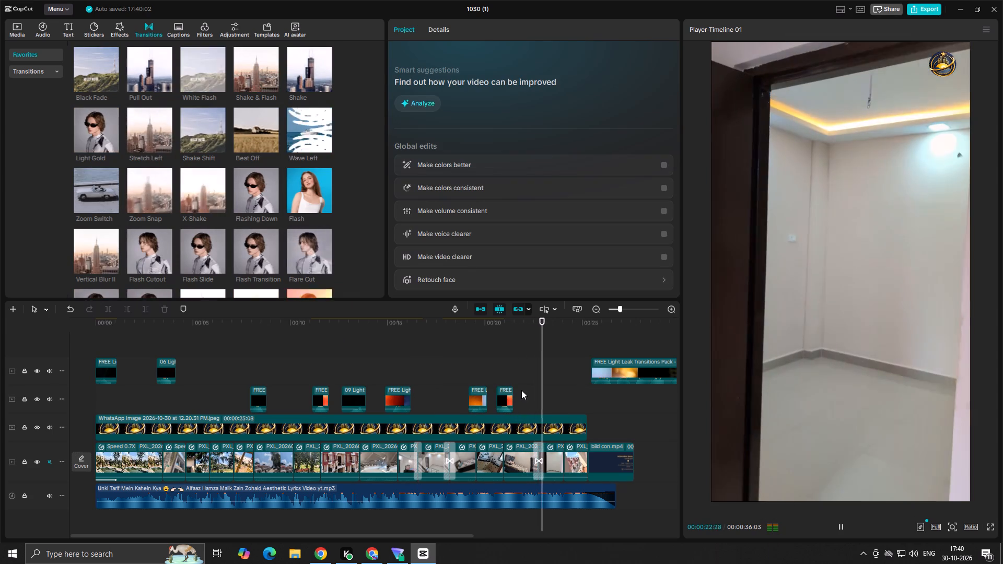
{"action": "key", "text": "space"}
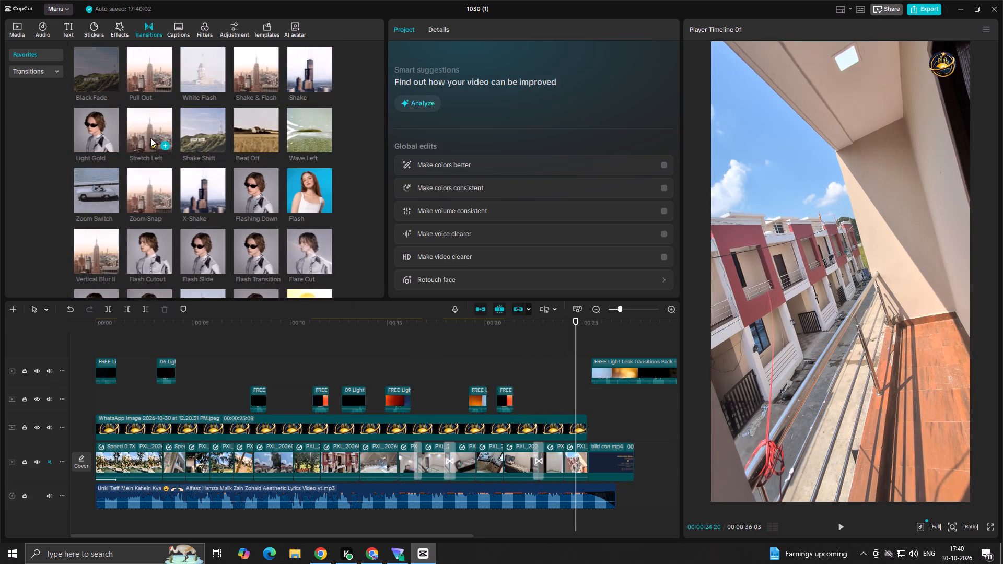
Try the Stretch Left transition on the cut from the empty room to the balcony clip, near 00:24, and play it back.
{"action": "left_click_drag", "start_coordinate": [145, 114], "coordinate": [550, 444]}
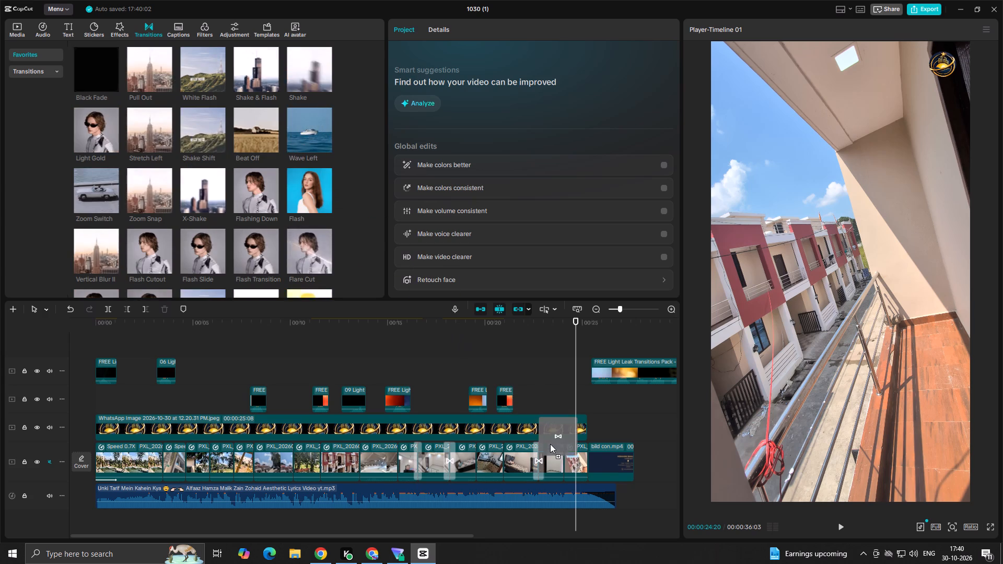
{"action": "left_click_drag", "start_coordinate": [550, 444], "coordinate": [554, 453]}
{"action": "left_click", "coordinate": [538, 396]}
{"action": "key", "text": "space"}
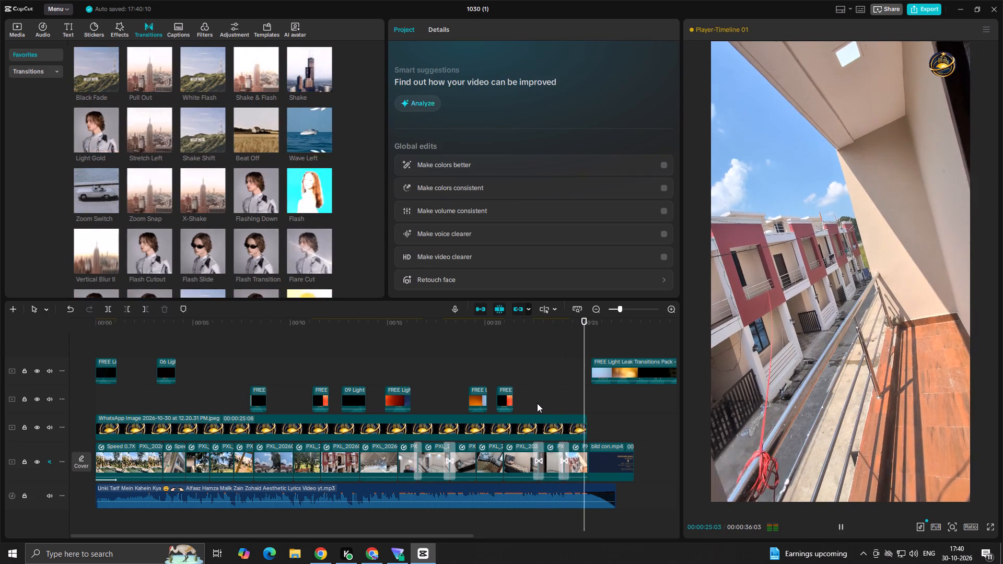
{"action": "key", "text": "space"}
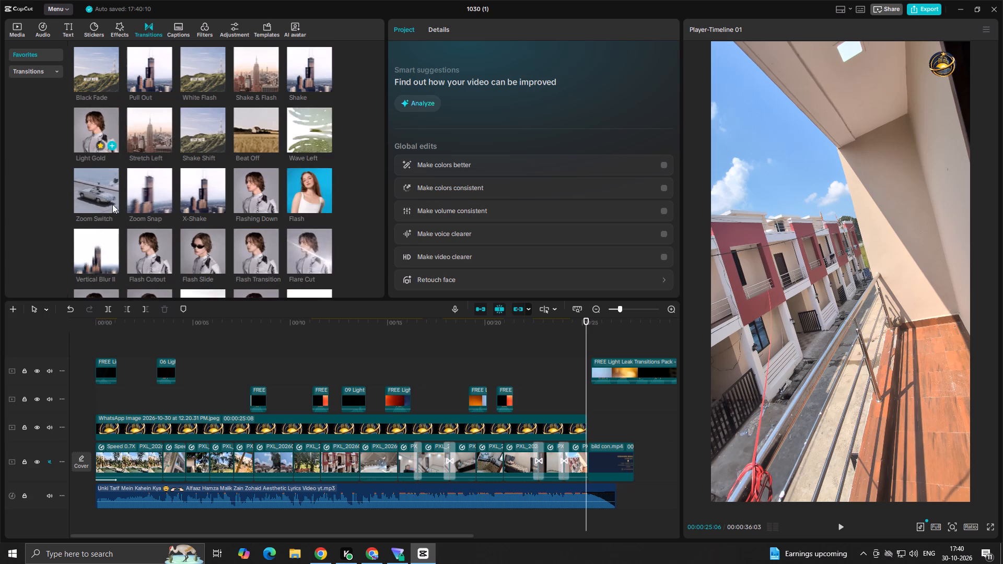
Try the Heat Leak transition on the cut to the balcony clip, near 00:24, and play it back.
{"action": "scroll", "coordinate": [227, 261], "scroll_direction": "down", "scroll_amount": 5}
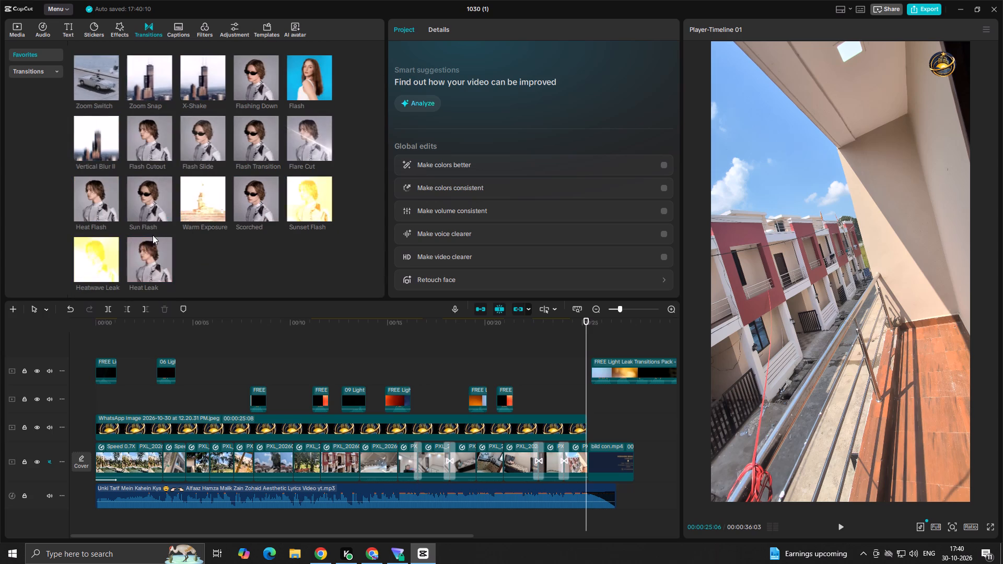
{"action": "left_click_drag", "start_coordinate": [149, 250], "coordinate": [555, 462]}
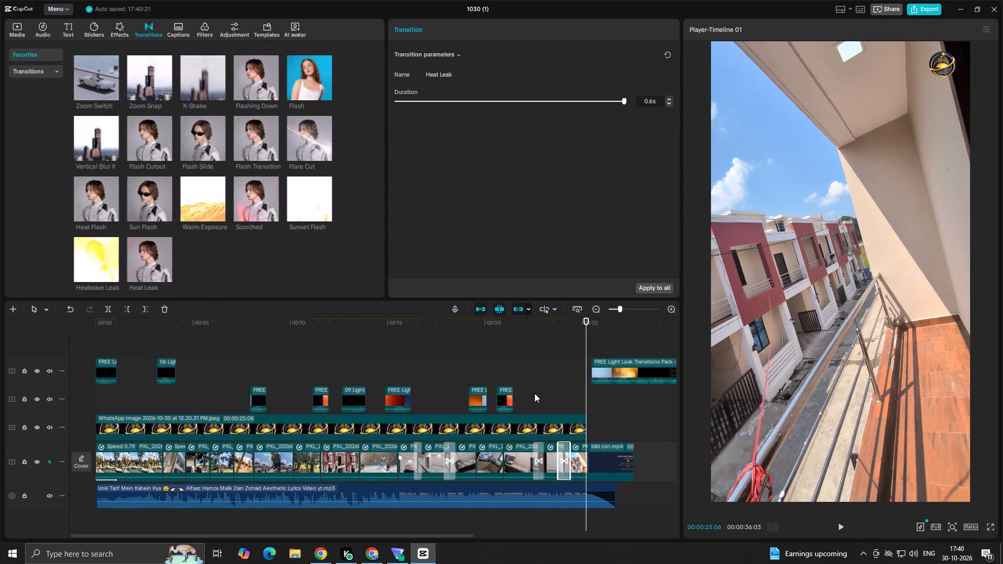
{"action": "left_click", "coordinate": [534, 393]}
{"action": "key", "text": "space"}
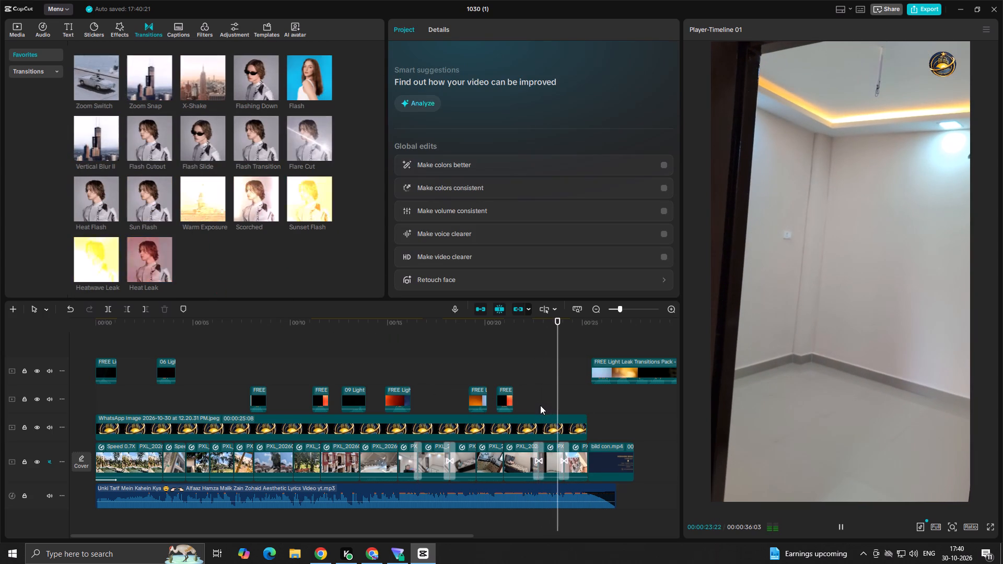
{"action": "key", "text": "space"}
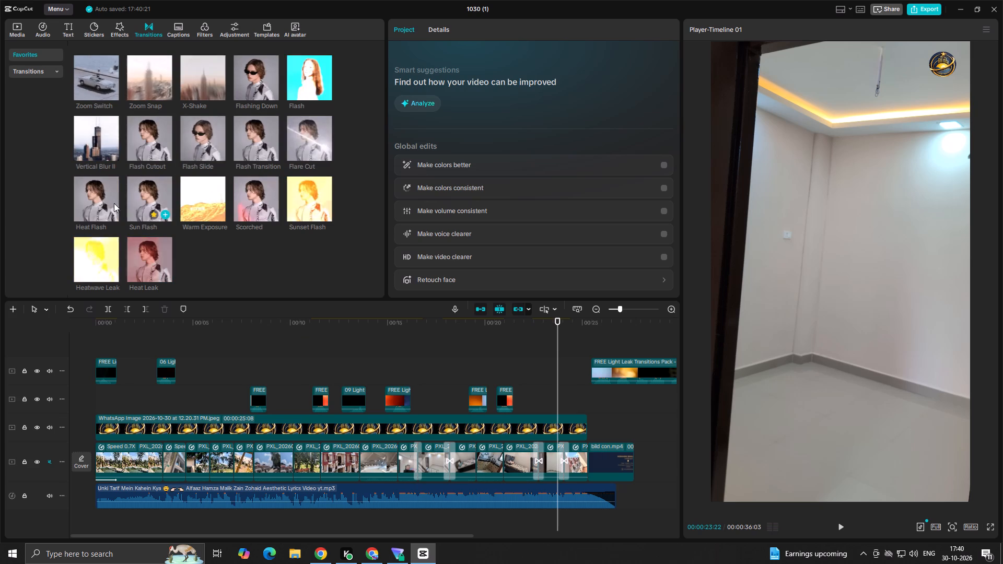
Apply the Heat Flash transition to the cut between the empty room and balcony clips, near 00:24, and preview it.
{"action": "left_click_drag", "start_coordinate": [88, 196], "coordinate": [555, 463]}
{"action": "left_click", "coordinate": [540, 398]}
{"action": "key", "text": "space"}
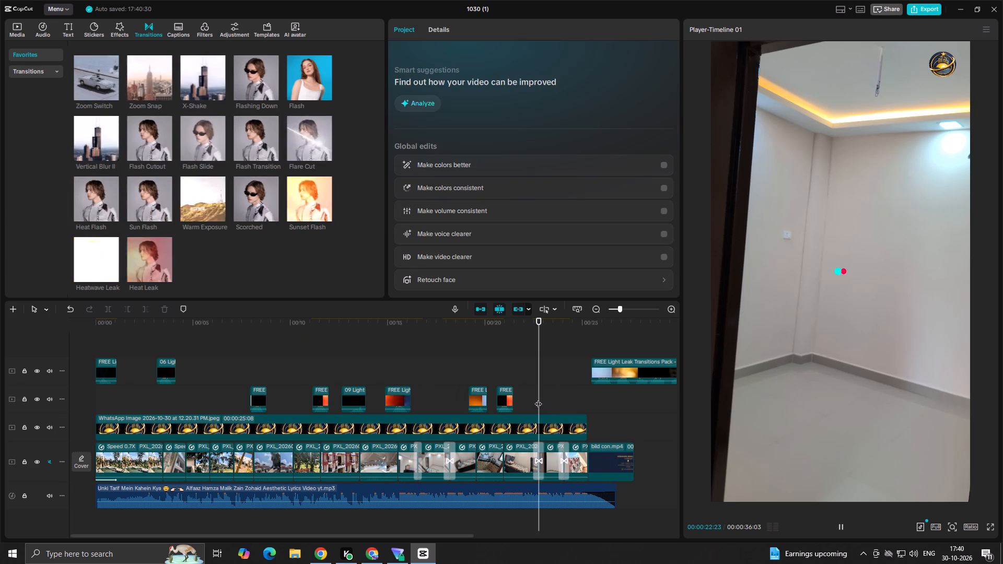
{"action": "left_click", "coordinate": [528, 398]}
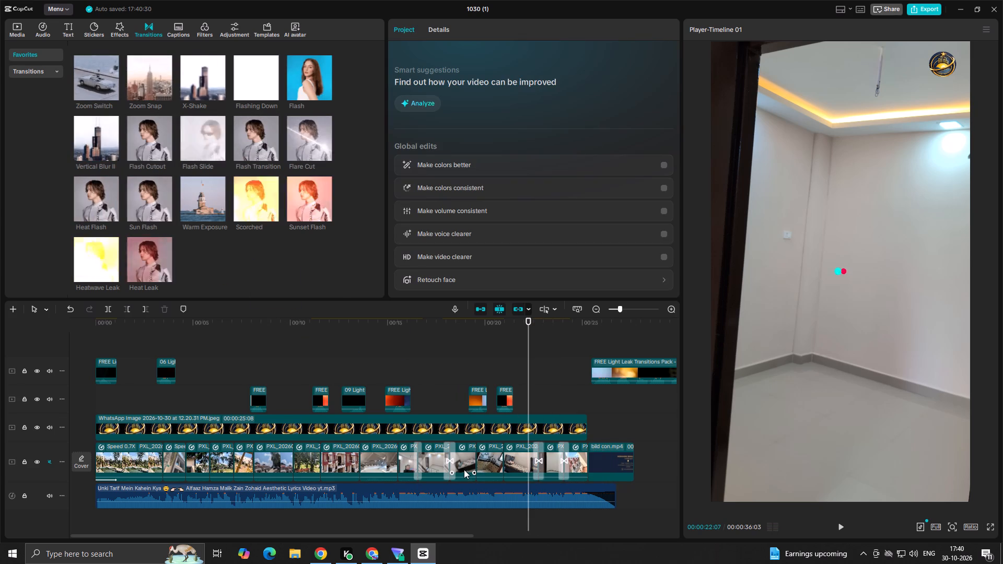
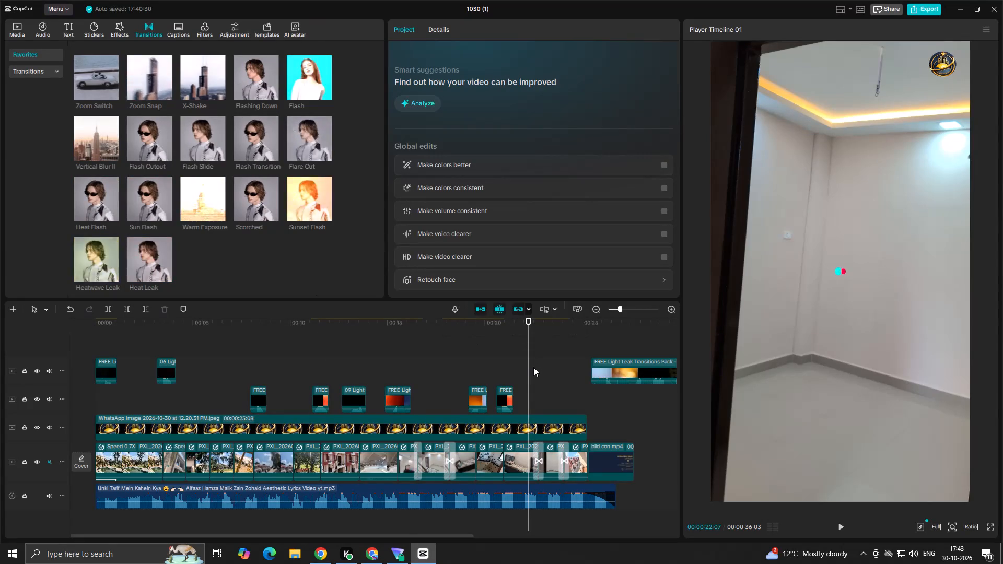
Play back the cut near 00:24 and replay the reel from about 00:11 to review the transitions and light leaks.
{"action": "key", "text": "space"}
{"action": "left_click", "coordinate": [558, 370]}
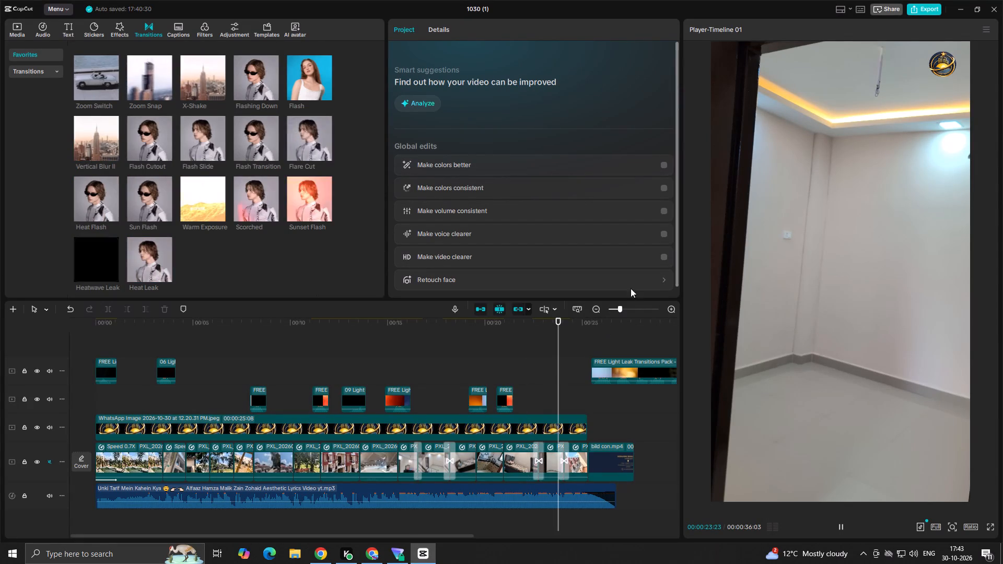
{"action": "left_click", "coordinate": [538, 389]}
{"action": "left_click", "coordinate": [554, 371]}
{"action": "left_click_drag", "start_coordinate": [554, 371], "coordinate": [313, 383]}
{"action": "key", "text": "space"}
{"action": "left_click", "coordinate": [380, 356]}
{"action": "scroll", "coordinate": [277, 254], "scroll_direction": "up", "scroll_amount": 3}
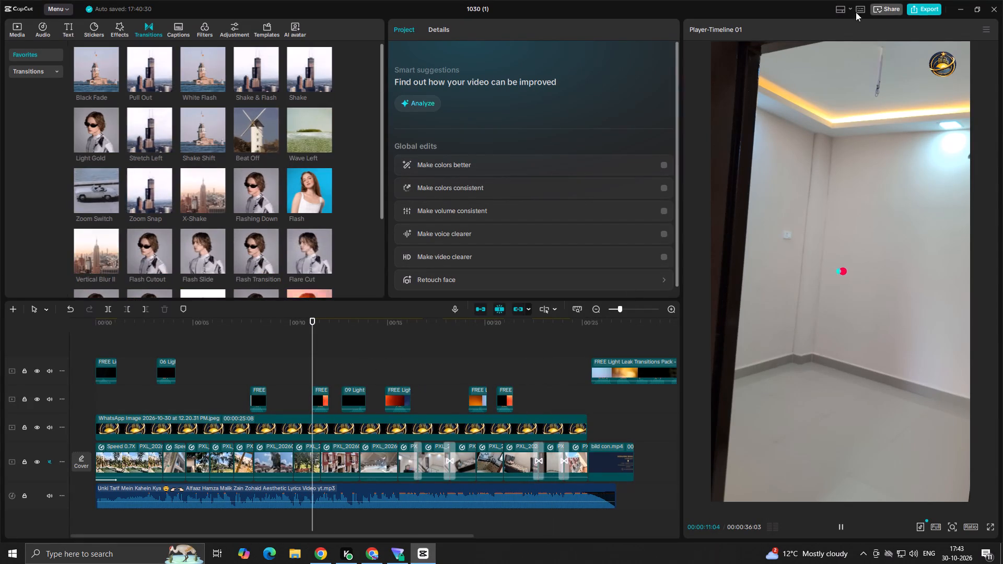
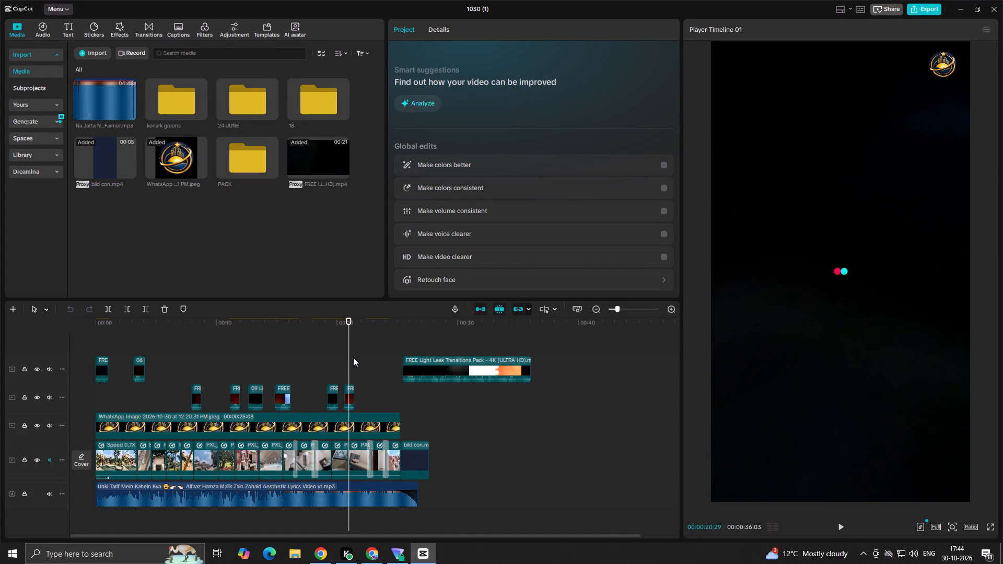
Scrub the reel between about 00:20 and 00:23 to check the light leak and transitions near the end.
{"action": "left_click_drag", "start_coordinate": [349, 359], "coordinate": [346, 366]}
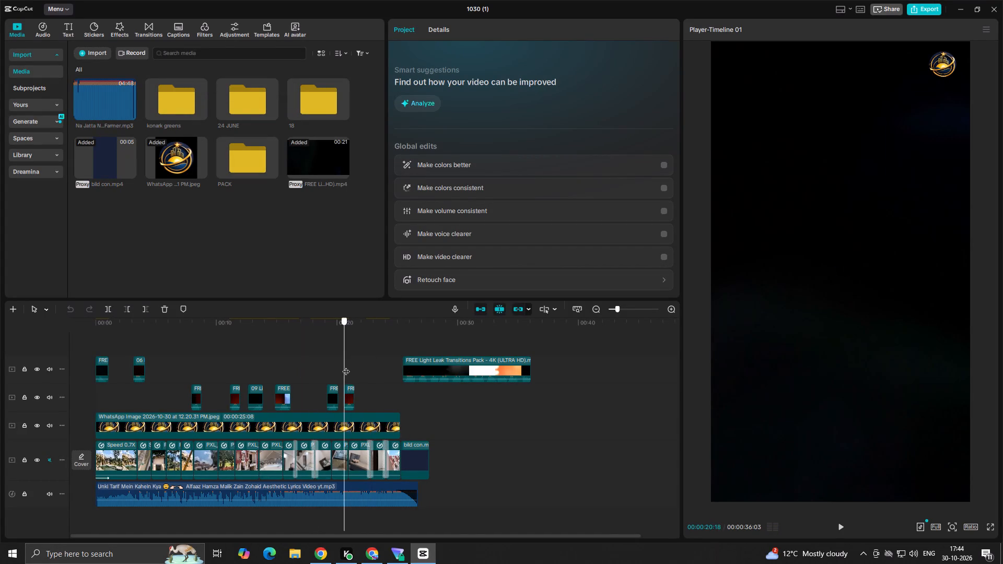
{"action": "left_click_drag", "start_coordinate": [346, 366], "coordinate": [376, 367]}
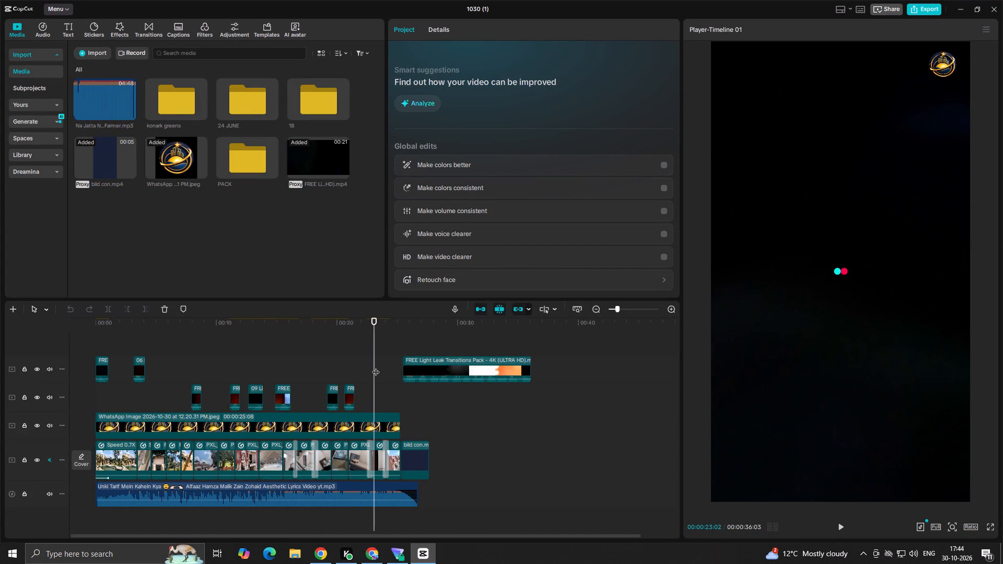
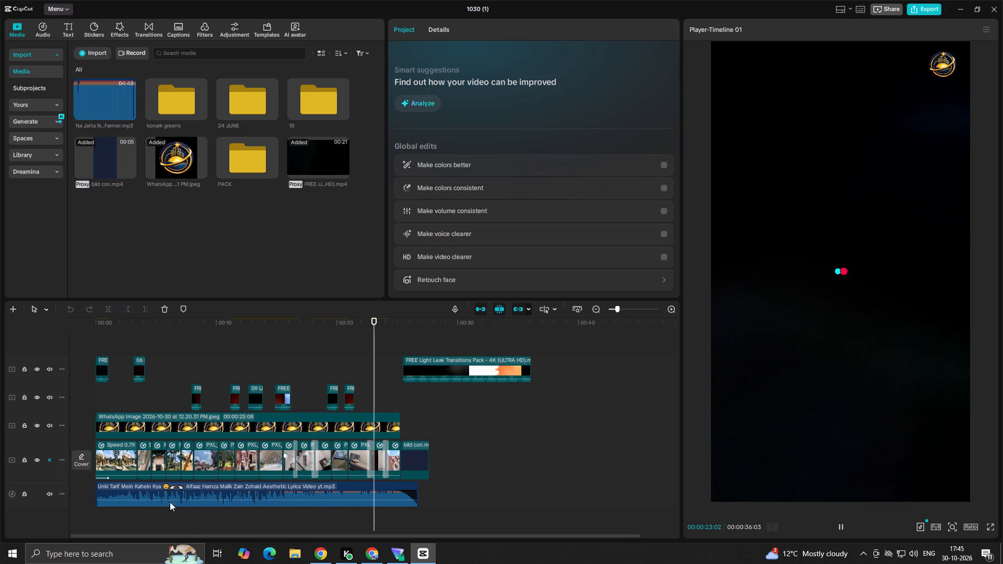
Return the playhead to the very start of the reel at 00:00:00:00.
{"action": "left_click", "coordinate": [306, 378]}
{"action": "left_click_drag", "start_coordinate": [305, 378], "coordinate": [0, 492]}
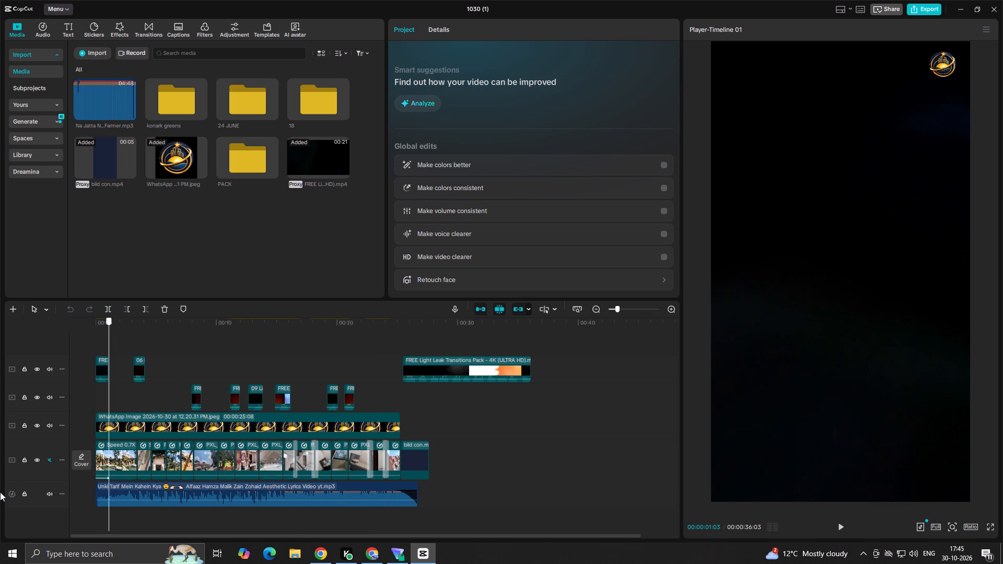
{"action": "left_click_drag", "start_coordinate": [0, 492], "coordinate": [29, 492]}
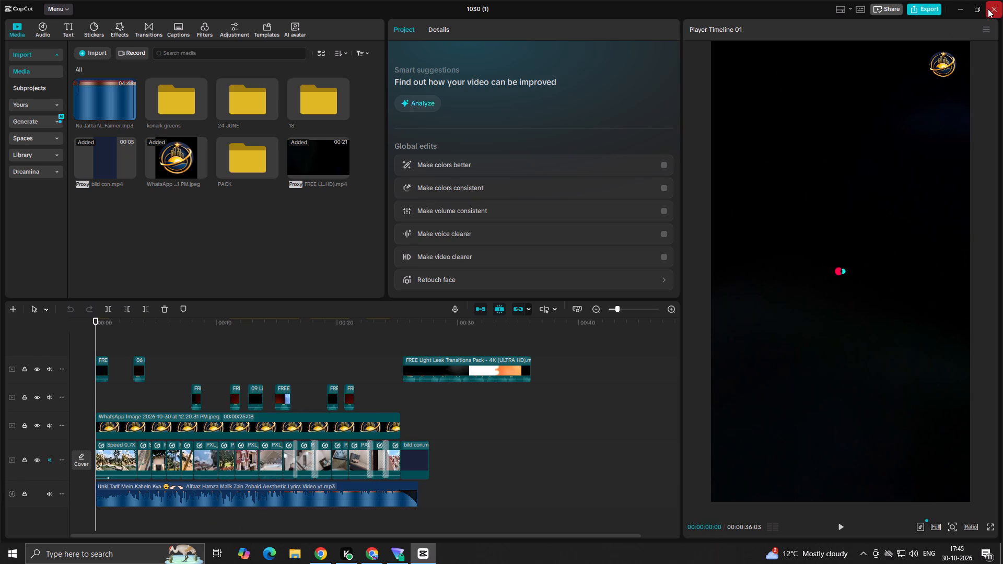
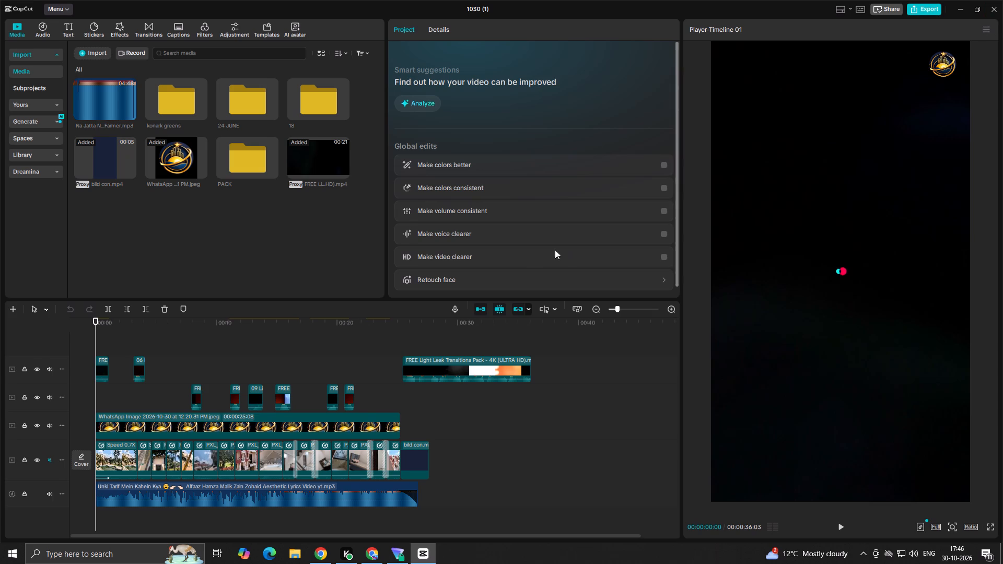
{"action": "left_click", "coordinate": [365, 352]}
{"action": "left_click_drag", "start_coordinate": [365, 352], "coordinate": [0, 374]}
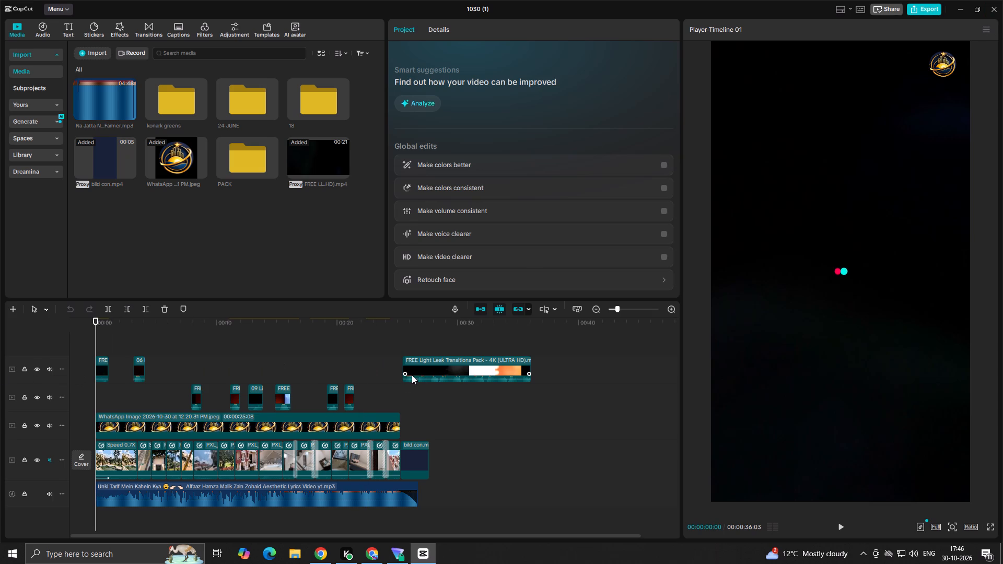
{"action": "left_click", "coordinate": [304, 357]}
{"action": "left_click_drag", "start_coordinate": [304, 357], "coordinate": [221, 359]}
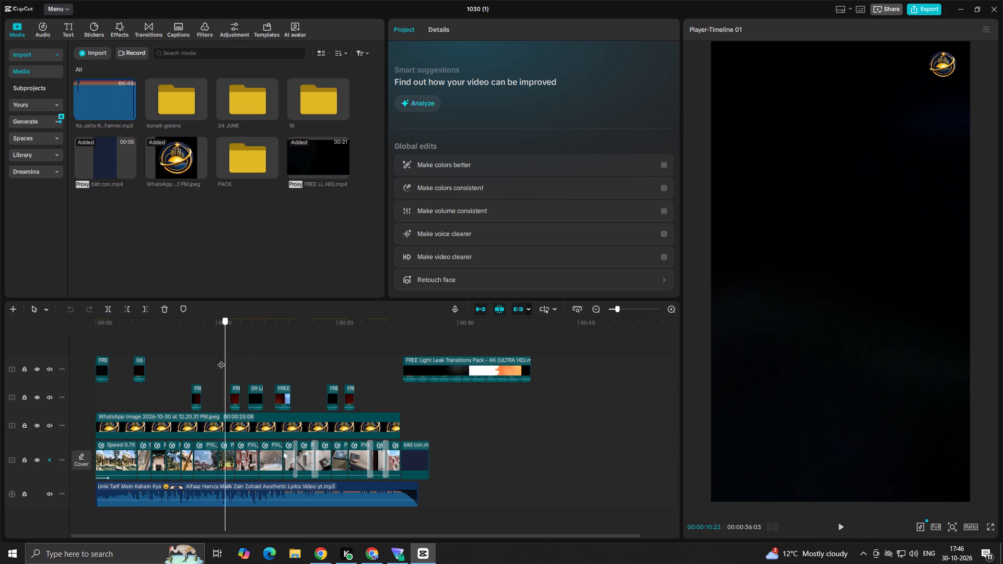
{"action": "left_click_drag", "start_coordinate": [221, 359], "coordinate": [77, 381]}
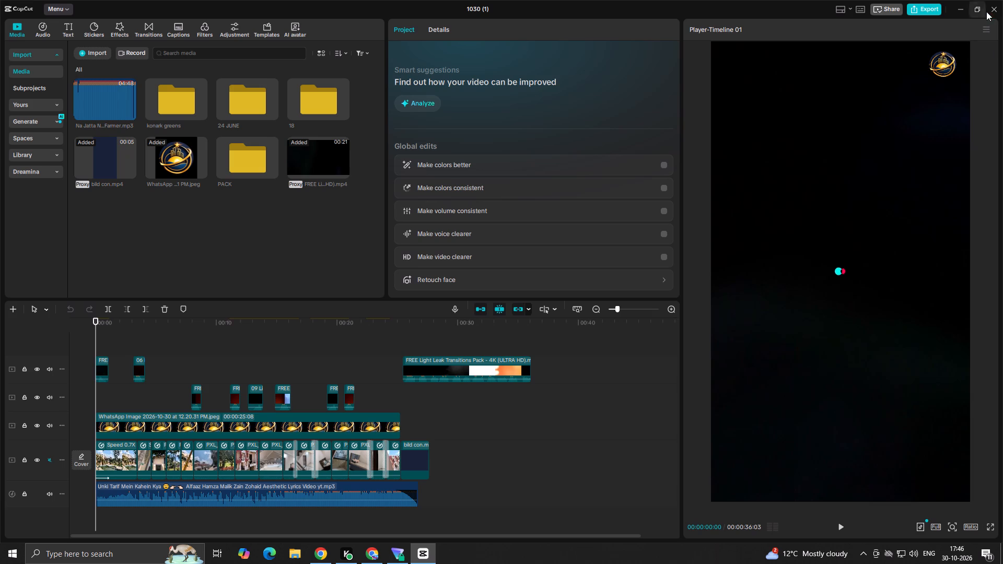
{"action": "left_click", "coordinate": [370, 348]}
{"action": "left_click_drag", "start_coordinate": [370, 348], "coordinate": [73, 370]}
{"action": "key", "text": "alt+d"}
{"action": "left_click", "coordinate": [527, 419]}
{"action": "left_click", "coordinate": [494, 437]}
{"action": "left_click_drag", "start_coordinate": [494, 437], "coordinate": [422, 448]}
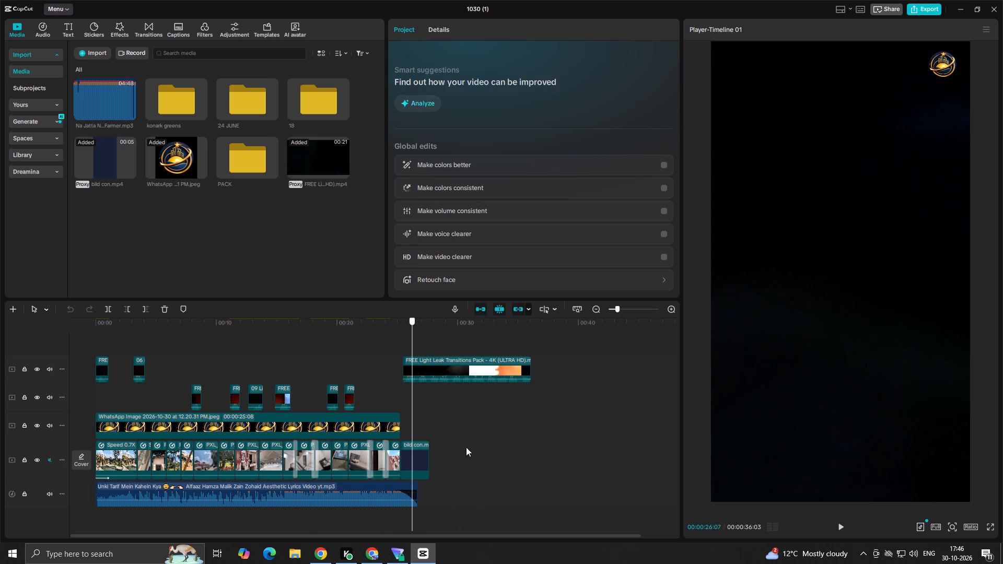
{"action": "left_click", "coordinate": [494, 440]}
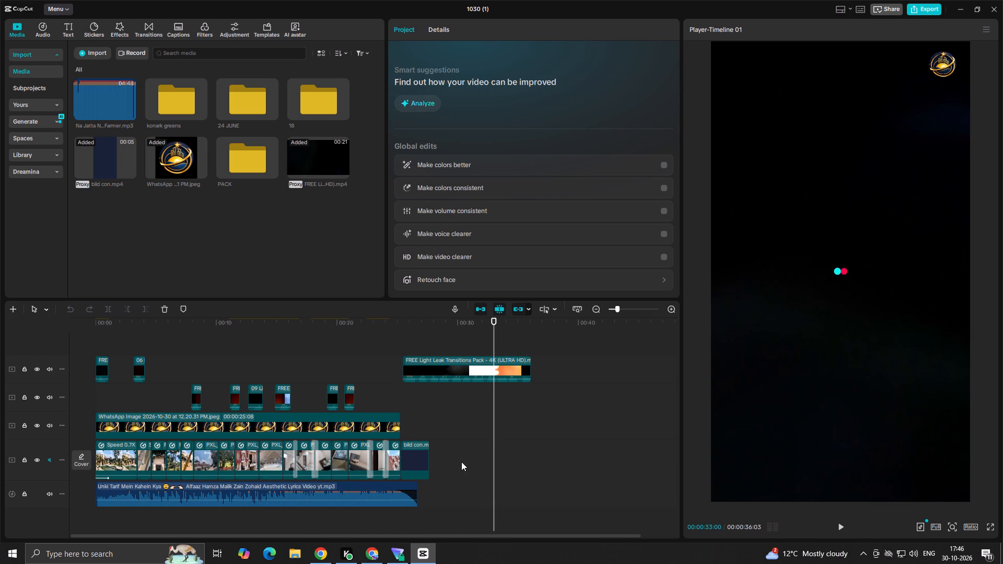
Switch to the Windows desktop, refresh it, and close the running CapCut window from there.
{"action": "key", "text": "super+d"}
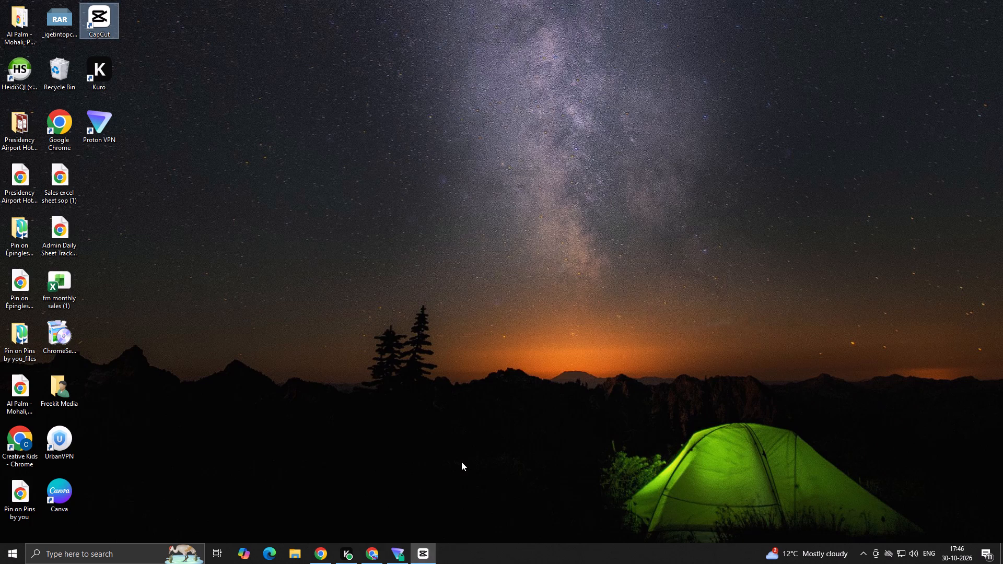
{"action": "right_click", "coordinate": [421, 547]}
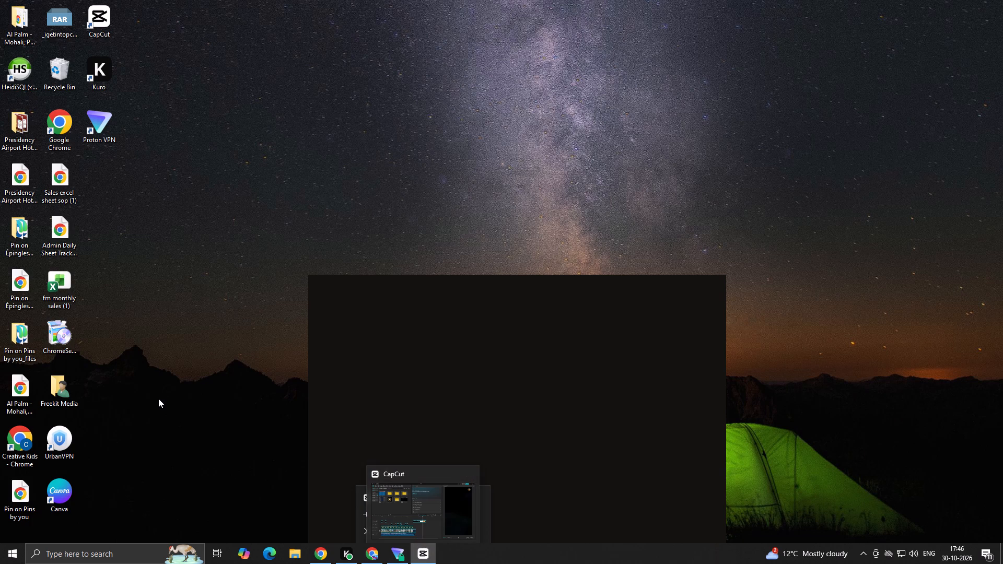
{"action": "left_click_drag", "start_coordinate": [161, 398], "coordinate": [167, 398]}
{"action": "right_click", "coordinate": [534, 208]}
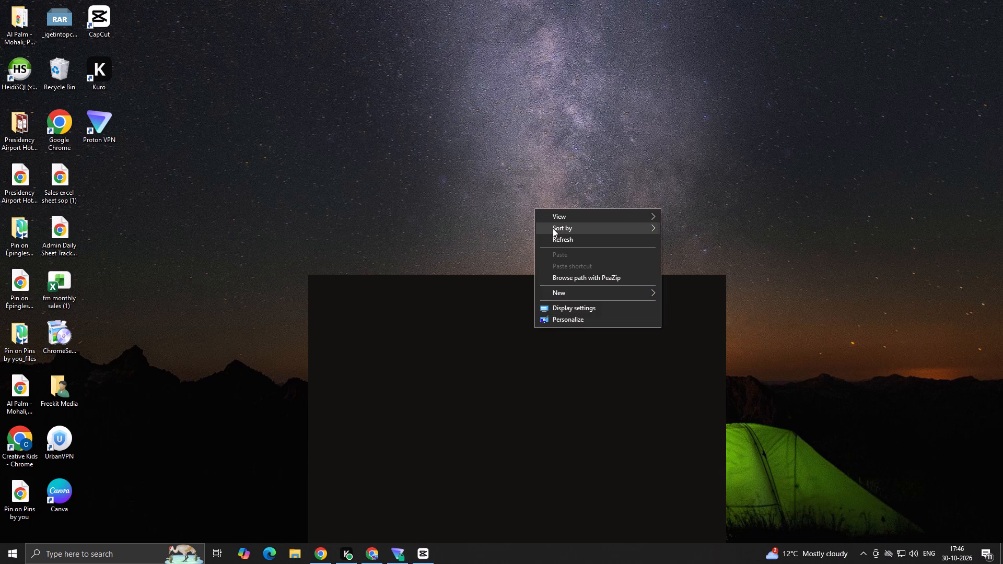
{"action": "left_click", "coordinate": [556, 238]}
{"action": "right_click", "coordinate": [430, 553]}
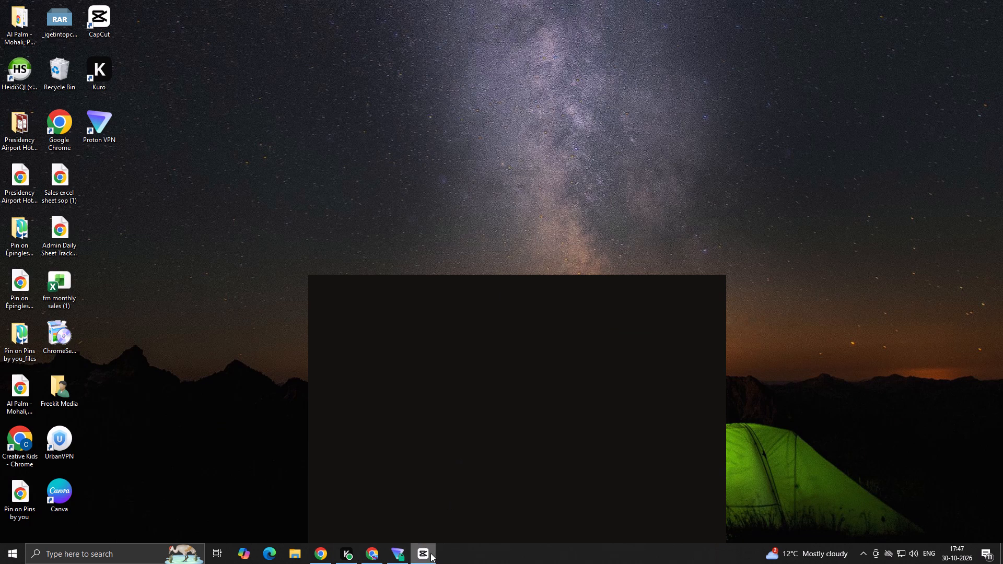
{"action": "left_click", "coordinate": [418, 535]}
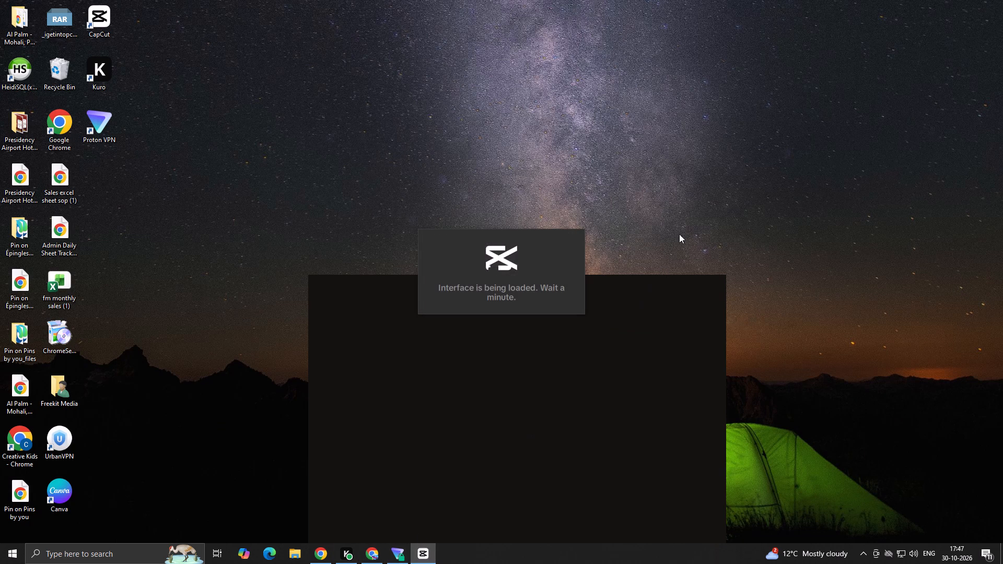
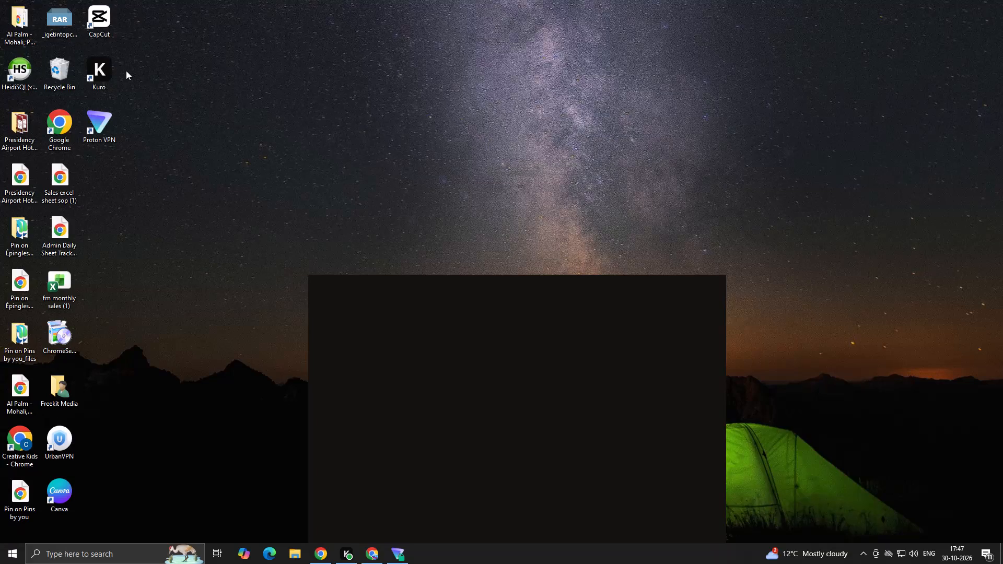
Relaunch CapCut from the Windows desktop.
{"action": "double_click", "coordinate": [102, 25]}
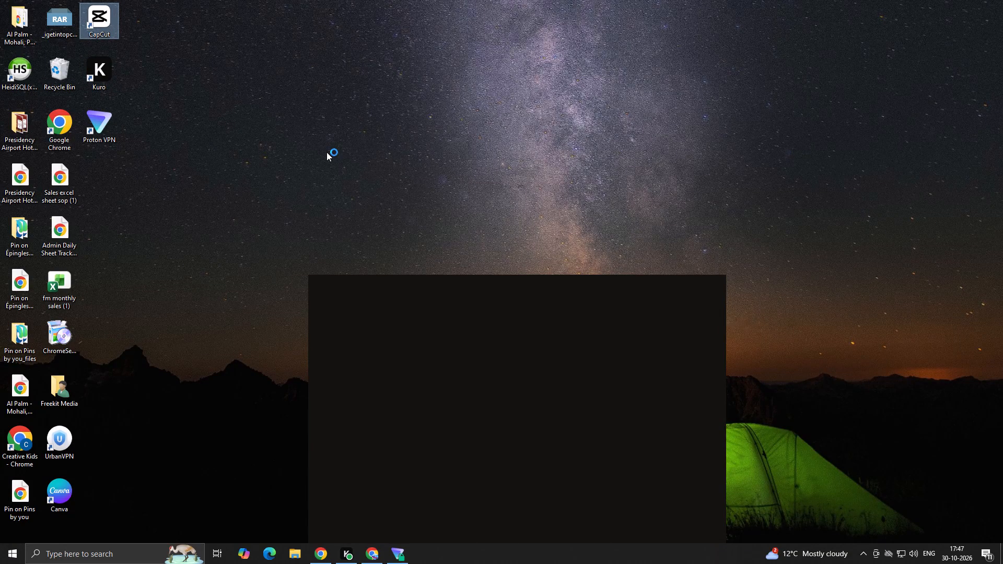
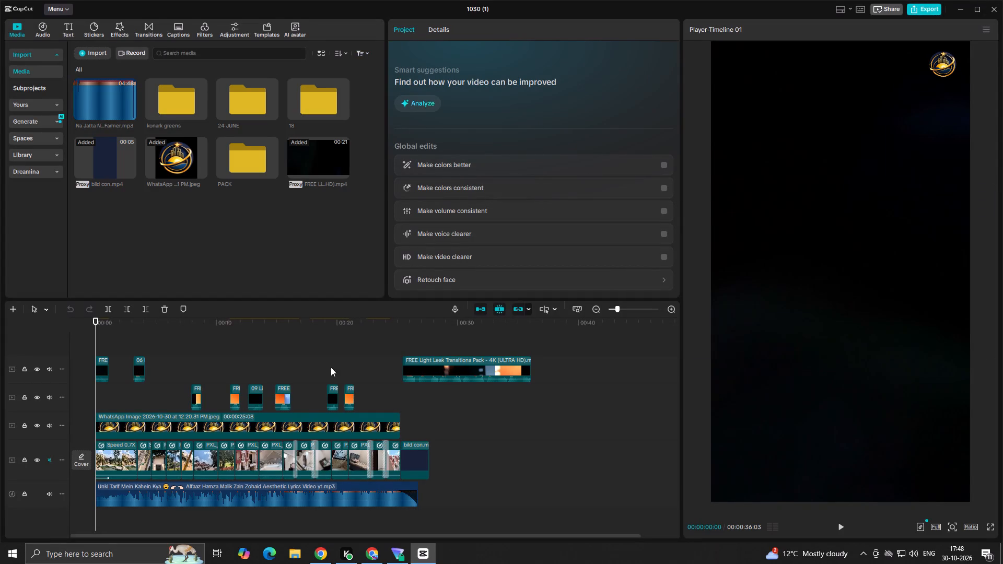
Scrub and briefly play the interior clips between about 19 and 24 seconds to check the preview and transitions.
{"action": "left_click", "coordinate": [314, 365]}
{"action": "left_click", "coordinate": [310, 362]}
{"action": "left_click_drag", "start_coordinate": [324, 362], "coordinate": [333, 362]}
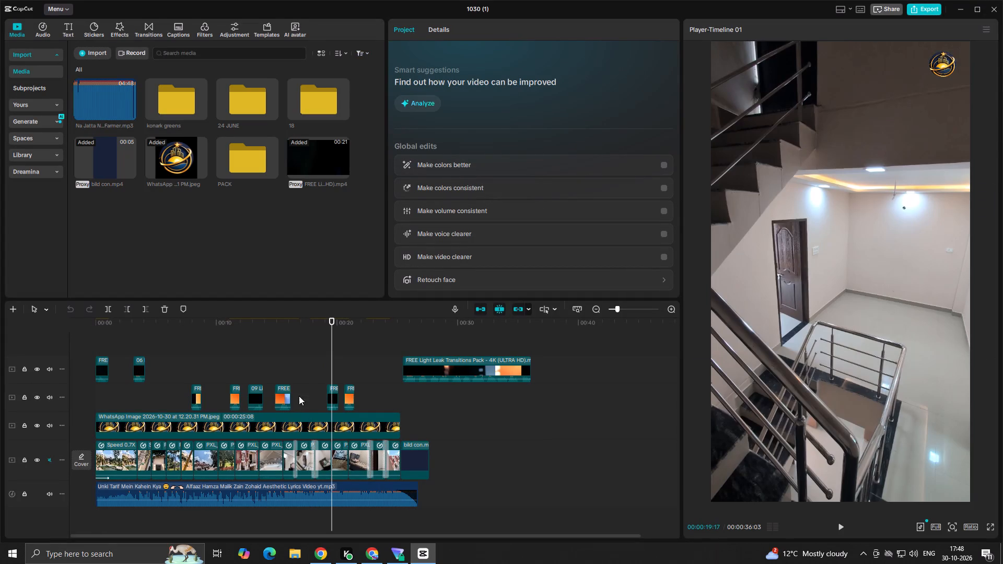
{"action": "left_click", "coordinate": [370, 367]}
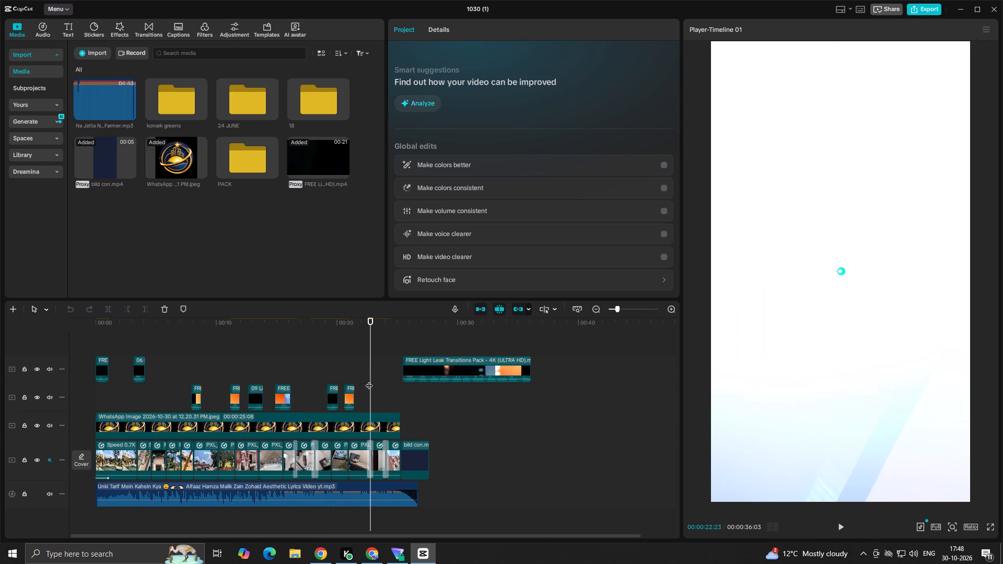
{"action": "left_click_drag", "start_coordinate": [369, 380], "coordinate": [379, 386]}
{"action": "key", "text": "space"}
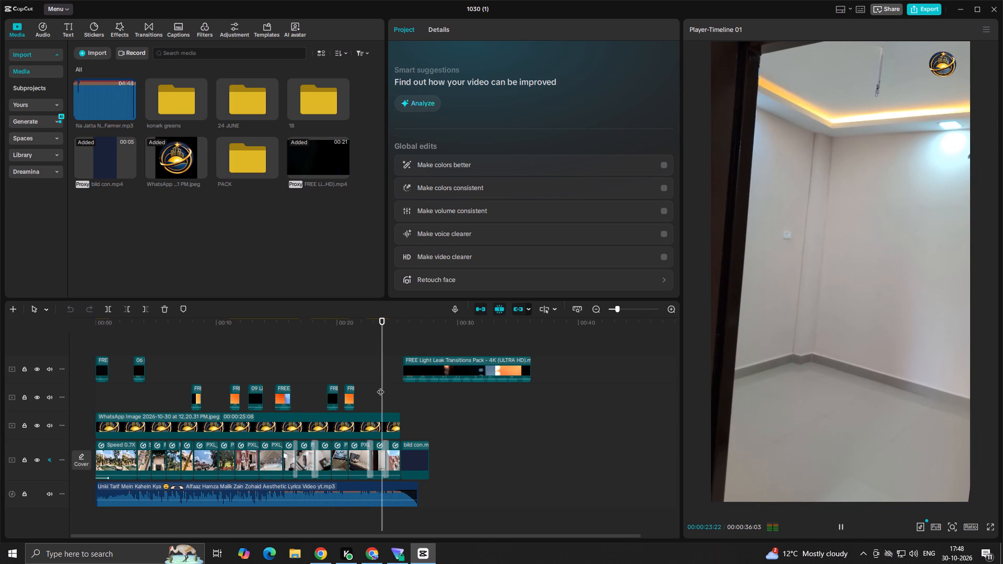
{"action": "key", "text": "space"}
{"action": "left_click_drag", "start_coordinate": [381, 386], "coordinate": [360, 395]}
Try to delete the Heat Flash transition near 24 seconds on the main video track and accept duplicate frames for the transition.
{"action": "left_click", "coordinate": [385, 447]}
{"action": "key", "text": "BackSpace"}
{"action": "left_click", "coordinate": [158, 36]}
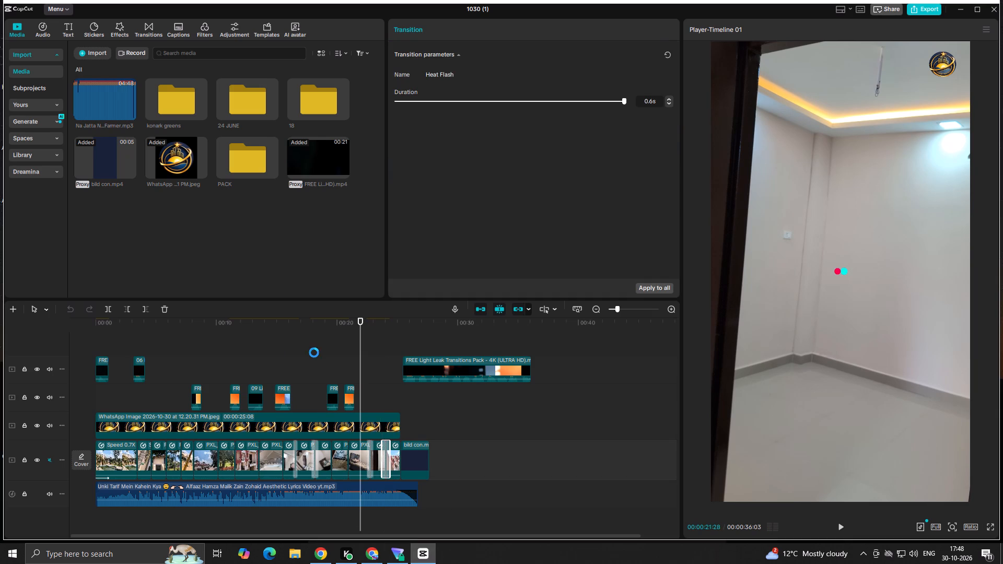
{"action": "left_click", "coordinate": [561, 308]}
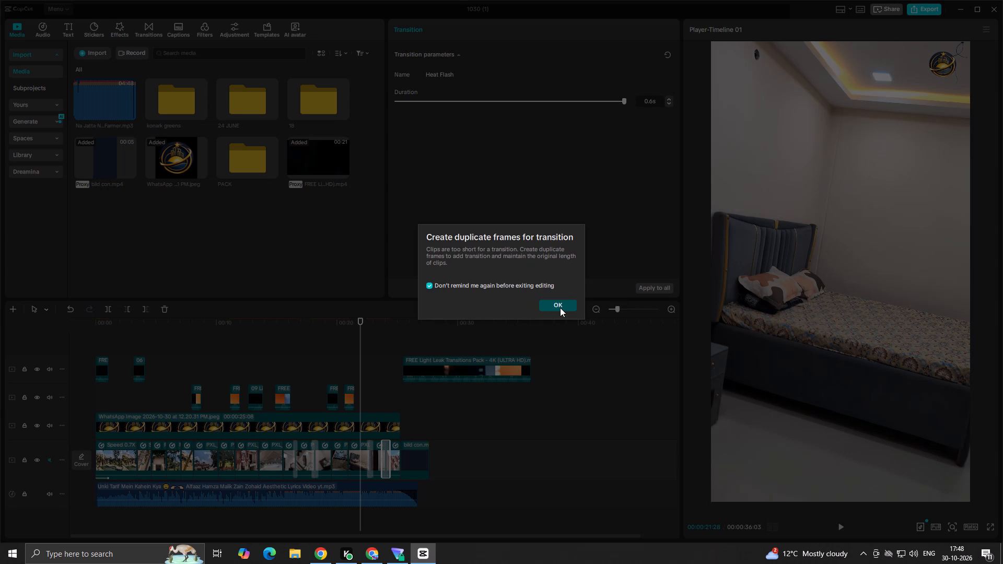
Open the favorite transitions while the Heat Flash transition near 24 seconds is selected.
{"action": "left_click", "coordinate": [148, 25]}
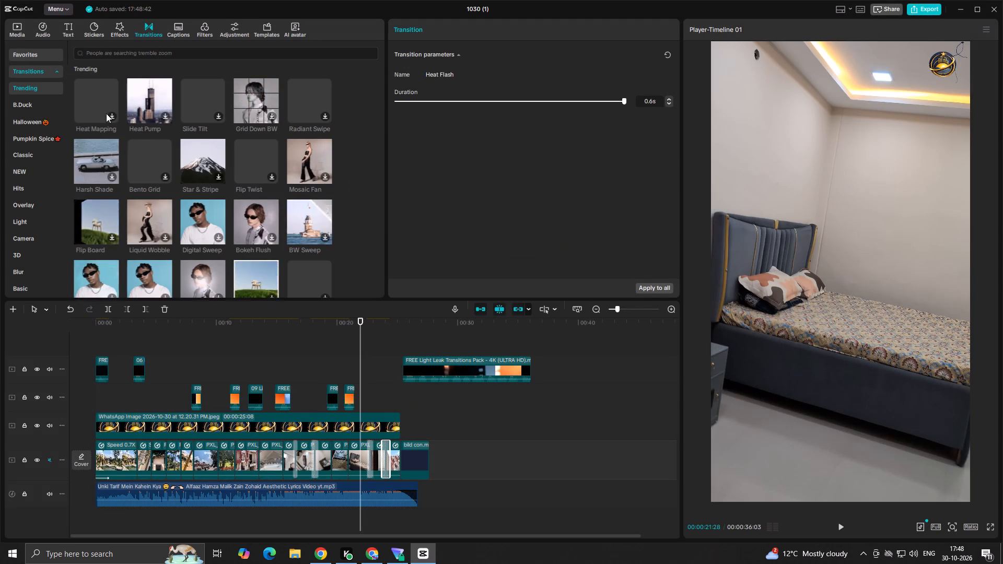
{"action": "left_click", "coordinate": [15, 57]}
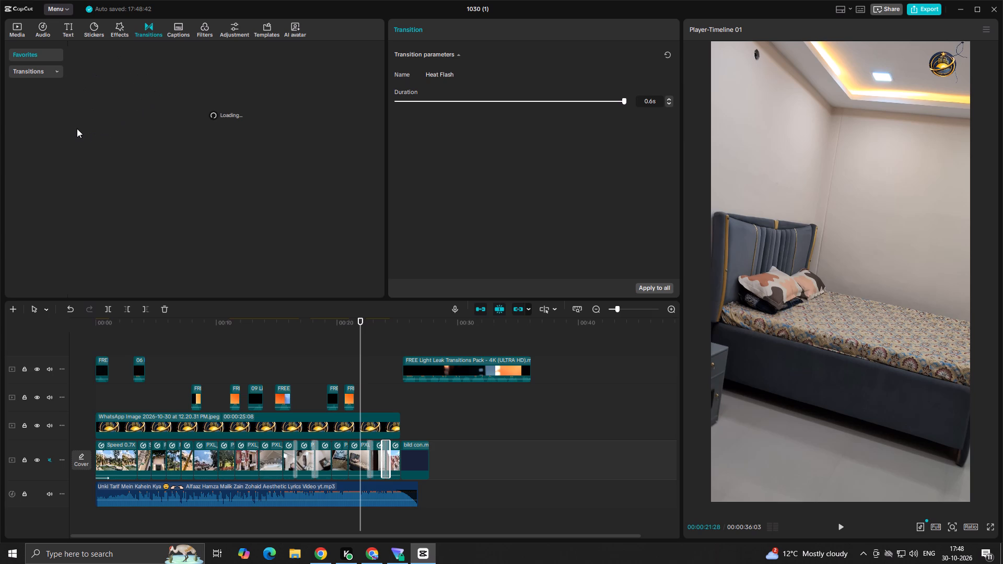
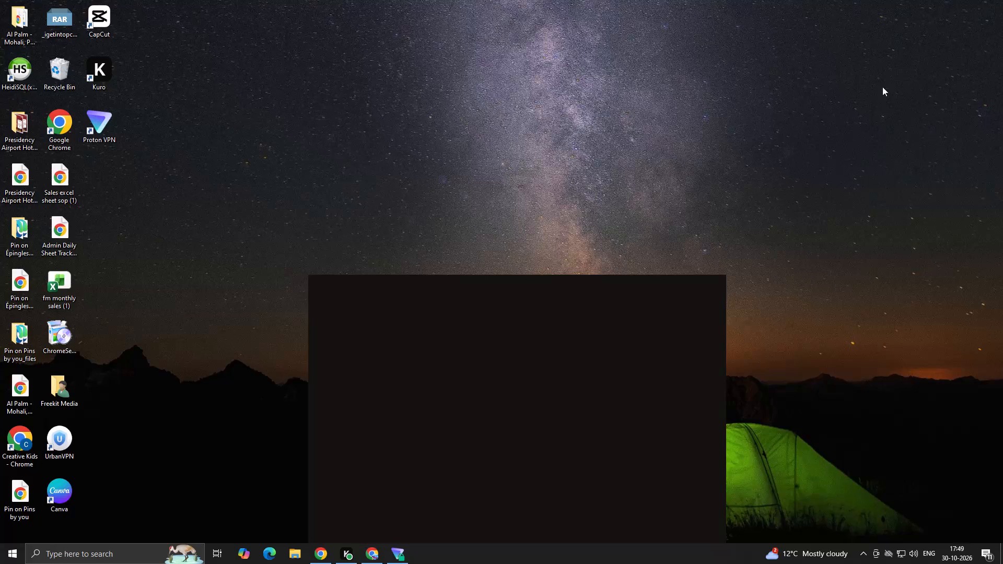
Launch CapCut again from the desktop.
{"action": "double_click", "coordinate": [104, 33]}
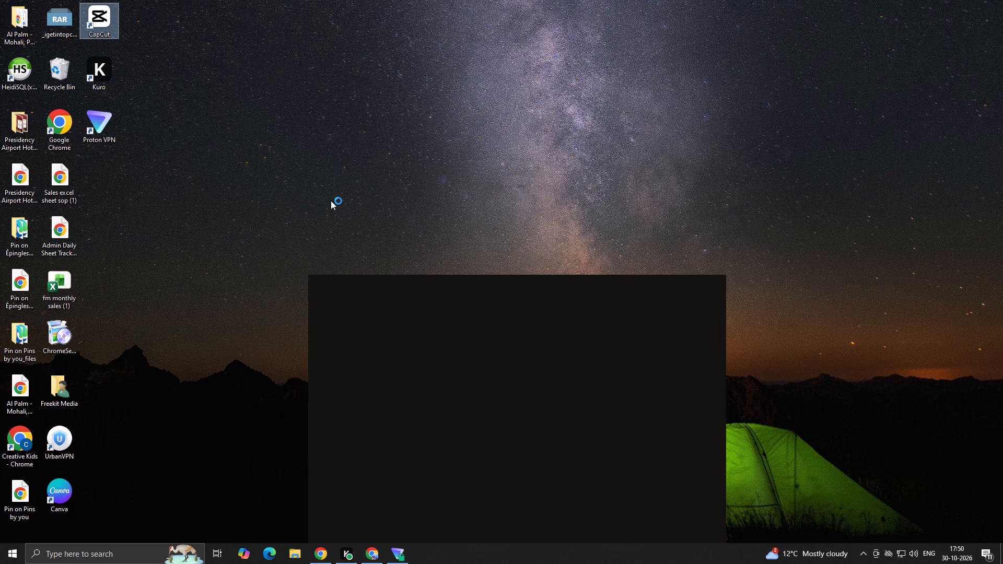
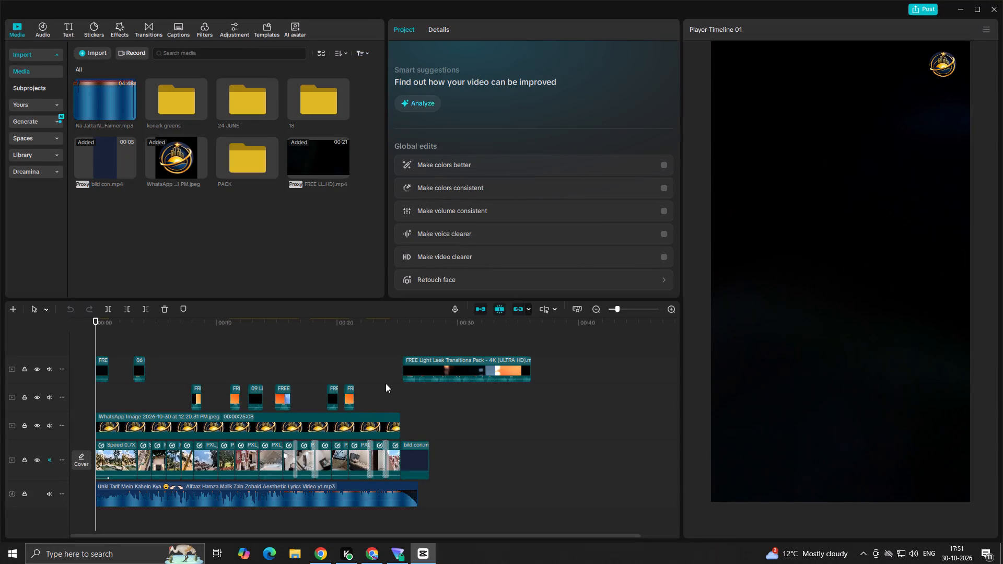
Replace the Heat Flash transition before the last property clip with Black Fade from the favorite transitions.
{"action": "scroll", "coordinate": [399, 389], "scroll_direction": "up", "scroll_amount": 7, "text": "ctrl"}
{"action": "left_click", "coordinate": [521, 353]}
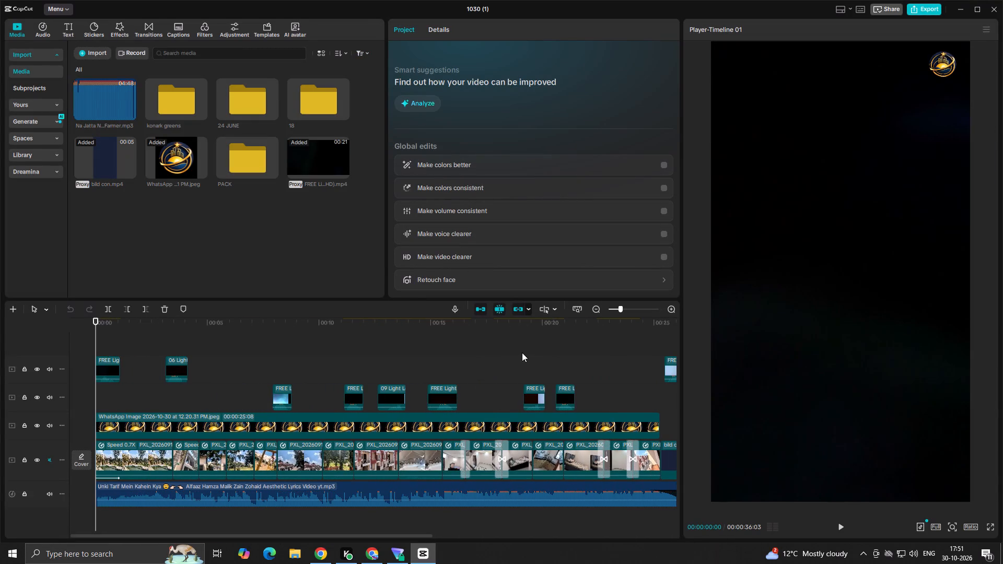
{"action": "left_click_drag", "start_coordinate": [522, 352], "coordinate": [660, 354]}
{"action": "left_click", "coordinate": [633, 445]}
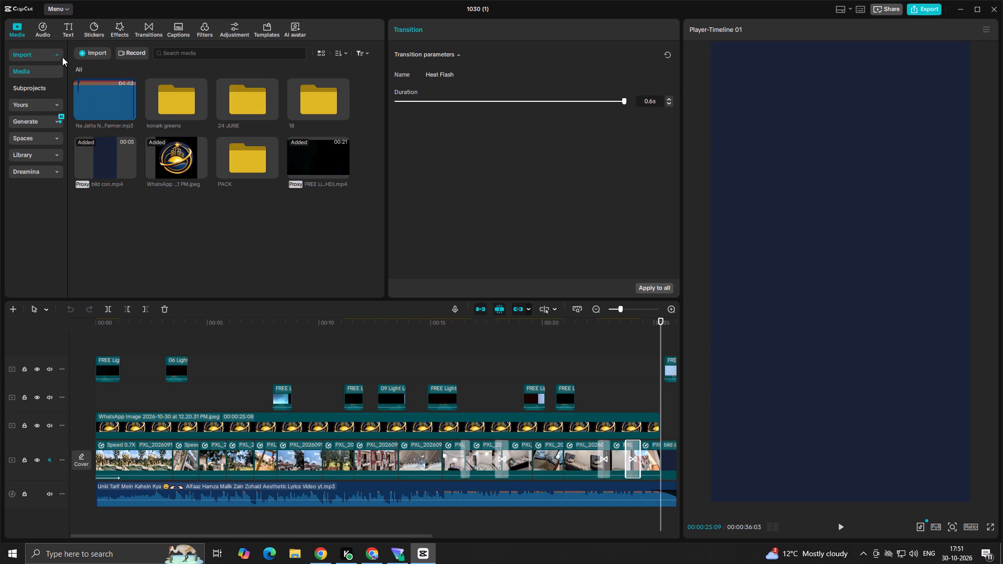
{"action": "left_click", "coordinate": [151, 36]}
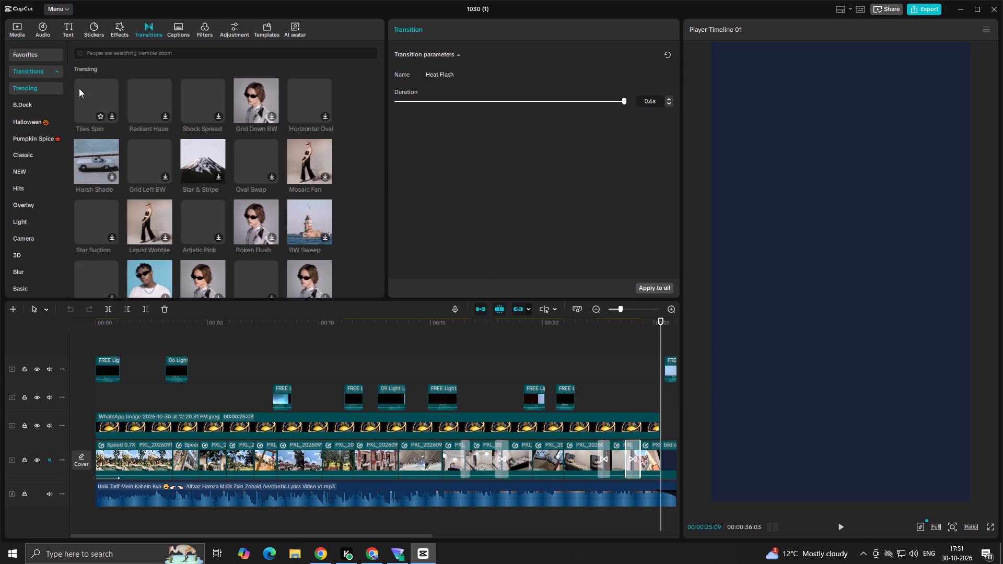
{"action": "left_click", "coordinate": [29, 51]}
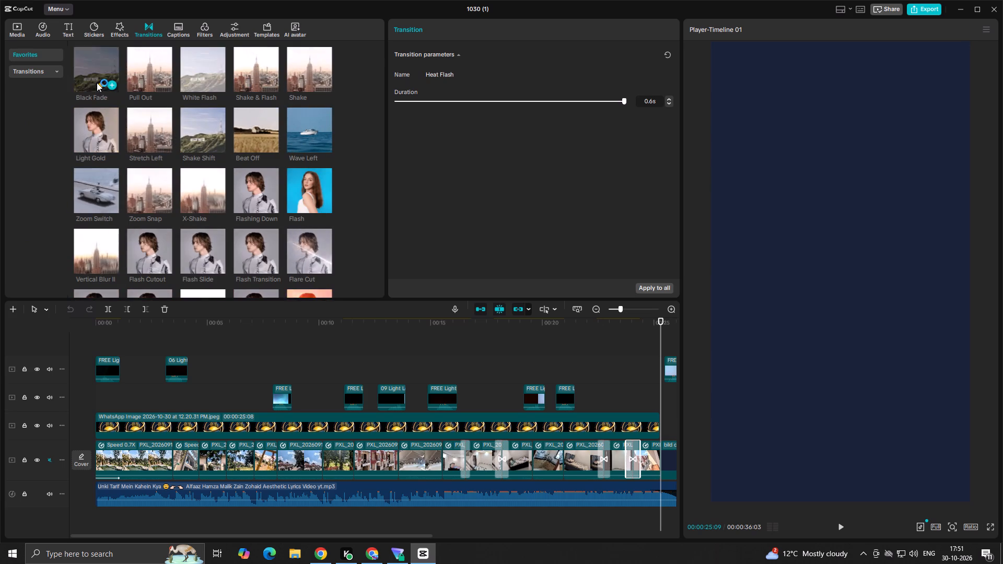
{"action": "left_click", "coordinate": [93, 80]}
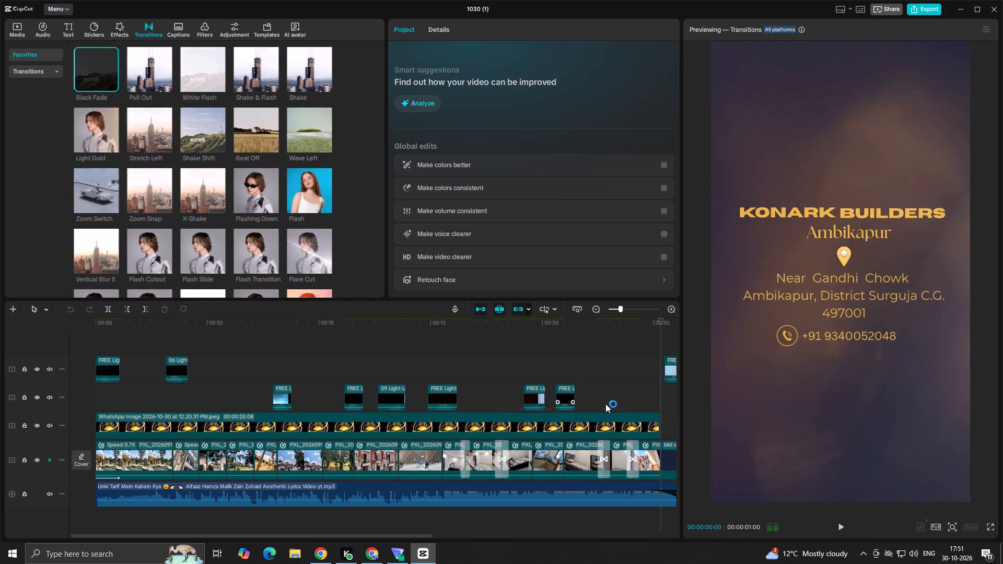
{"action": "left_click_drag", "start_coordinate": [96, 61], "coordinate": [587, 429]}
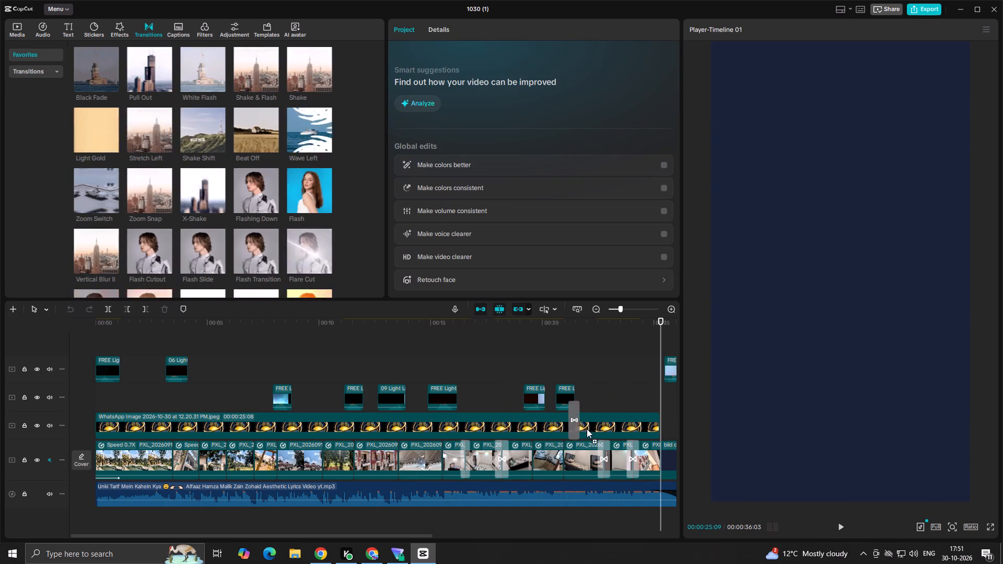
{"action": "left_click_drag", "start_coordinate": [587, 429], "coordinate": [632, 460]}
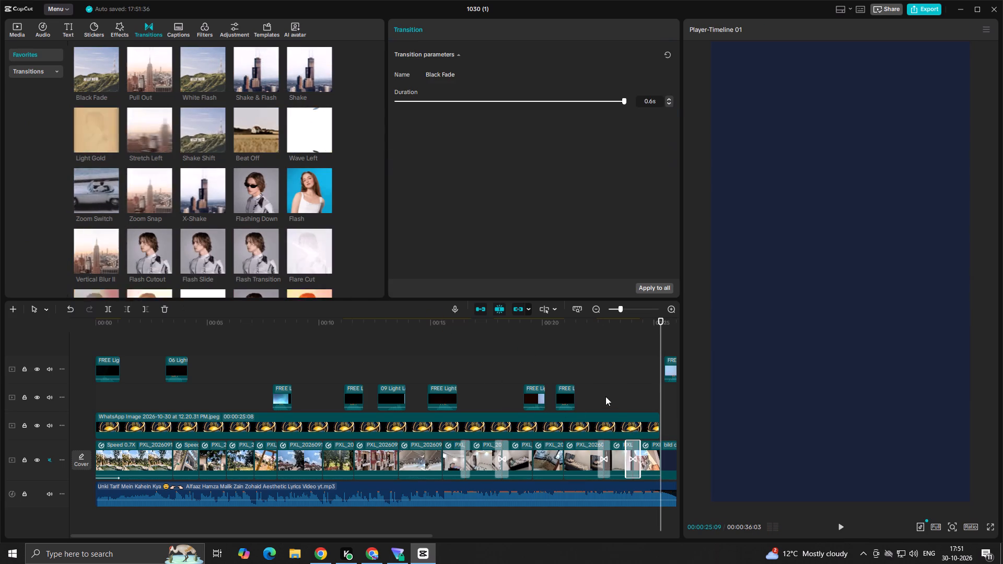
Play and scrub through the last property clips and the closing contact card to check the Black Fade transition.
{"action": "left_click", "coordinate": [605, 396]}
{"action": "key", "text": "space"}
{"action": "left_click", "coordinate": [592, 404]}
{"action": "key", "text": "space"}
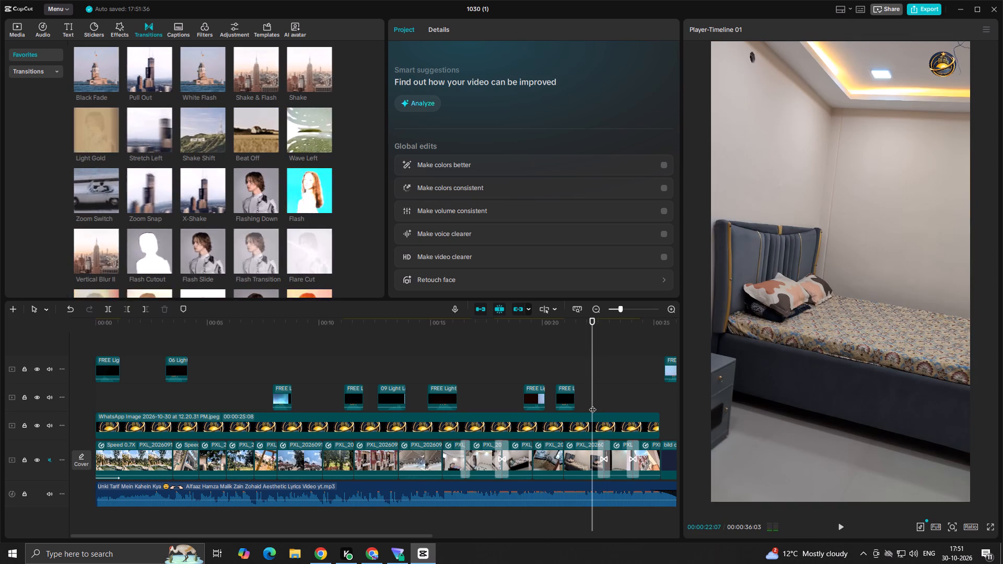
{"action": "left_click", "coordinate": [592, 404]}
{"action": "left_click_drag", "start_coordinate": [592, 404], "coordinate": [604, 403]}
{"action": "left_click_drag", "start_coordinate": [604, 403], "coordinate": [628, 403]}
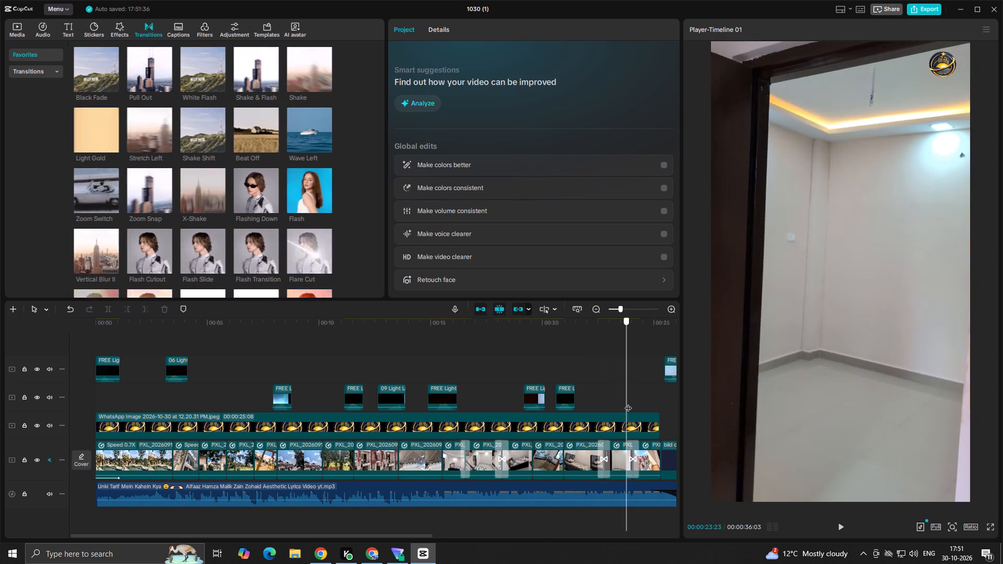
{"action": "left_click_drag", "start_coordinate": [628, 403], "coordinate": [607, 409]}
{"action": "key", "text": "space"}
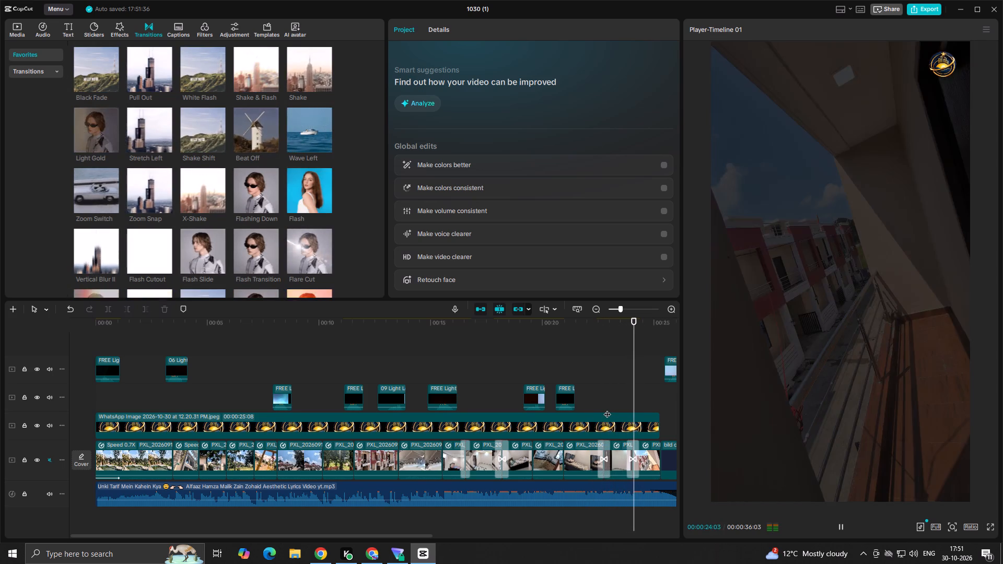
{"action": "key", "text": "space"}
{"action": "left_click", "coordinate": [613, 404]}
{"action": "left_click_drag", "start_coordinate": [613, 404], "coordinate": [641, 408]}
{"action": "key", "text": "space"}
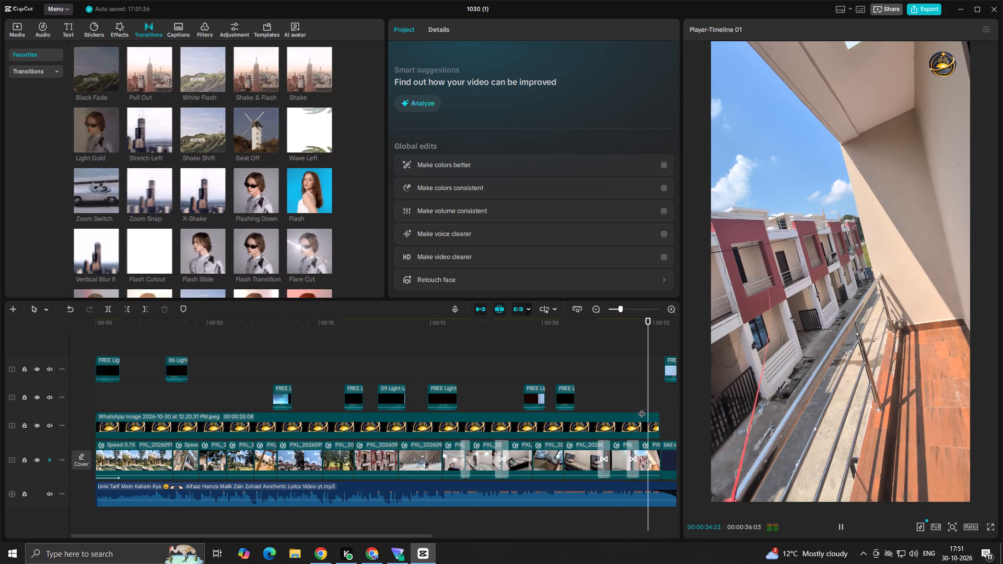
{"action": "key", "text": "space"}
{"action": "left_click", "coordinate": [627, 399]}
{"action": "left_click_drag", "start_coordinate": [627, 399], "coordinate": [679, 397]}
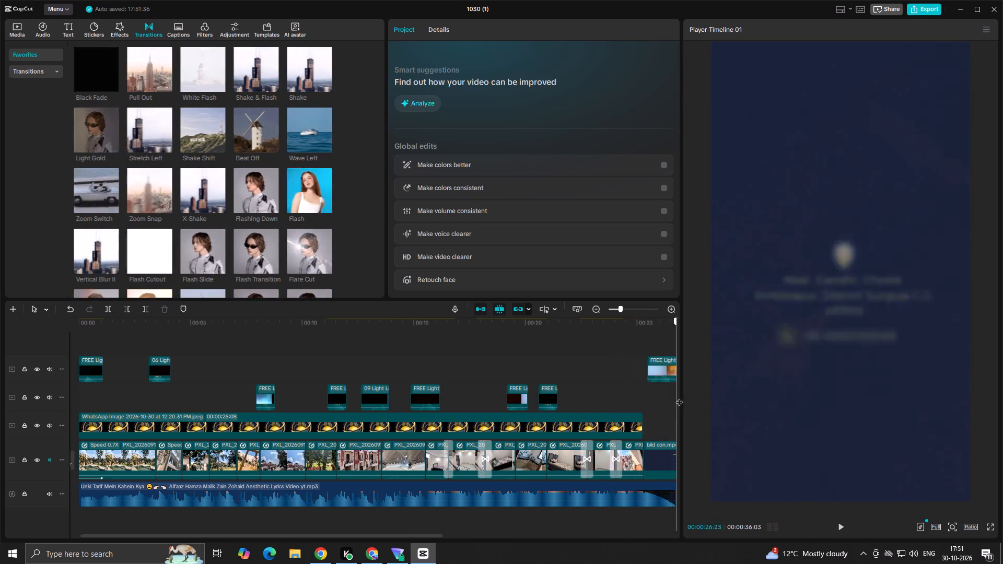
Delete the leftover light leak clip on the top track that runs past the closing contact card.
{"action": "left_click_drag", "start_coordinate": [679, 397], "coordinate": [609, 401]}
{"action": "left_click", "coordinate": [605, 369]}
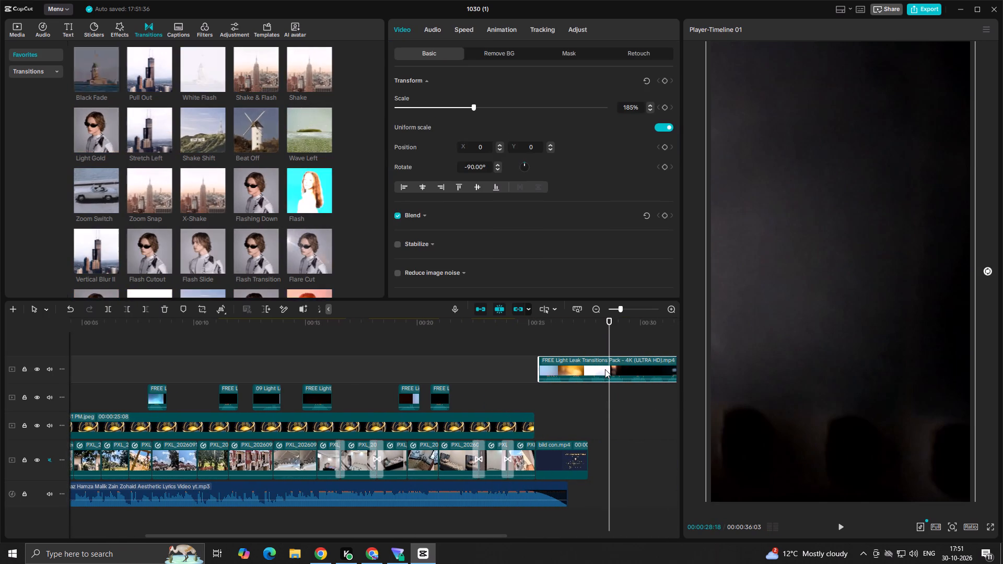
{"action": "key", "text": "BackSpace"}
Return the playhead to the start of the timeline.
{"action": "left_click", "coordinate": [526, 375]}
{"action": "left_click_drag", "start_coordinate": [526, 375], "coordinate": [0, 416]}
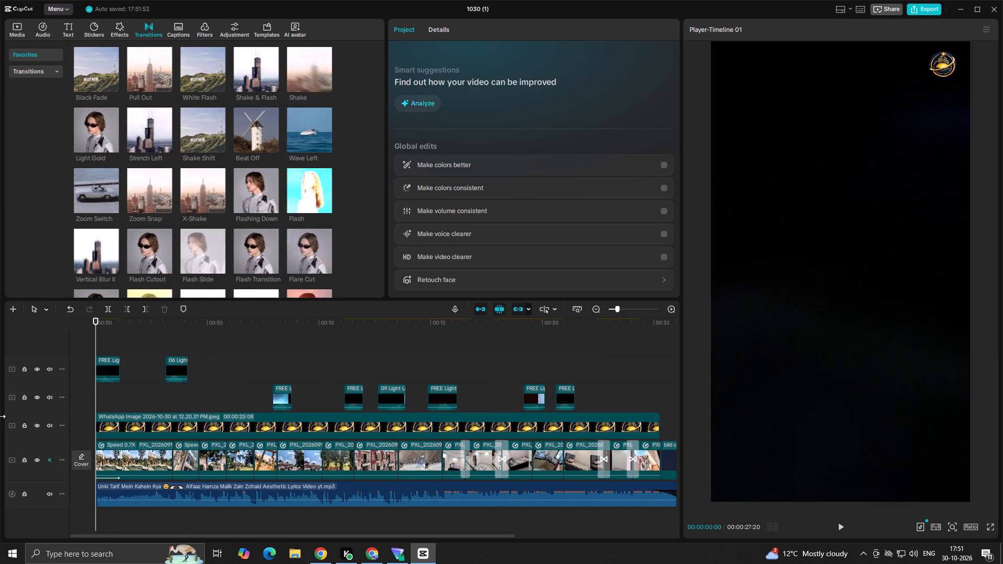
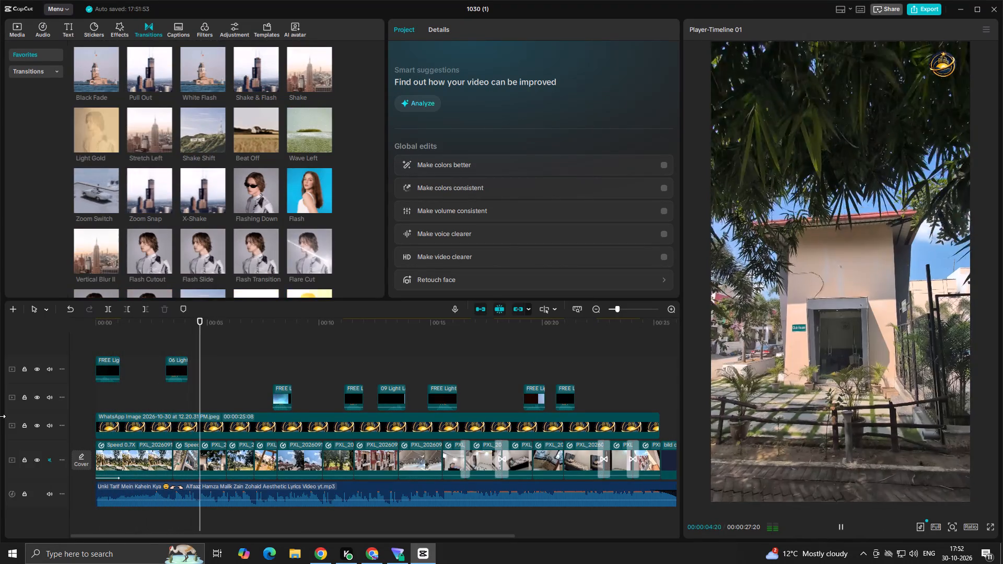
Scrub back through the opening property clips to examine the gap between the first two light leaks.
{"action": "key", "text": "space"}
{"action": "scroll", "coordinate": [42, 334], "scroll_direction": "up", "scroll_amount": 1}
{"action": "left_click", "coordinate": [129, 386]}
{"action": "left_click_drag", "start_coordinate": [135, 385], "coordinate": [112, 389]}
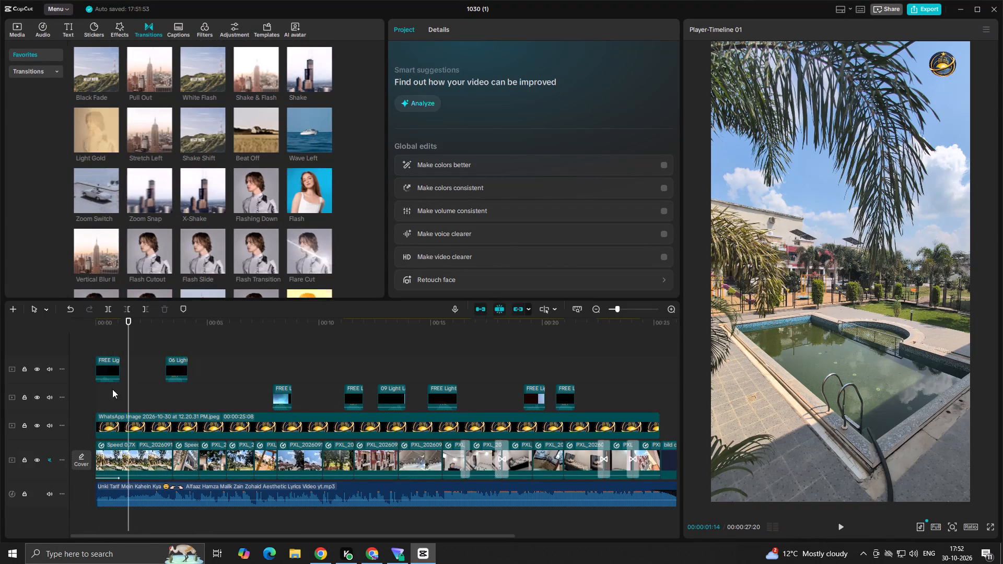
{"action": "left_click_drag", "start_coordinate": [112, 389], "coordinate": [43, 403]}
{"action": "left_click", "coordinate": [121, 398]}
{"action": "left_click_drag", "start_coordinate": [121, 398], "coordinate": [36, 403]}
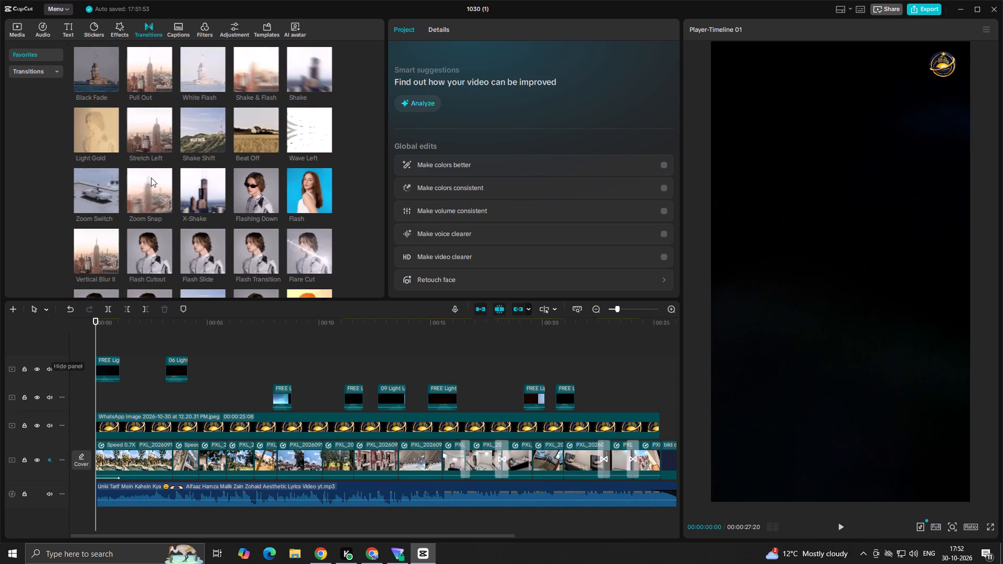
Undo the deletion of the light leak clip that runs past the closing contact card.
{"action": "left_click", "coordinate": [287, 355]}
{"action": "left_click_drag", "start_coordinate": [289, 355], "coordinate": [290, 355]}
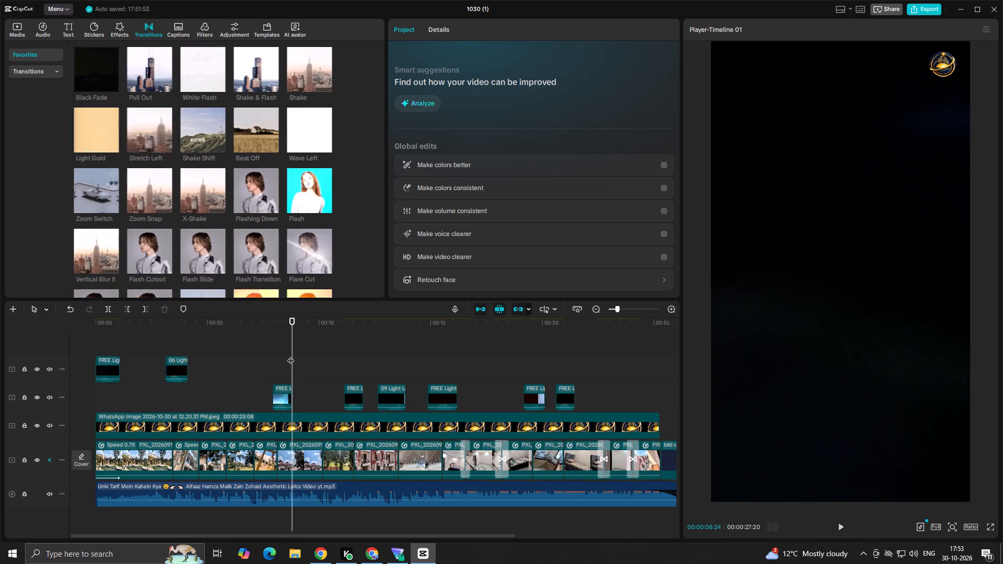
{"action": "left_click_drag", "start_coordinate": [290, 355], "coordinate": [699, 367]}
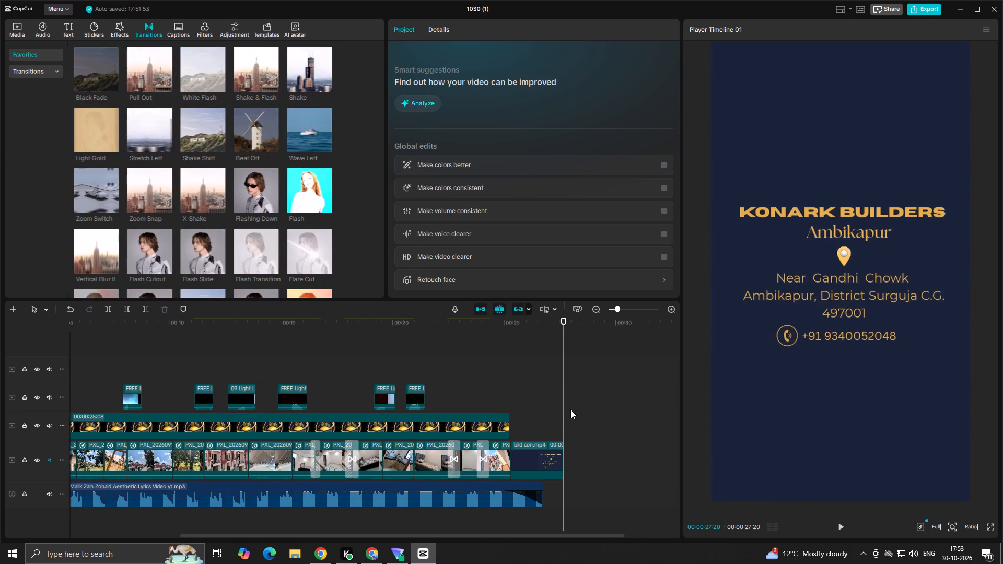
{"action": "key", "text": "ctrl+z"}
Play and scrub through the restored light leak footage to look for a usable flash section.
{"action": "left_click", "coordinate": [572, 338]}
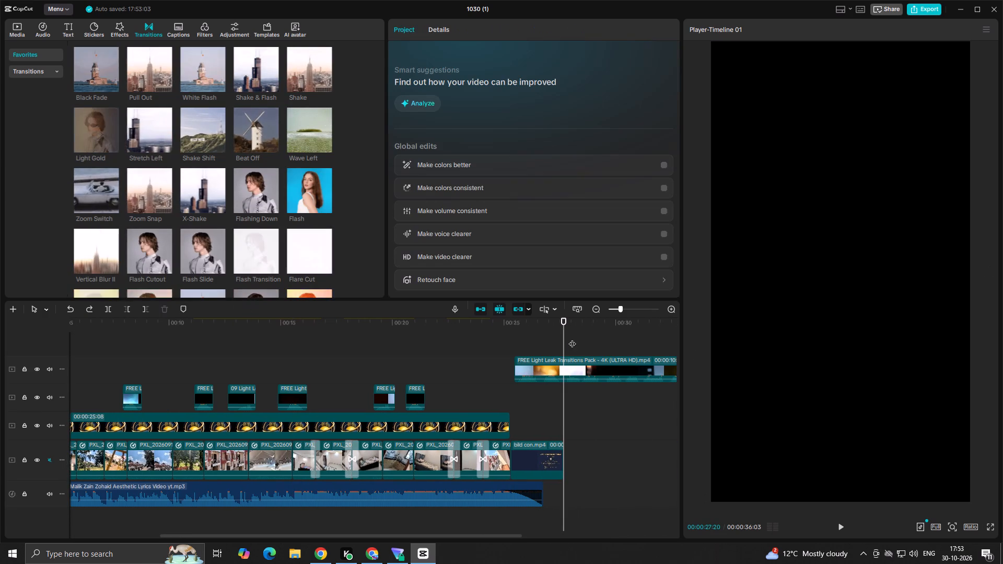
{"action": "left_click_drag", "start_coordinate": [572, 338], "coordinate": [585, 336]}
{"action": "key", "text": "space"}
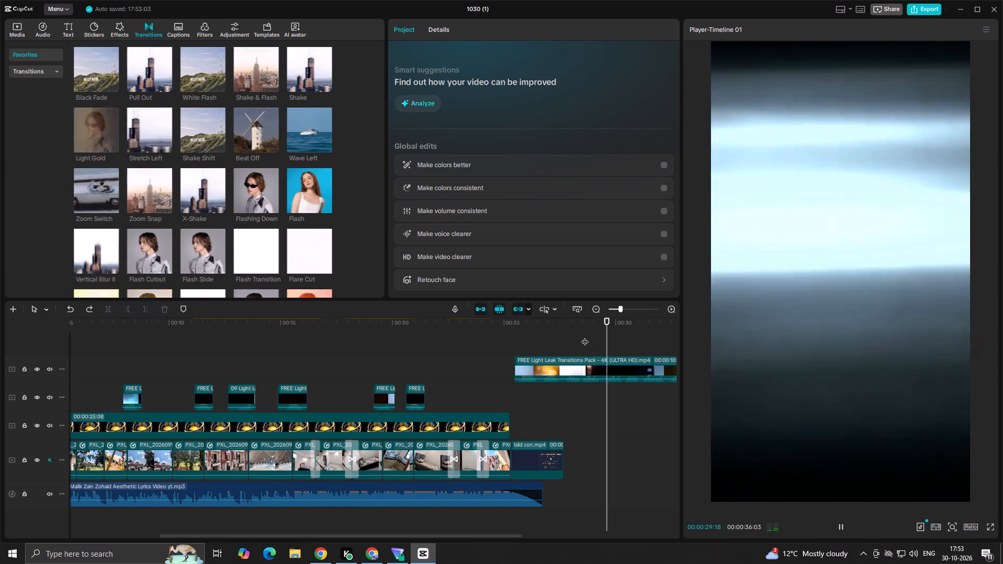
{"action": "key", "text": "space"}
{"action": "key", "text": "space"}
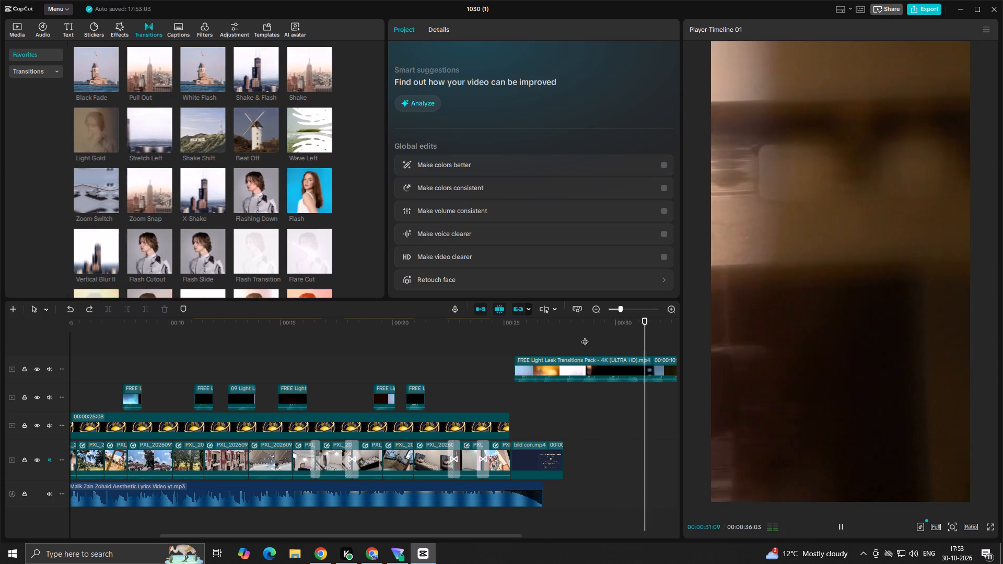
{"action": "key", "text": "space"}
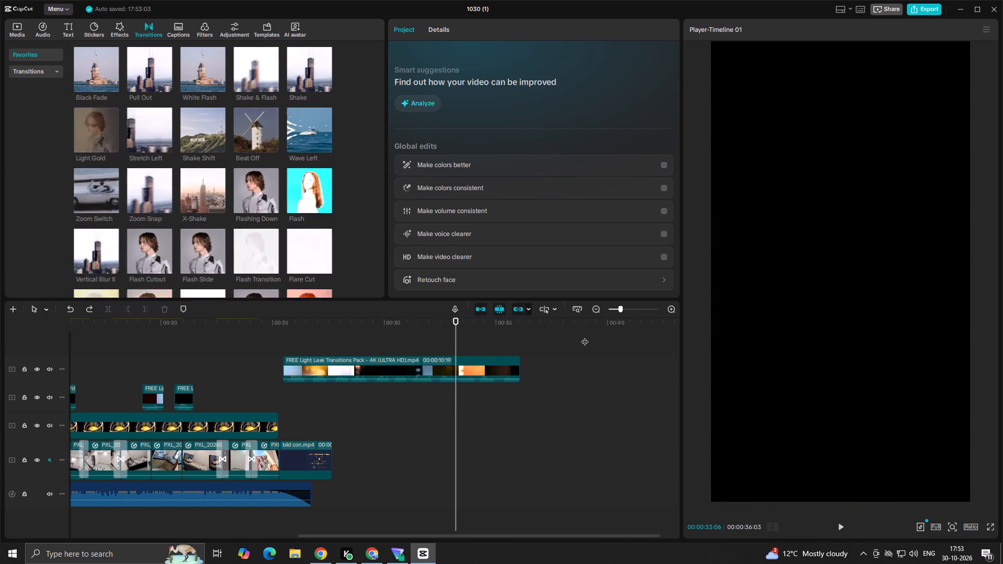
{"action": "key", "text": "space"}
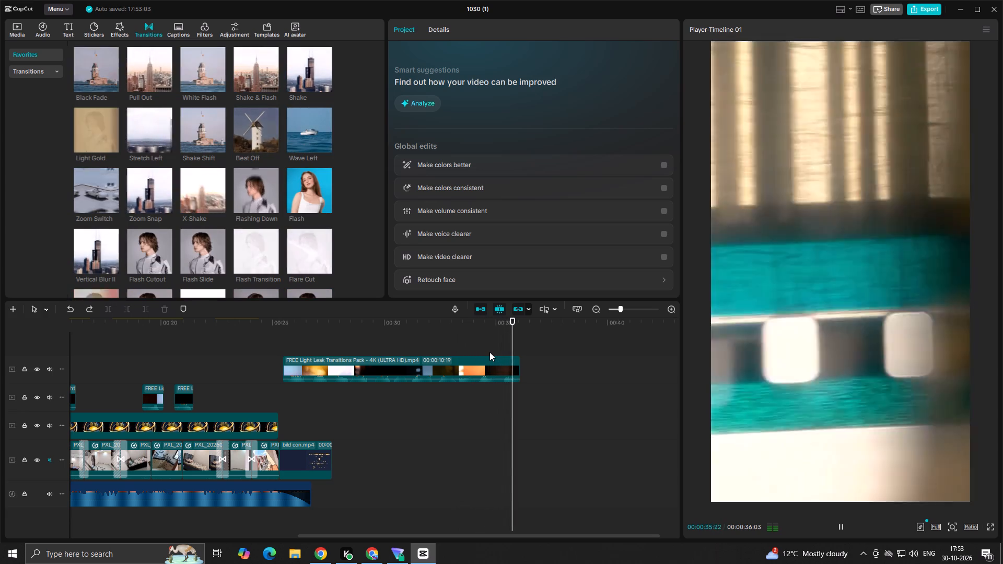
{"action": "key", "text": "space"}
{"action": "left_click", "coordinate": [321, 340]}
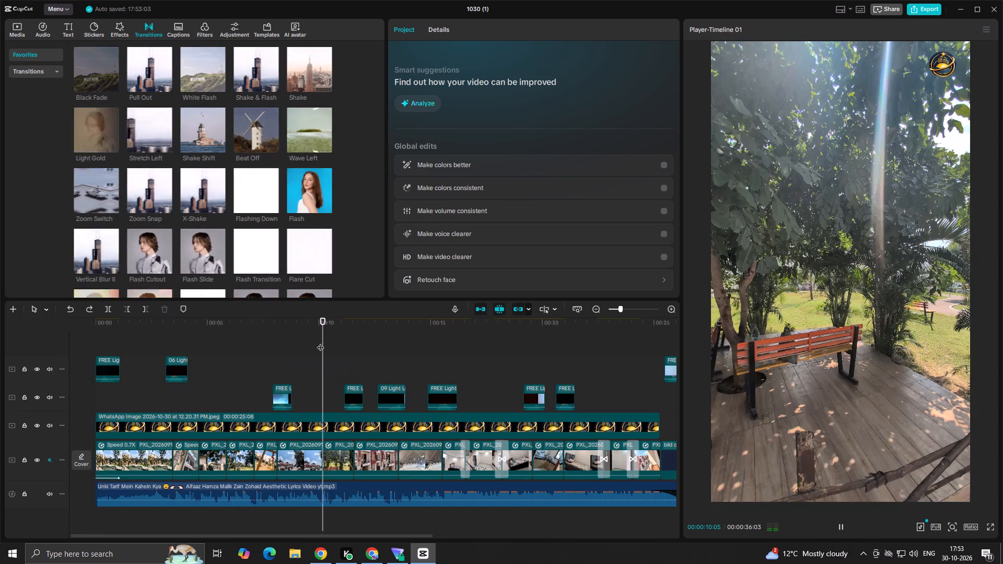
{"action": "left_click", "coordinate": [326, 344]}
{"action": "left_click_drag", "start_coordinate": [326, 344], "coordinate": [512, 382]}
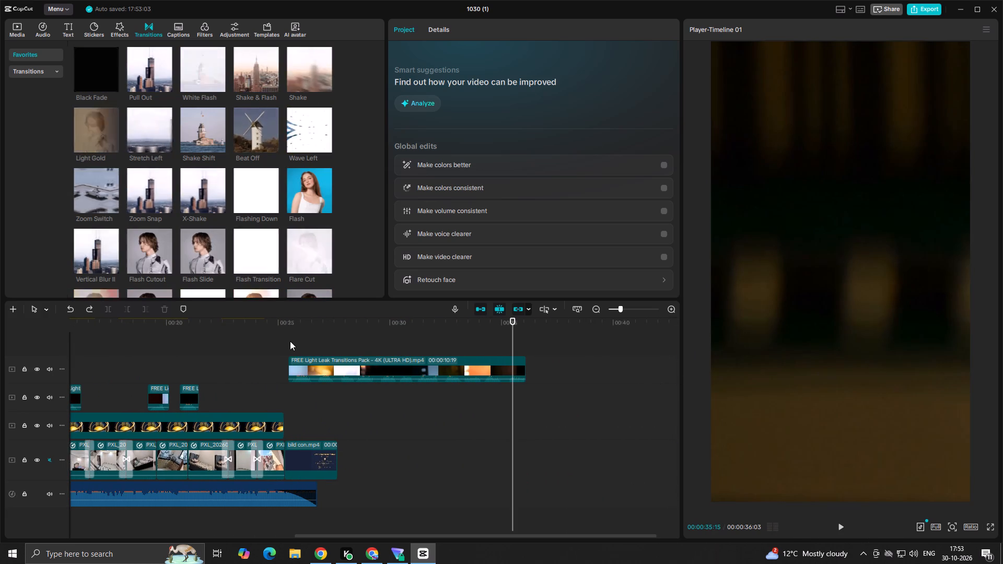
{"action": "left_click", "coordinate": [290, 339]}
{"action": "key", "text": "space"}
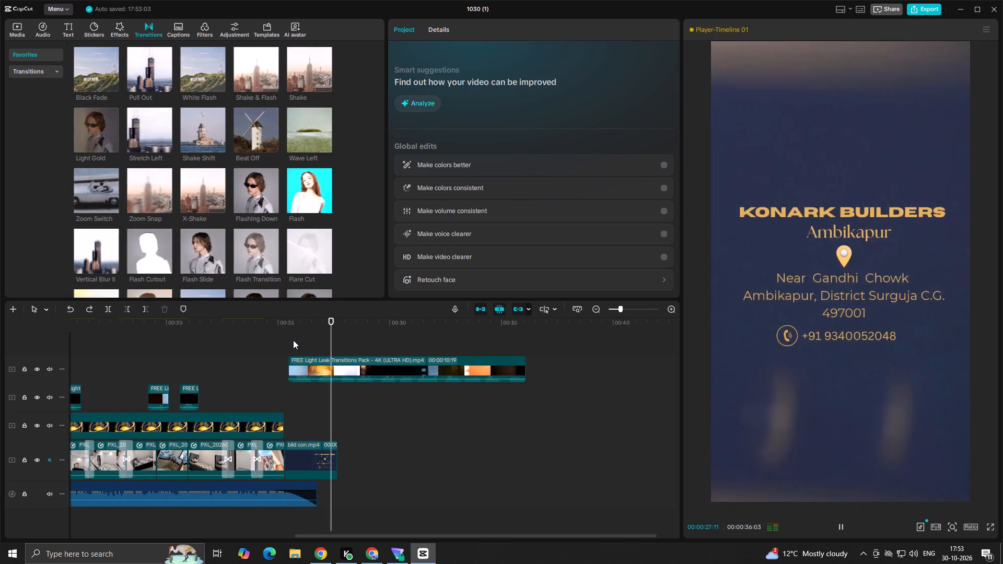
{"action": "key", "text": "space"}
{"action": "left_click", "coordinate": [307, 346]}
{"action": "key", "text": "space"}
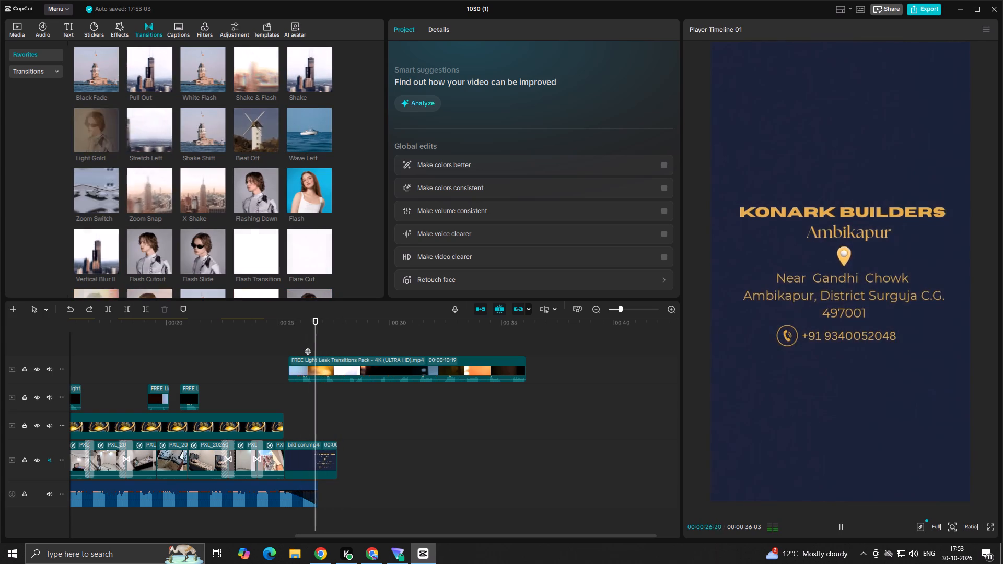
{"action": "key", "text": "space"}
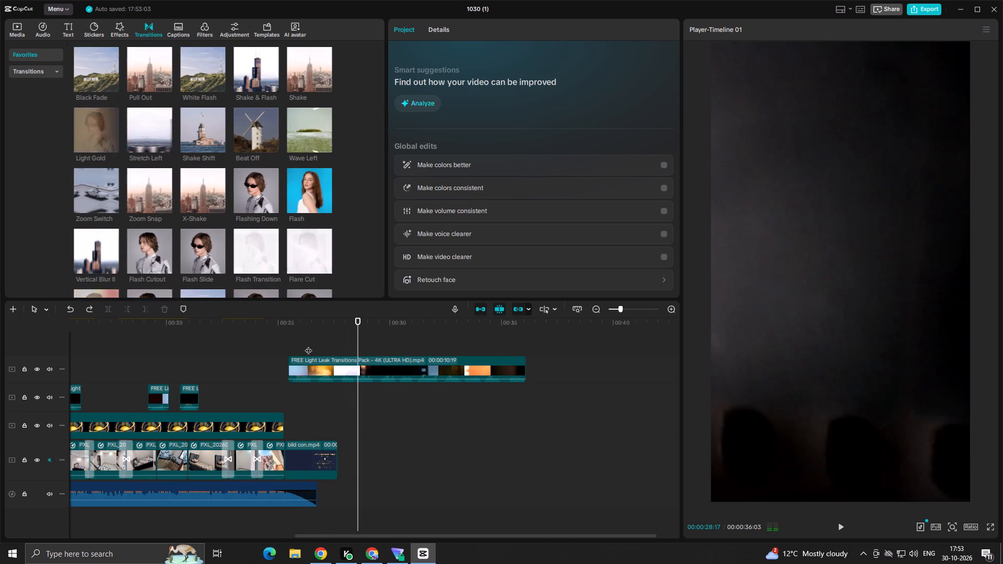
Trim the restored light leak clip to the section between 00:00:27:03 and 00:00:28:13.
{"action": "left_click", "coordinate": [325, 354]}
{"action": "left_click", "coordinate": [333, 377]}
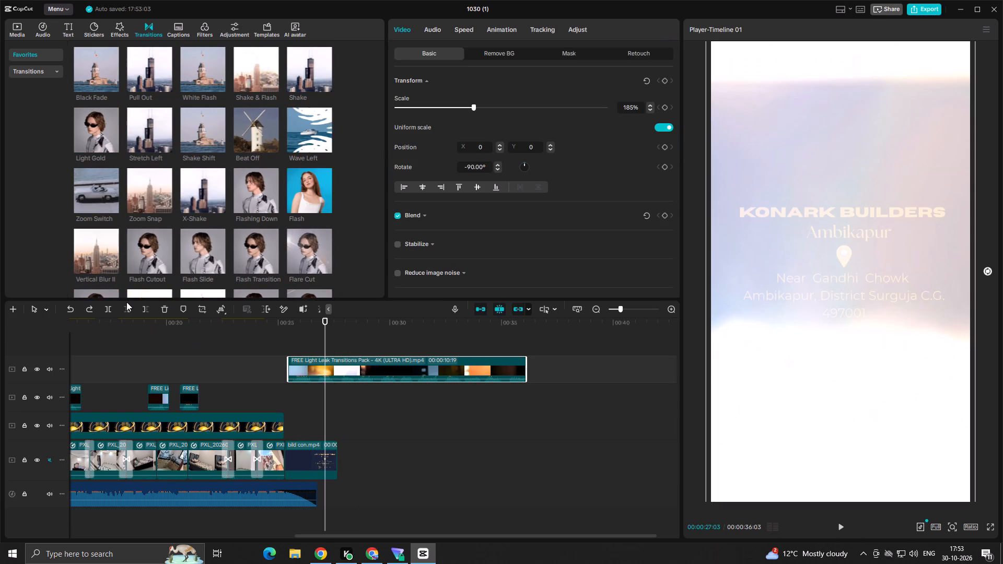
{"action": "left_click", "coordinate": [126, 305]}
{"action": "left_click", "coordinate": [126, 307]}
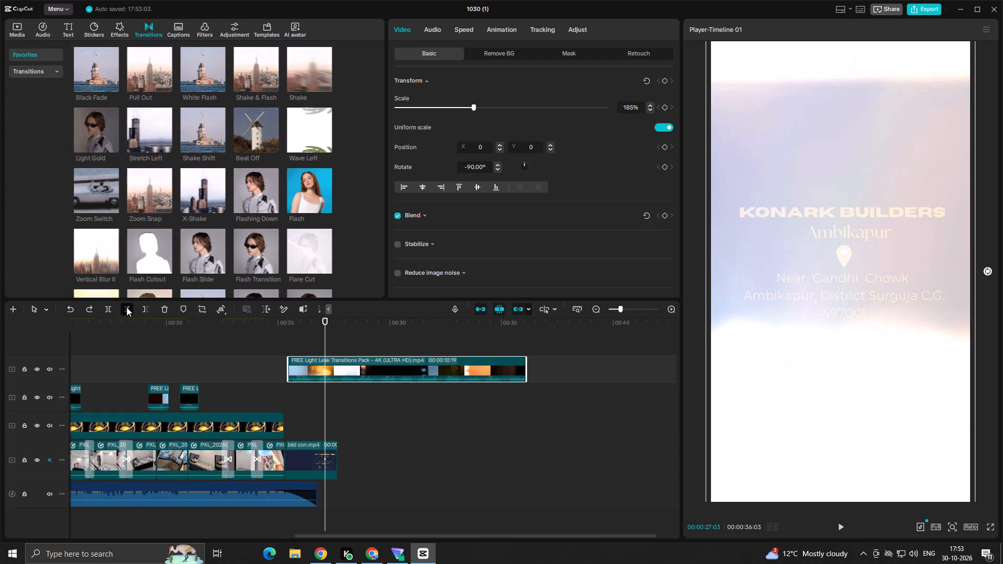
{"action": "left_click", "coordinate": [129, 311]}
{"action": "key", "text": "space"}
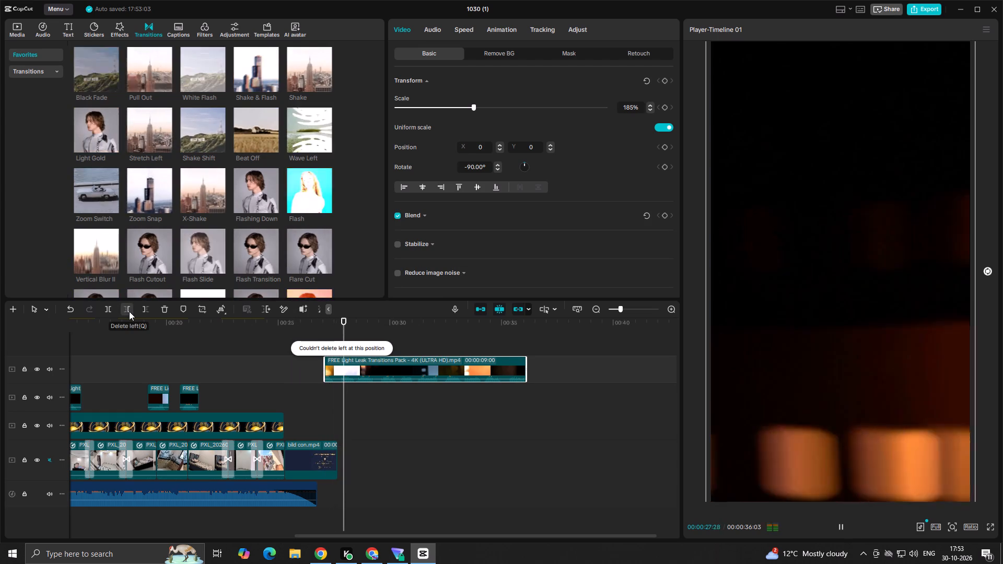
{"action": "key", "text": "space"}
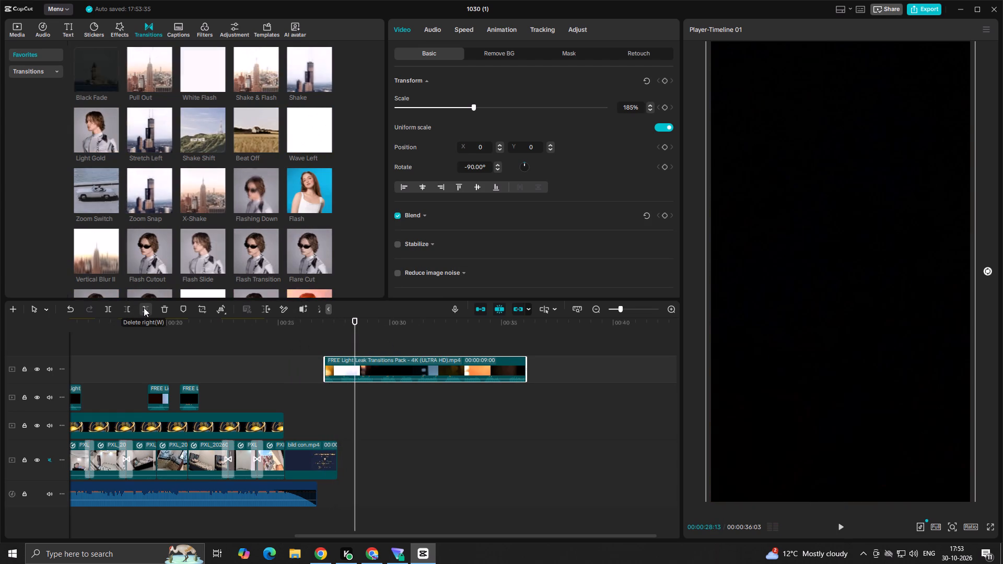
{"action": "left_click", "coordinate": [144, 308]}
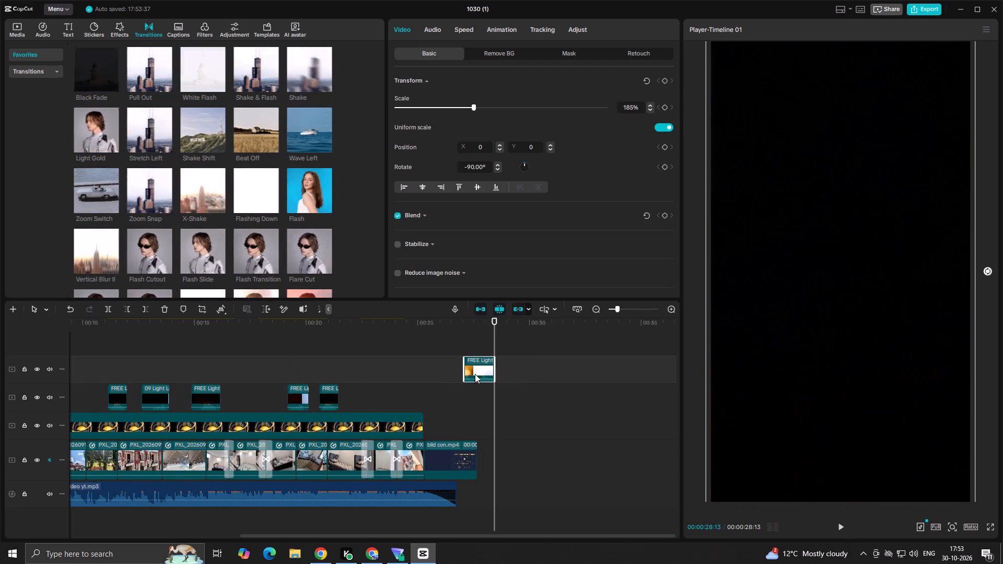
Move the trimmed light leak to the second overlay track near the start, ending where the 06 Light clip begins.
{"action": "left_click_drag", "start_coordinate": [479, 365], "coordinate": [121, 371]}
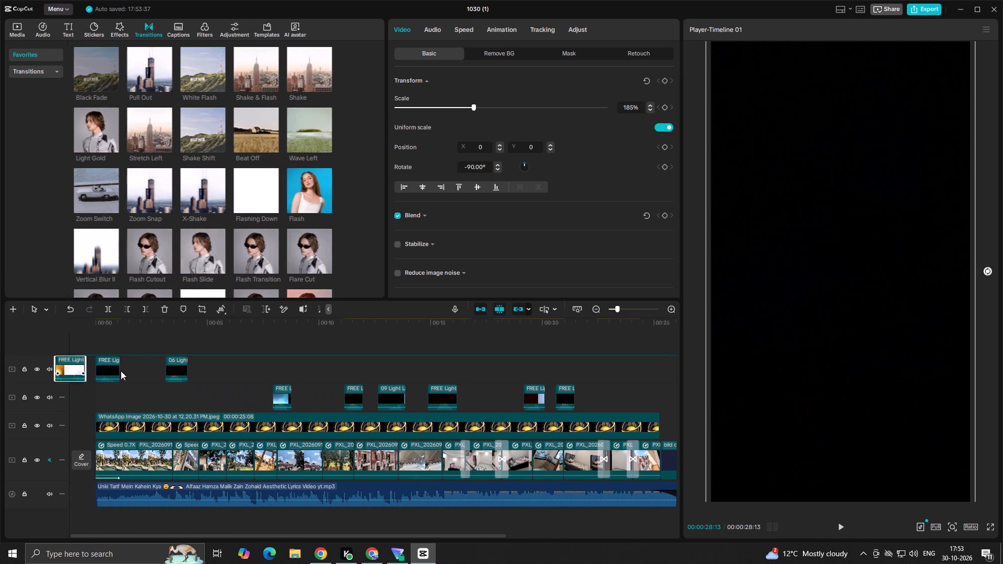
{"action": "left_click_drag", "start_coordinate": [121, 371], "coordinate": [151, 396]}
Play the opening clips from the start to check the placement of the added light leak.
{"action": "left_click", "coordinate": [127, 395]}
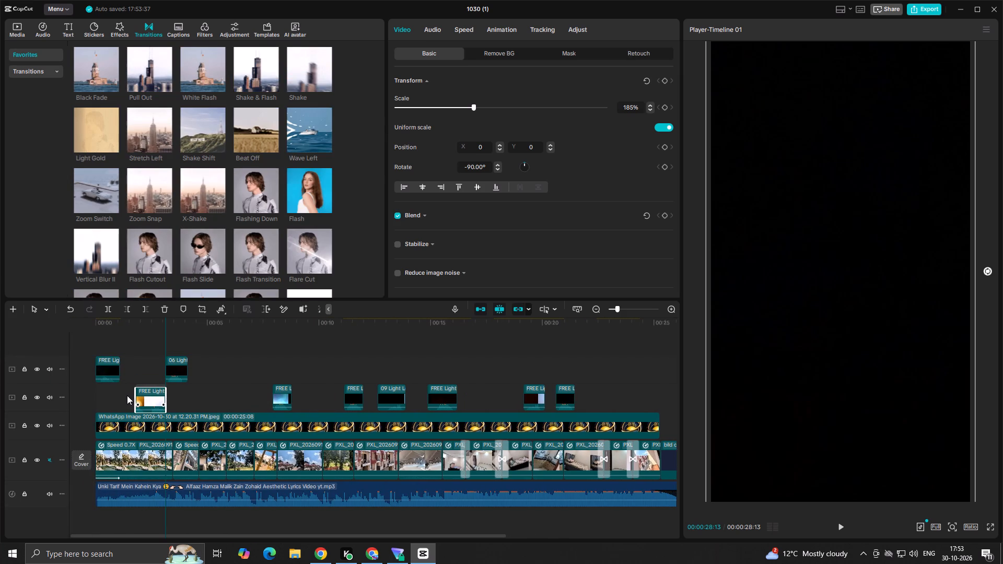
{"action": "key", "text": "space"}
{"action": "left_click", "coordinate": [125, 399]}
{"action": "left_click_drag", "start_coordinate": [125, 399], "coordinate": [106, 407]}
{"action": "left_click", "coordinate": [106, 398]}
{"action": "left_click", "coordinate": [157, 361]}
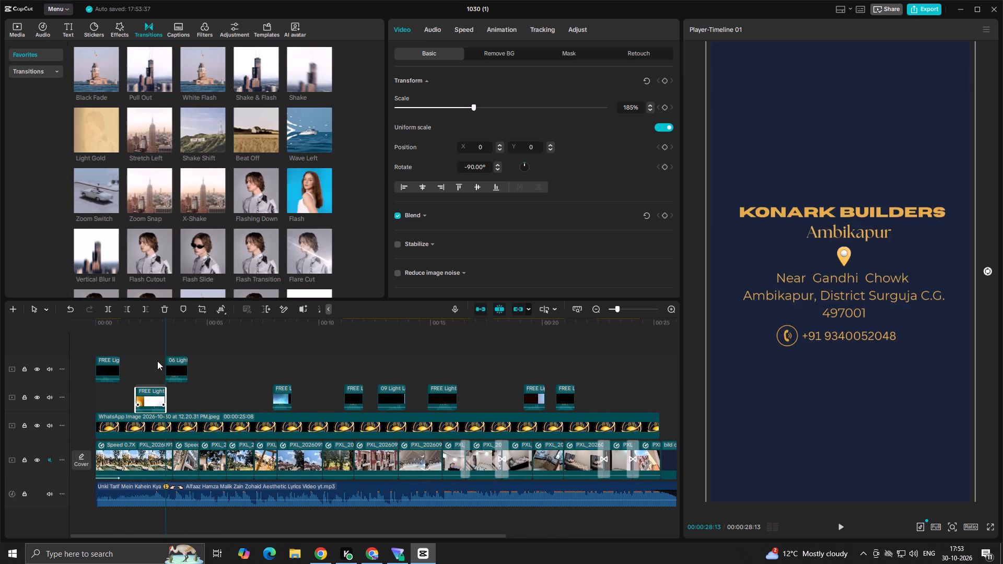
{"action": "left_click", "coordinate": [146, 364]}
{"action": "left_click_drag", "start_coordinate": [146, 364], "coordinate": [14, 385]}
{"action": "key", "text": "space"}
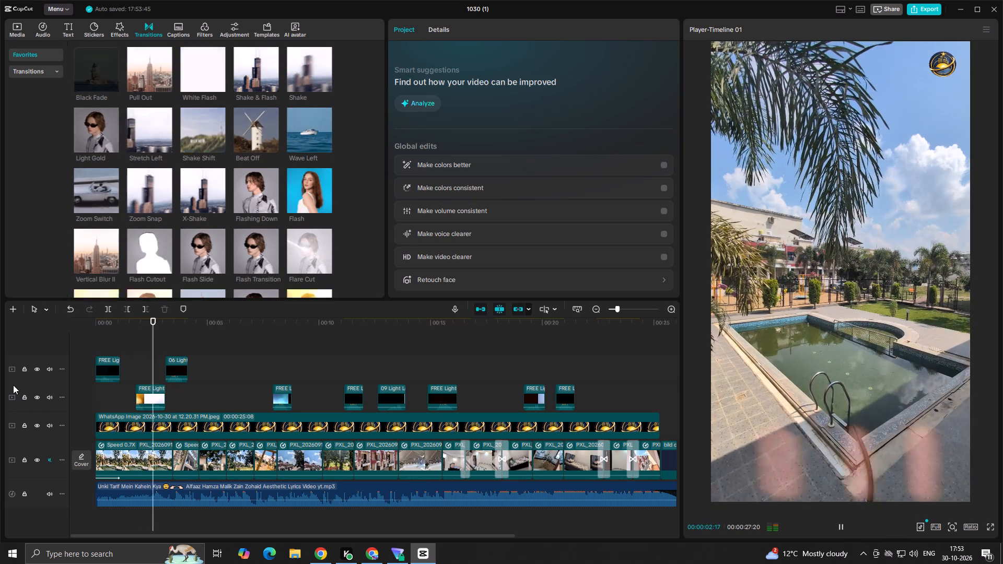
{"action": "key", "text": "space"}
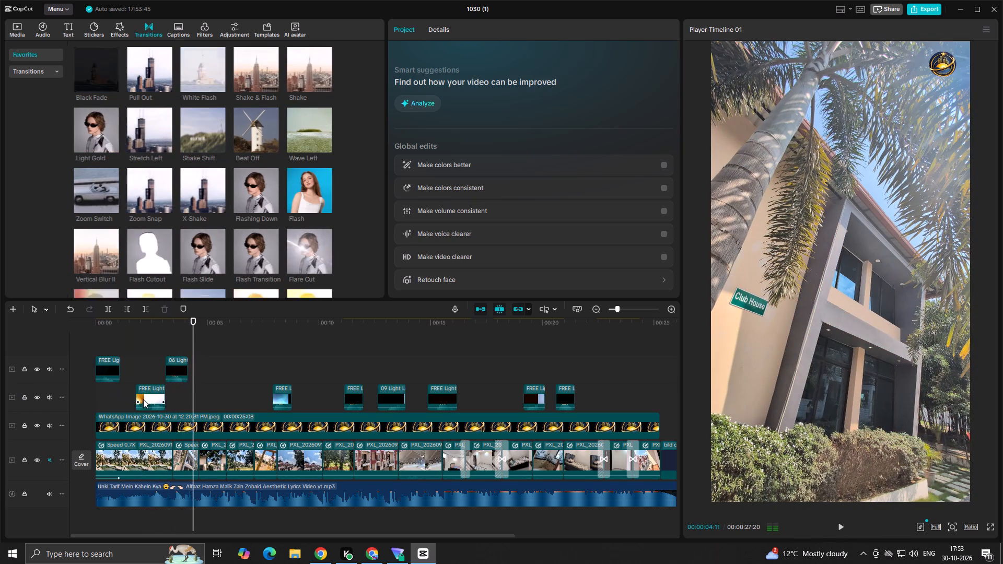
Extend the start of the added light leak back to the end of the first light leak clip.
{"action": "left_click", "coordinate": [144, 399]}
{"action": "left_click_drag", "start_coordinate": [136, 396], "coordinate": [125, 397]}
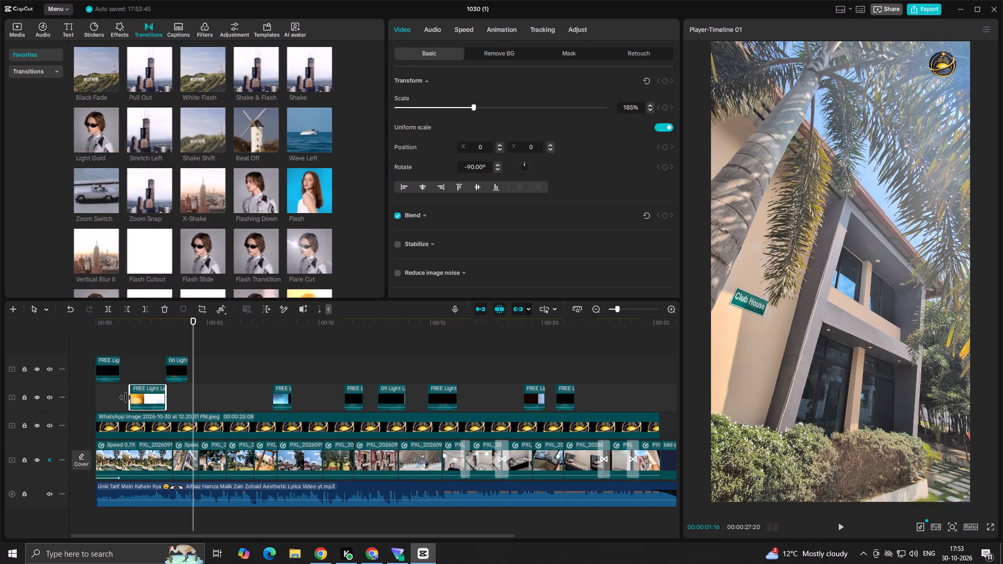
{"action": "left_click_drag", "start_coordinate": [125, 397], "coordinate": [121, 398]}
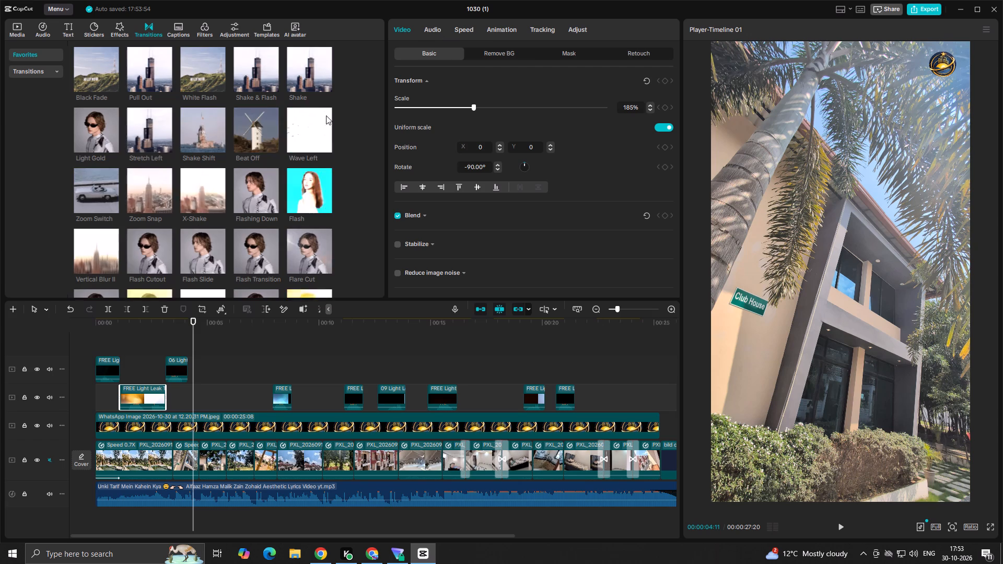
Turn the audio volume of the added light leak clip all the way down.
{"action": "left_click", "coordinate": [427, 29]}
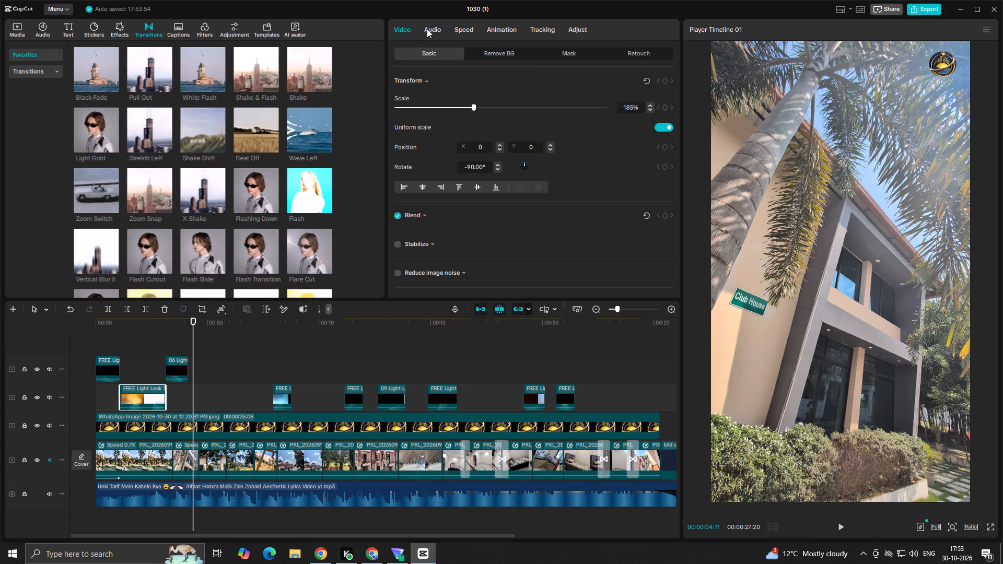
{"action": "left_click", "coordinate": [483, 108]}
{"action": "left_click_drag", "start_coordinate": [484, 108], "coordinate": [423, 116]}
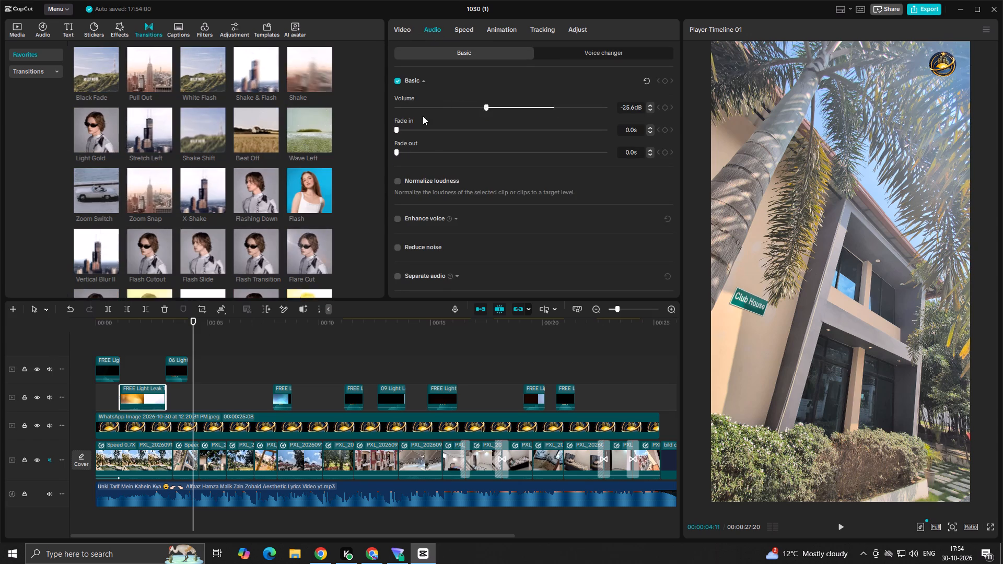
{"action": "left_click_drag", "start_coordinate": [423, 116], "coordinate": [50, 145]}
Play the opening property clips from the start to check the extended, quieter light leak.
{"action": "left_click", "coordinate": [130, 360]}
{"action": "left_click_drag", "start_coordinate": [135, 357], "coordinate": [0, 380]}
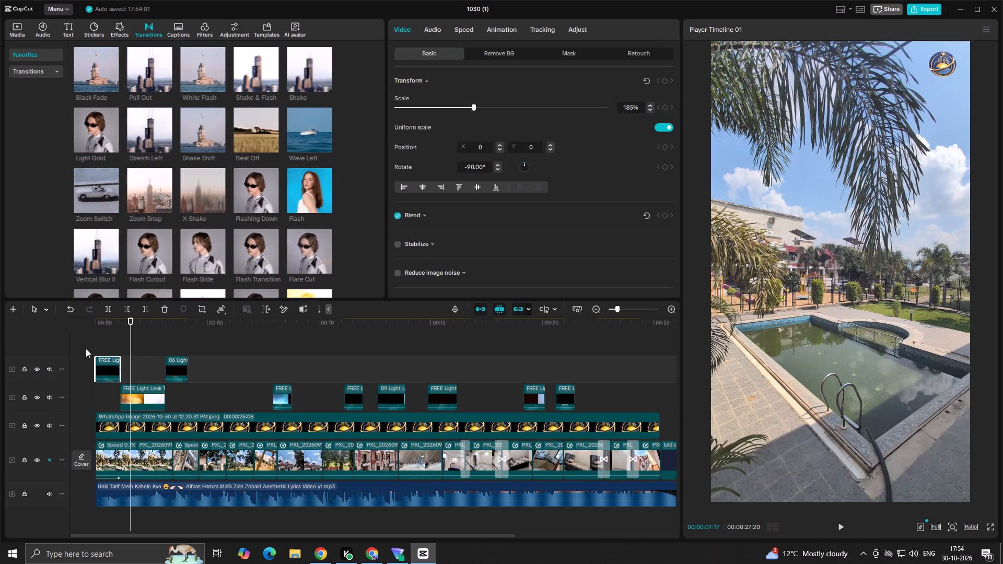
{"action": "left_click", "coordinate": [99, 336]}
{"action": "left_click_drag", "start_coordinate": [99, 335], "coordinate": [33, 352]}
{"action": "key", "text": "space"}
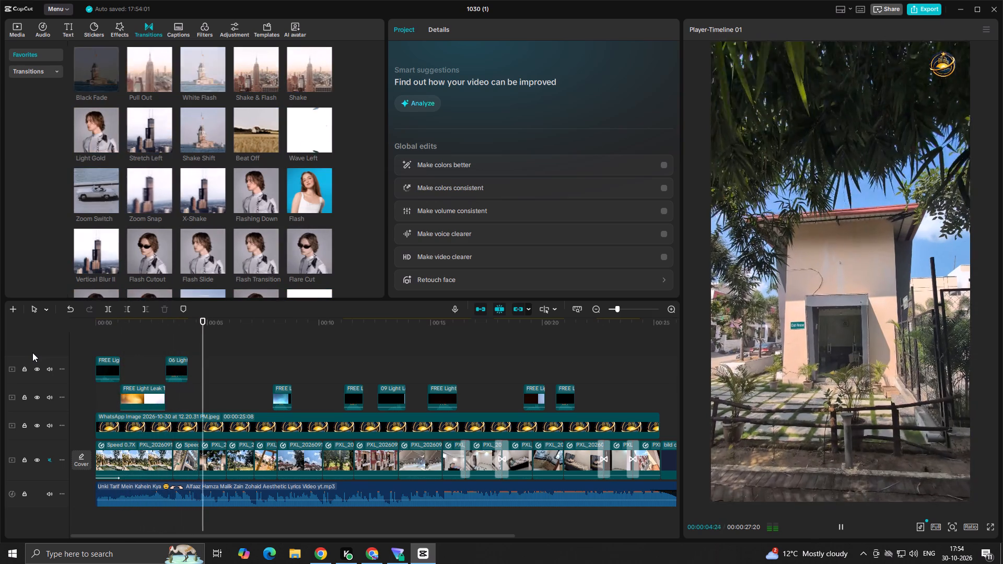
{"action": "key", "text": "space"}
Play the whole reel from the start through to the closing contact card for a full review.
{"action": "left_click", "coordinate": [143, 334]}
{"action": "left_click_drag", "start_coordinate": [143, 334], "coordinate": [0, 339]}
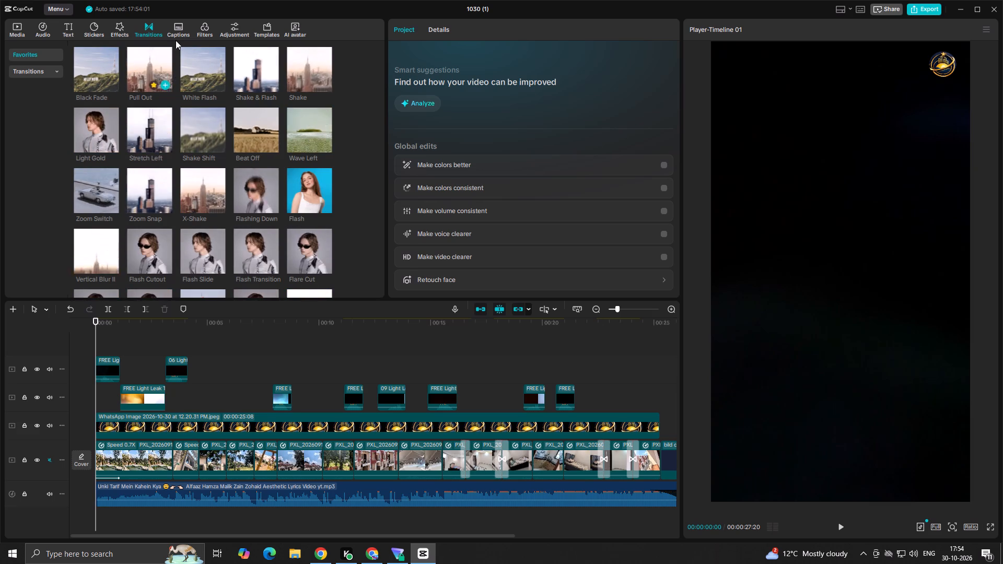
{"action": "left_click", "coordinate": [227, 33]}
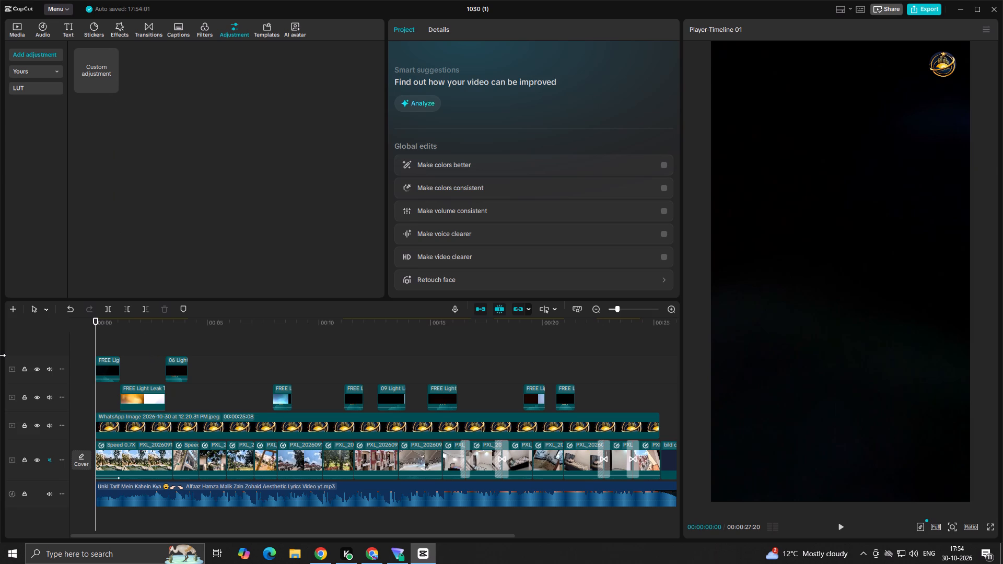
{"action": "key", "text": "space"}
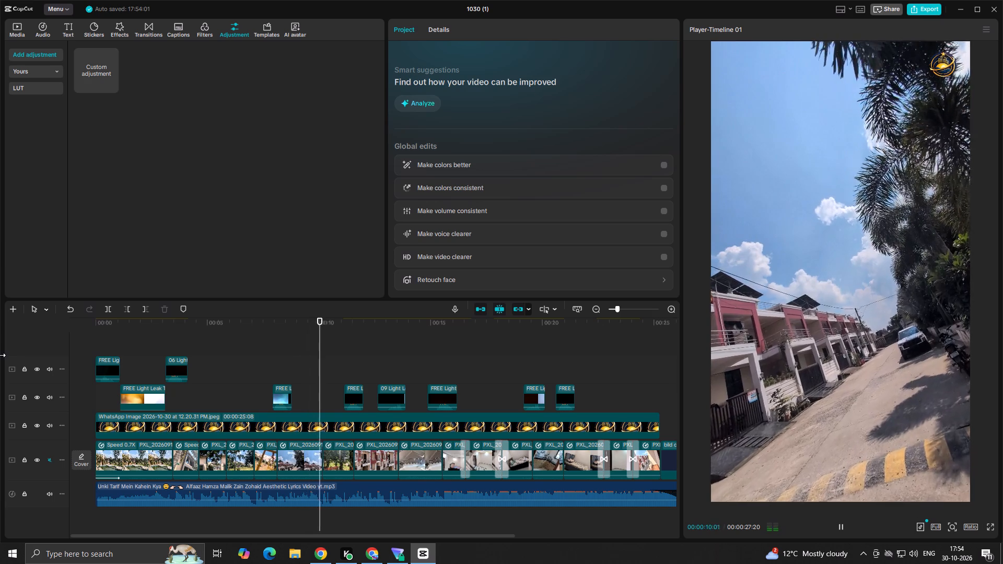
{"action": "key", "text": "space"}
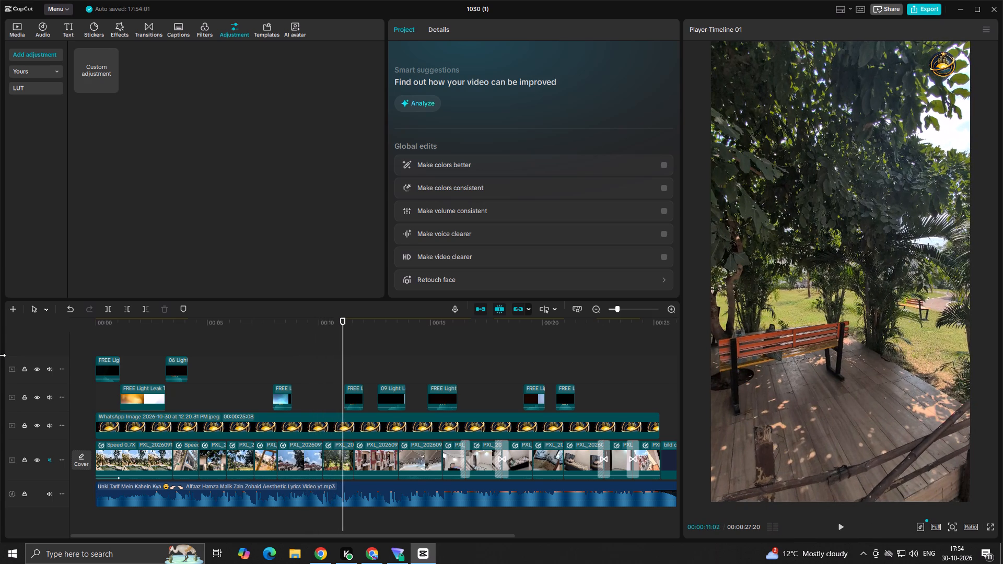
{"action": "key", "text": "space"}
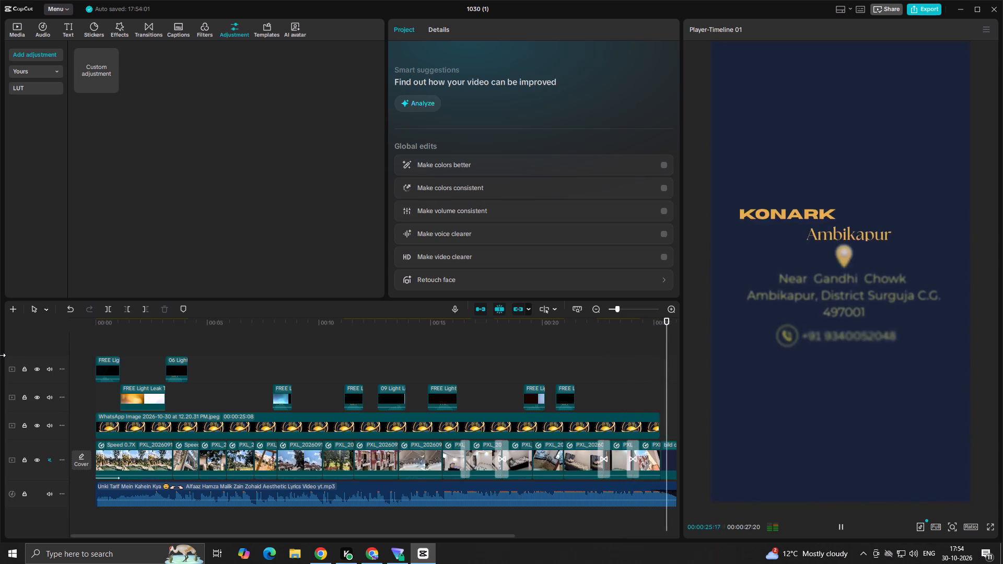
Stop the review at the closing contact card and move the playhead back to the bedroom clip at about 15 seconds.
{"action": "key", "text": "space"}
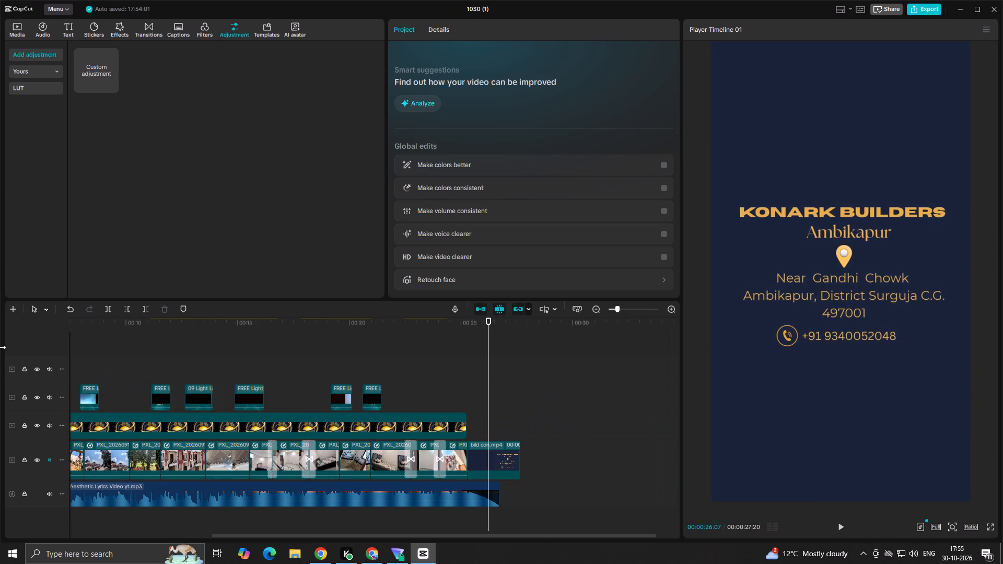
{"action": "left_click", "coordinate": [256, 362]}
{"action": "left_click_drag", "start_coordinate": [256, 362], "coordinate": [256, 362]}
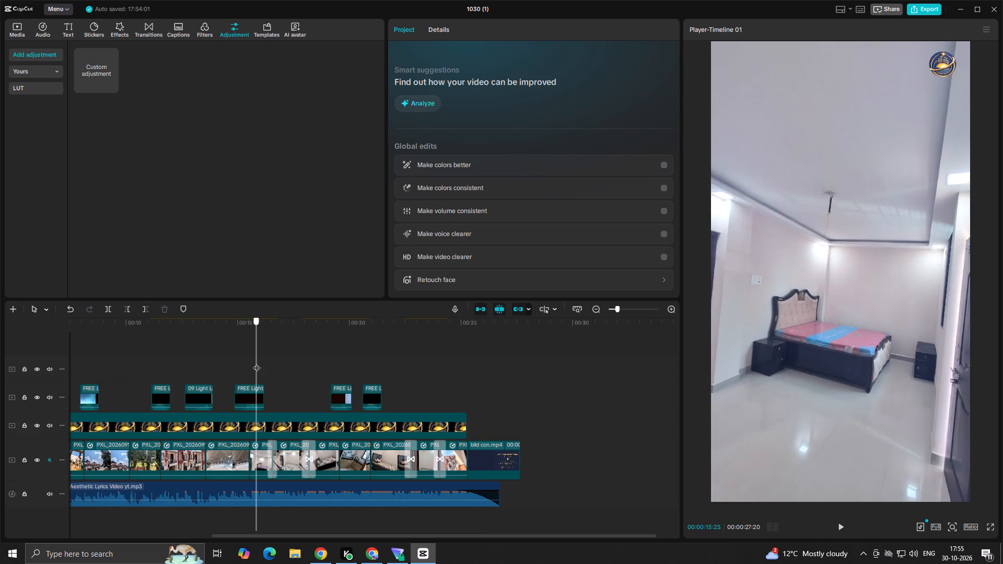
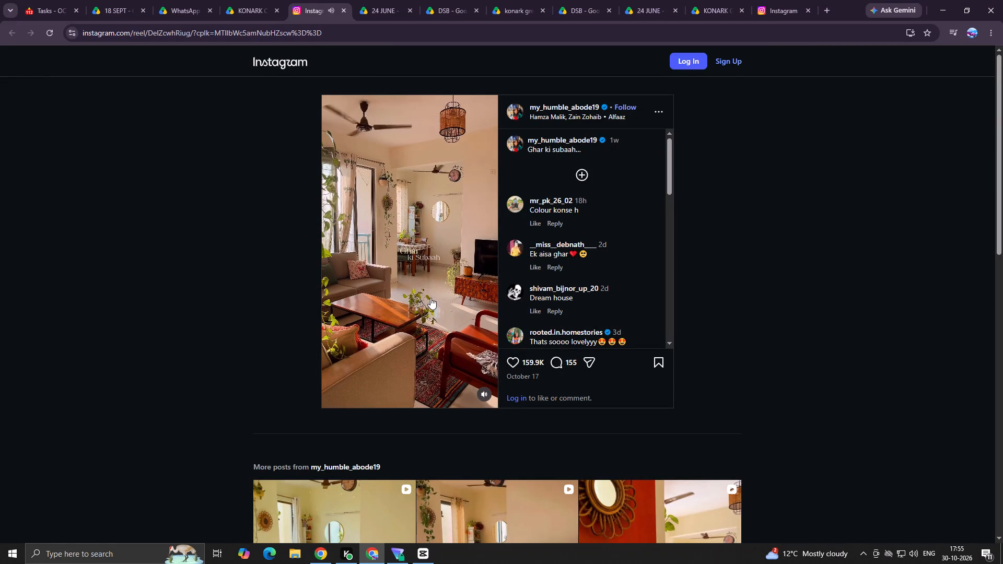
Pause the reference Instagram home reel and switch back to the CapCut project.
{"action": "left_click", "coordinate": [430, 298]}
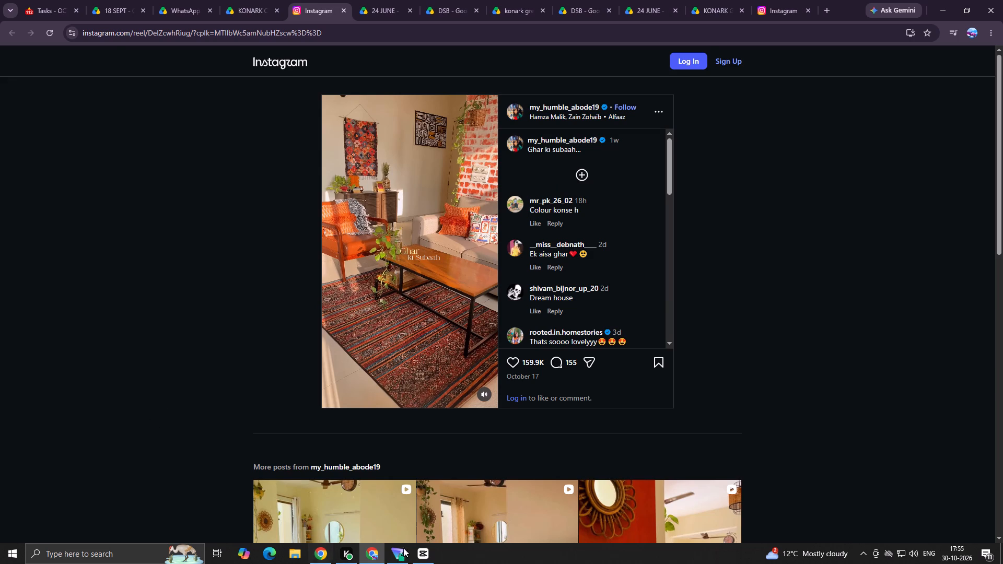
{"action": "left_click", "coordinate": [423, 549]}
Return the playhead to the start of the timeline and turn off auto snapping.
{"action": "left_click", "coordinate": [279, 364]}
{"action": "left_click_drag", "start_coordinate": [279, 364], "coordinate": [0, 399]}
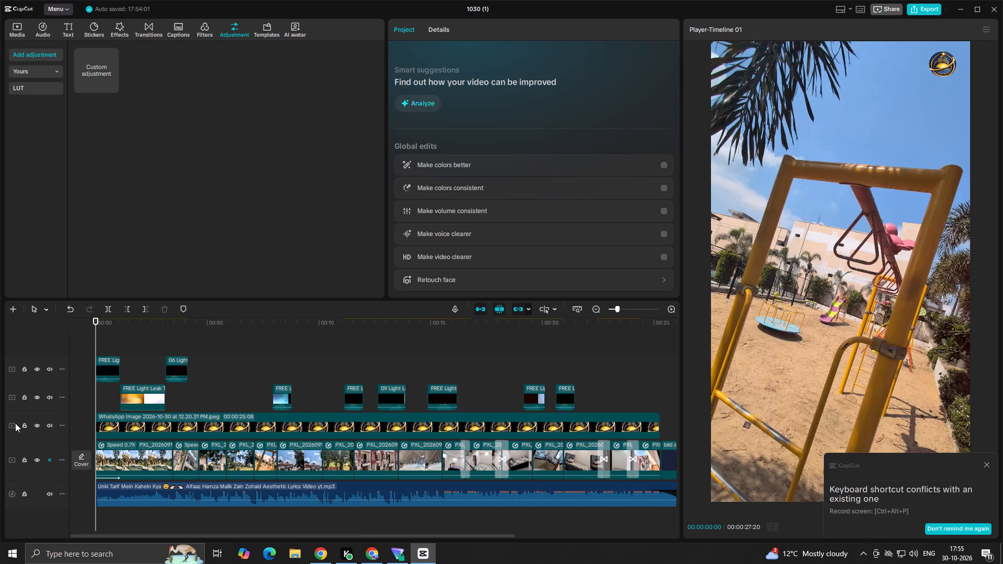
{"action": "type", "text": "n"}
Play the opening property clips from the start, dismiss the shortcut conflict notice, and rewind for another review.
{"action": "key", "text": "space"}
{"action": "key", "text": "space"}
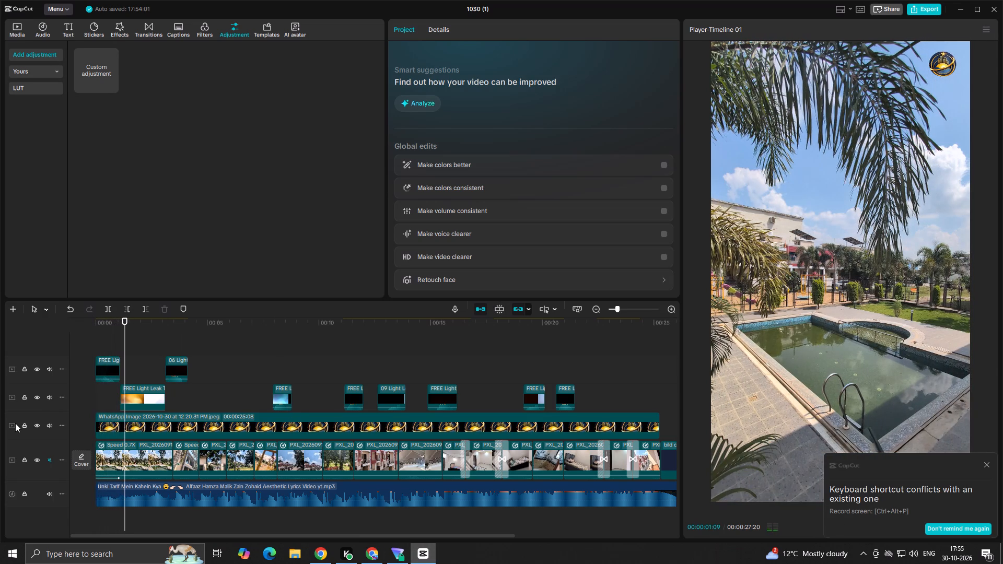
{"action": "left_click", "coordinate": [988, 466]}
{"action": "left_click", "coordinate": [219, 346]}
{"action": "left_click_drag", "start_coordinate": [219, 346], "coordinate": [0, 351]}
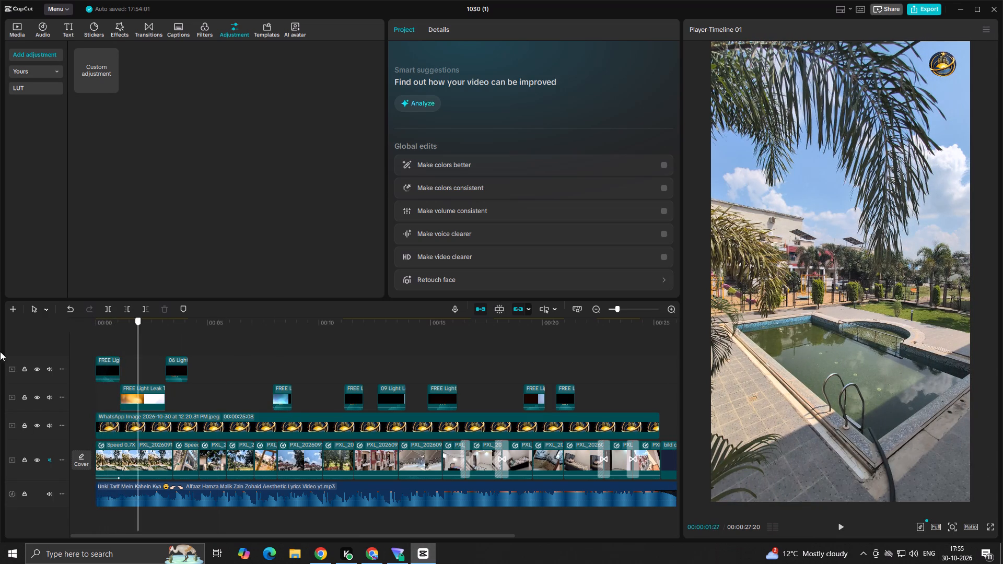
Add the Madding Sun filter from the favorite filters at the start of the timeline, above the light leak clips.
{"action": "left_click_drag", "start_coordinate": [0, 351], "coordinate": [0, 358]}
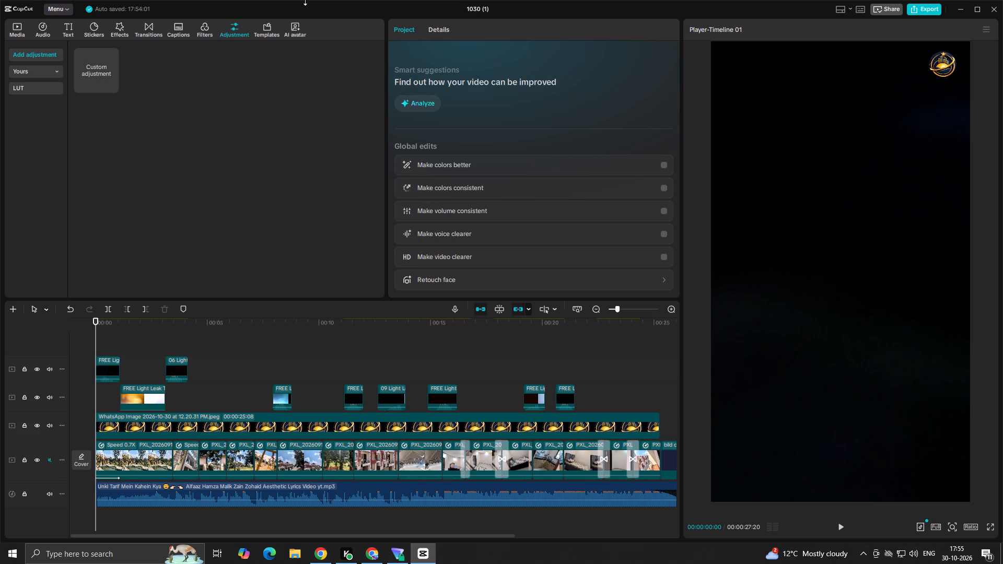
{"action": "left_click", "coordinate": [202, 32]}
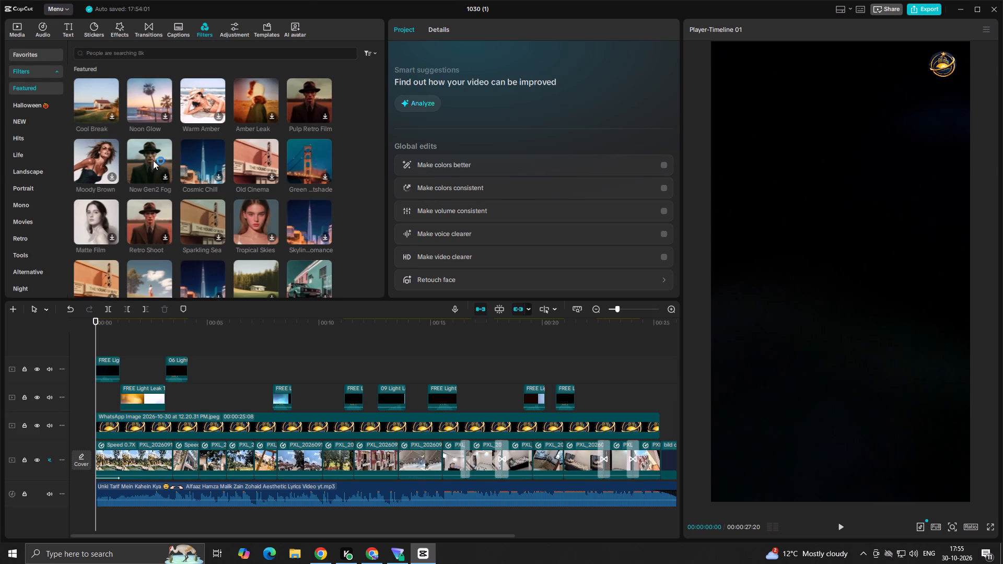
{"action": "left_click", "coordinate": [45, 53]}
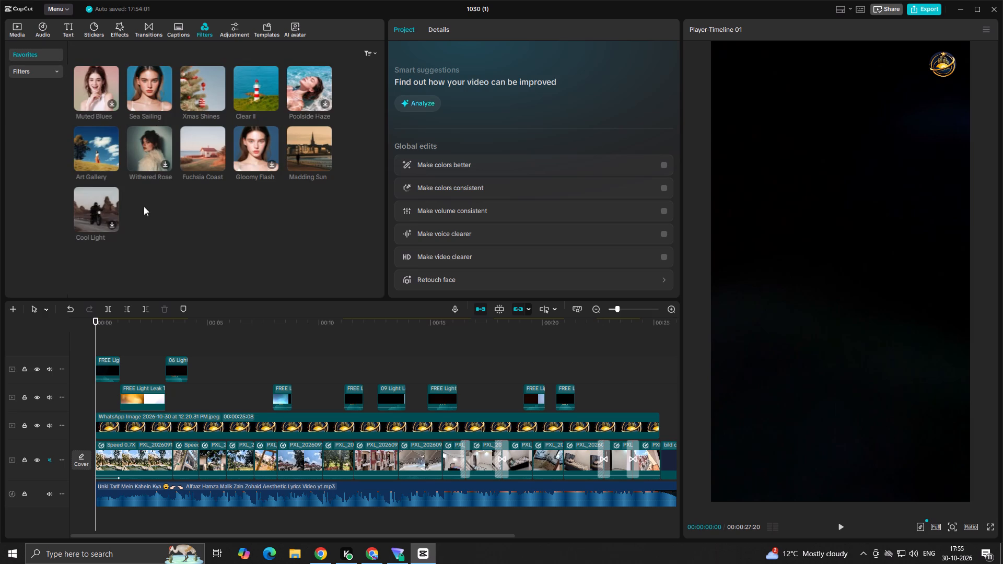
{"action": "left_click_drag", "start_coordinate": [312, 151], "coordinate": [247, 257]}
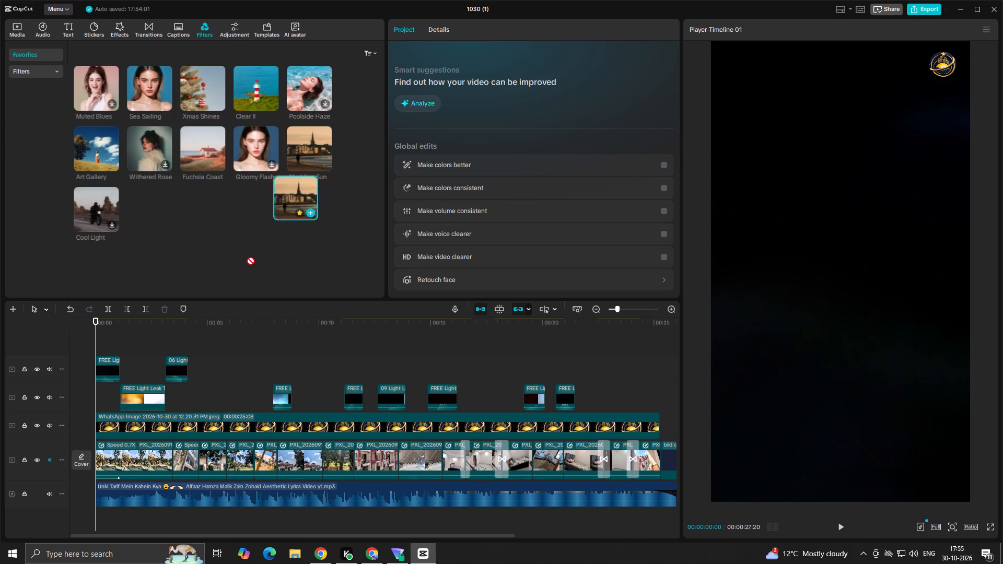
{"action": "left_click_drag", "start_coordinate": [247, 257], "coordinate": [92, 338]}
Preview the opening pool clip with the Madding Sun filter and set the filter's intensity to 45.
{"action": "left_click", "coordinate": [109, 339]}
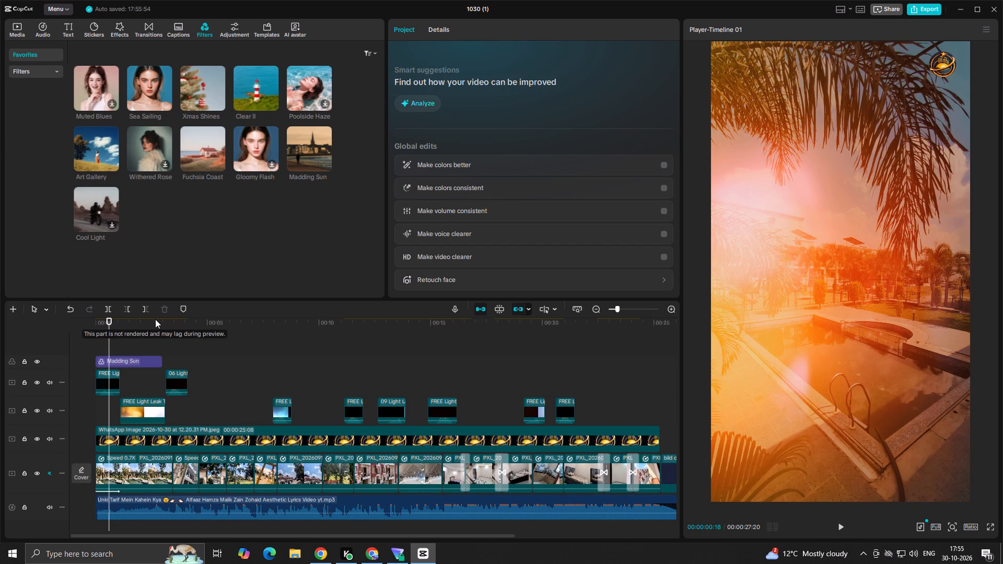
{"action": "left_click", "coordinate": [134, 353]}
{"action": "key", "text": "space"}
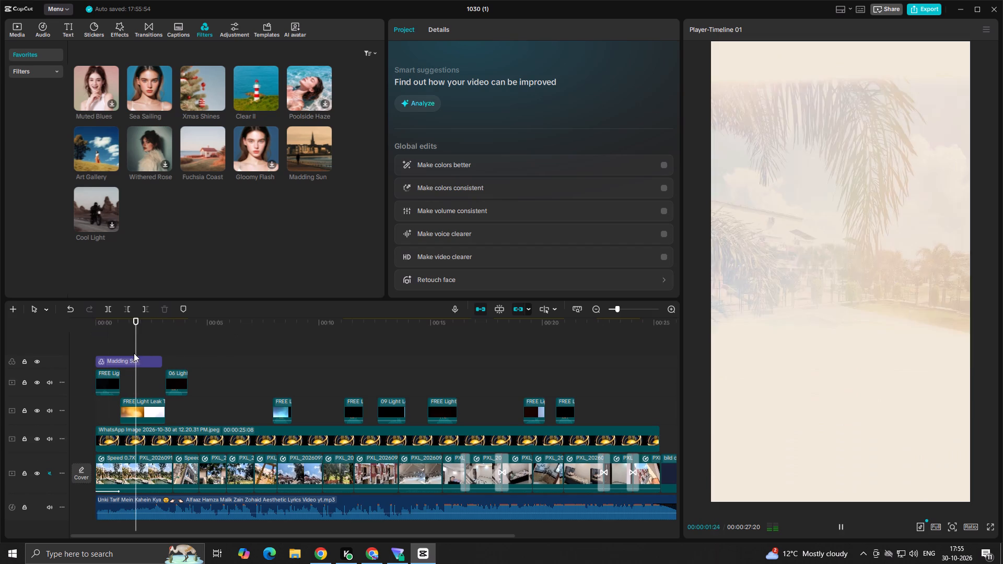
{"action": "key", "text": "space"}
{"action": "left_click", "coordinate": [133, 358]}
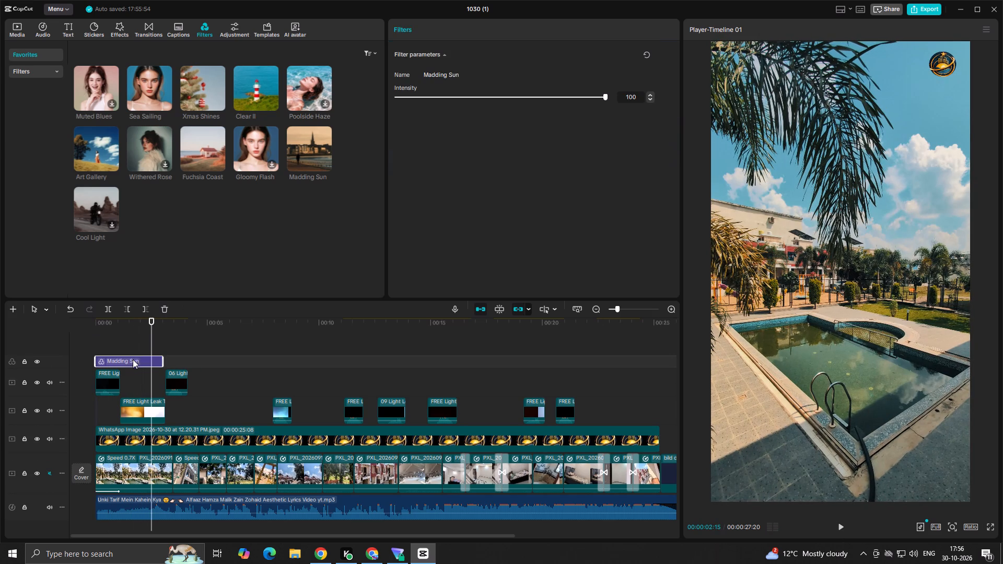
{"action": "left_click", "coordinate": [477, 100]}
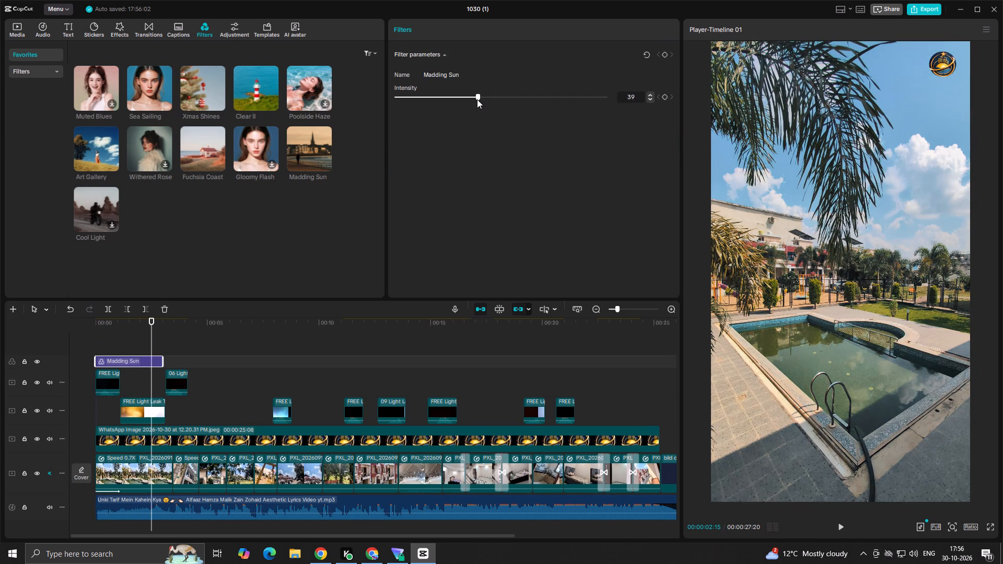
{"action": "left_click", "coordinate": [489, 94]}
Move the Madding Sun filter to about 15 s and extend its end to about 25 s, over the last balcony clip.
{"action": "left_click_drag", "start_coordinate": [159, 360], "coordinate": [368, 361]}
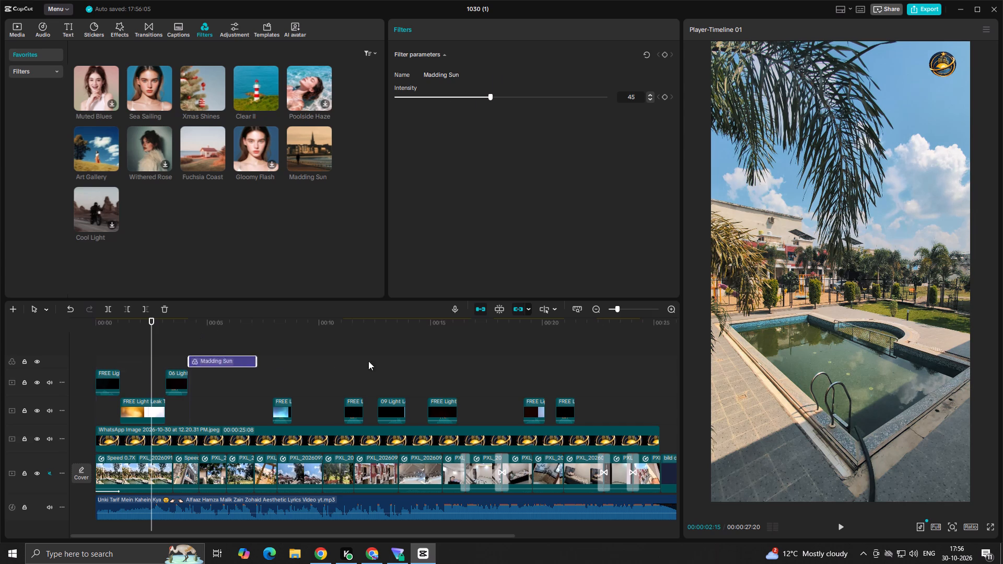
{"action": "left_click_drag", "start_coordinate": [368, 361], "coordinate": [495, 358]}
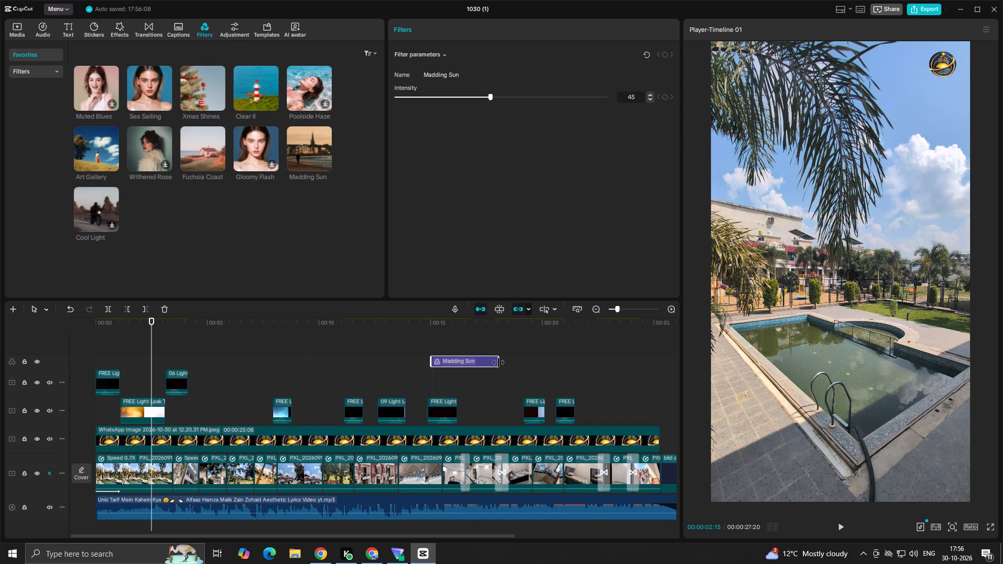
{"action": "left_click_drag", "start_coordinate": [498, 362], "coordinate": [464, 432]}
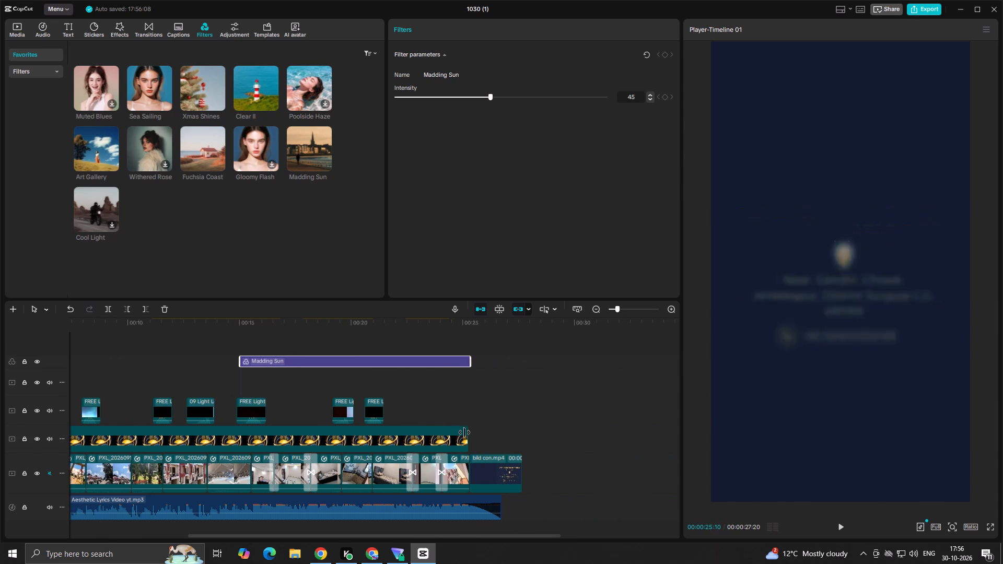
{"action": "left_click_drag", "start_coordinate": [464, 432], "coordinate": [467, 444]}
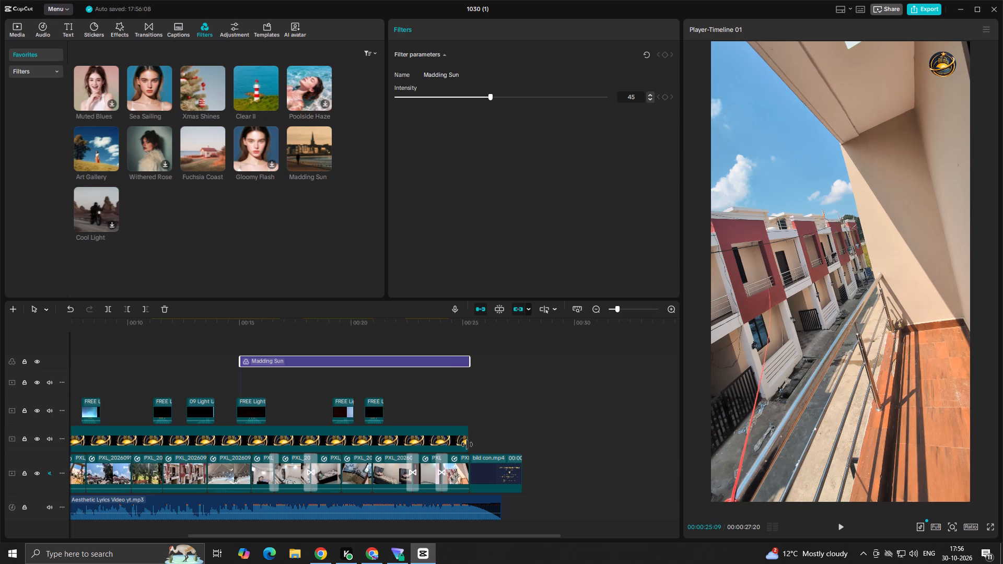
{"action": "left_click_drag", "start_coordinate": [467, 444], "coordinate": [462, 454]}
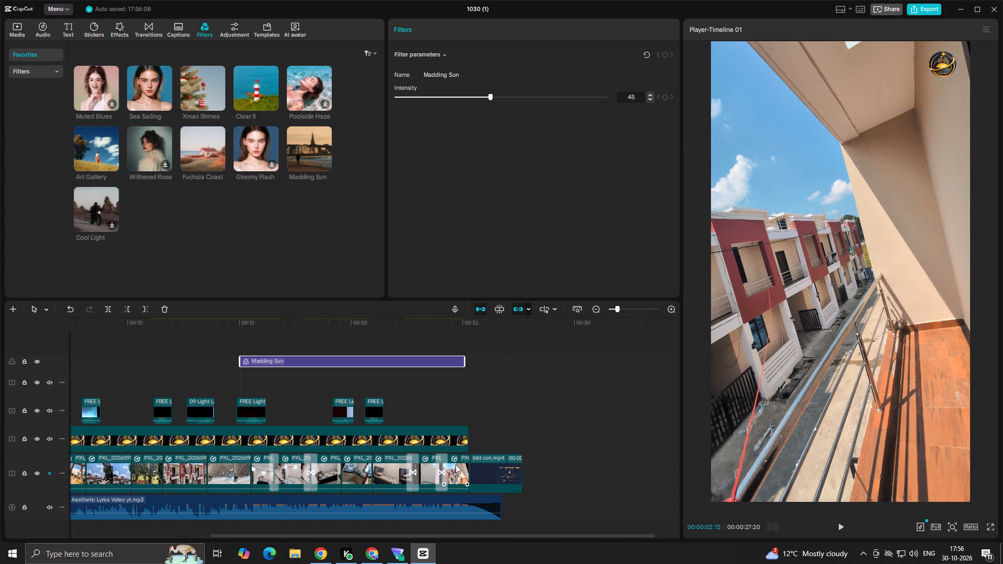
Play the last balcony clip into the contact card to check where the filter should end.
{"action": "left_click", "coordinate": [452, 469]}
{"action": "left_click", "coordinate": [448, 415]}
{"action": "key", "text": "space"}
{"action": "key", "text": "space"}
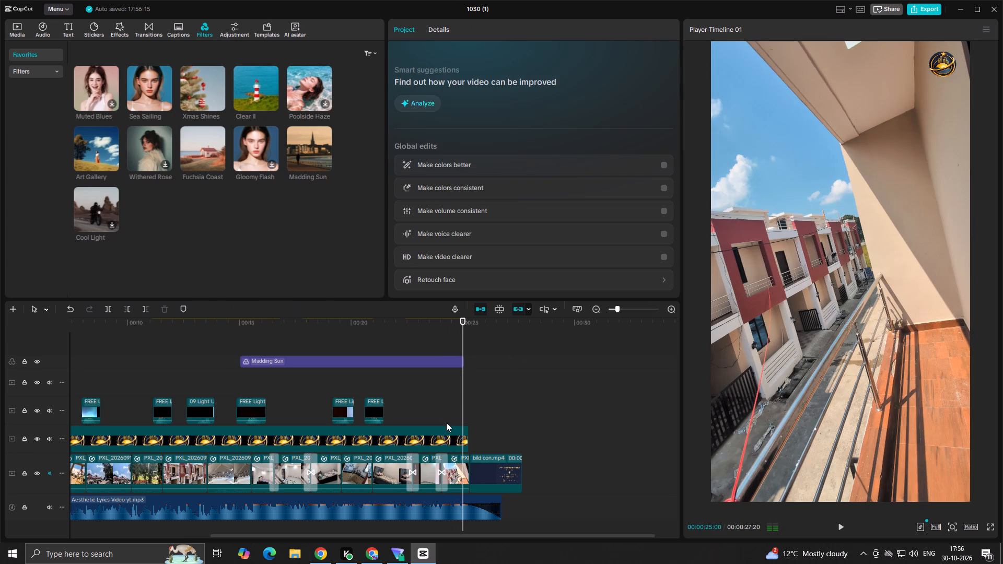
{"action": "left_click", "coordinate": [451, 473]}
{"action": "key", "text": "space"}
{"action": "key", "text": "space"}
{"action": "key", "text": "space"}
{"action": "key", "text": "space"}
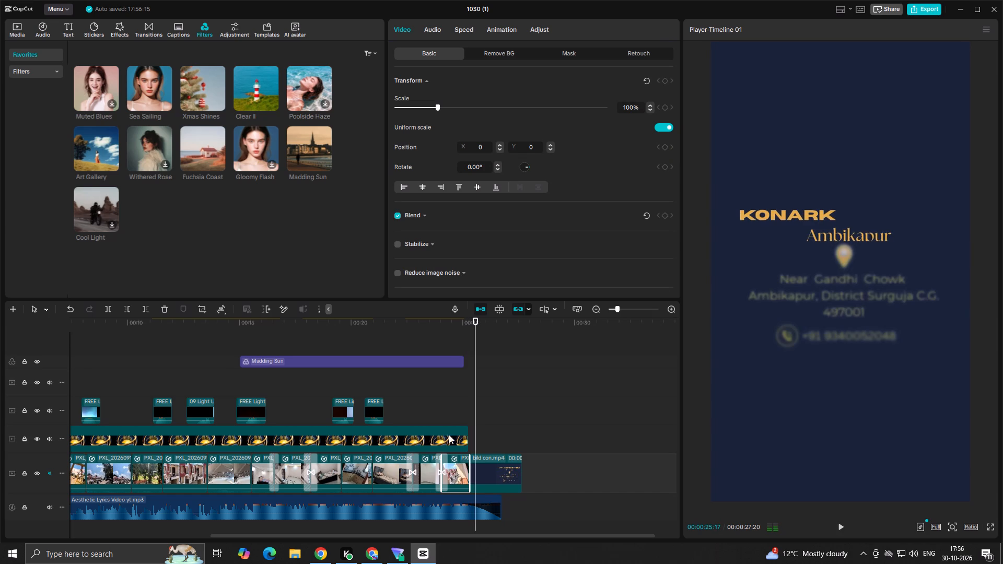
Extend the end of the Madding Sun filter to the end of the closing contact card clip.
{"action": "left_click", "coordinate": [432, 360]}
{"action": "left_click_drag", "start_coordinate": [464, 363], "coordinate": [468, 387]}
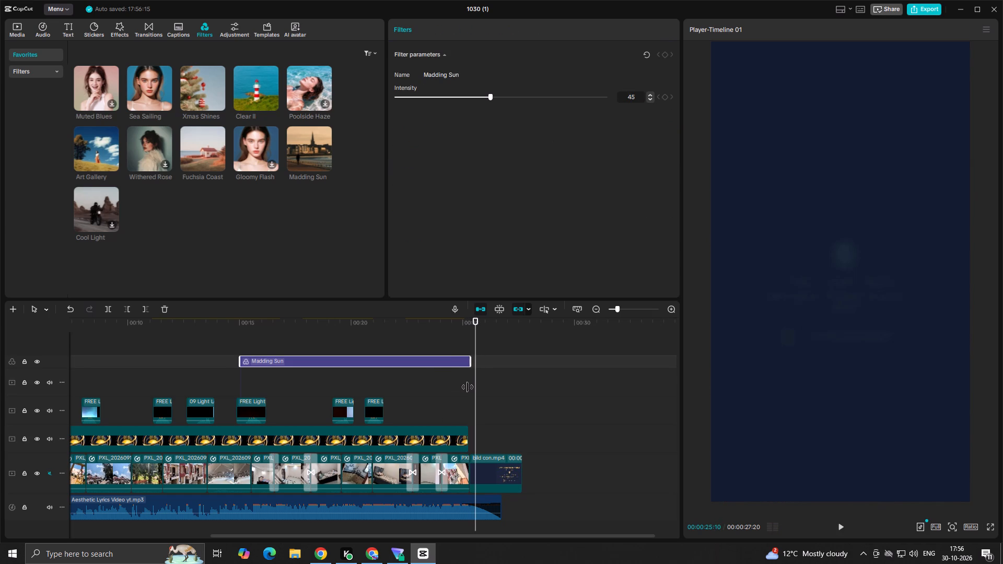
{"action": "left_click_drag", "start_coordinate": [468, 387], "coordinate": [463, 391]}
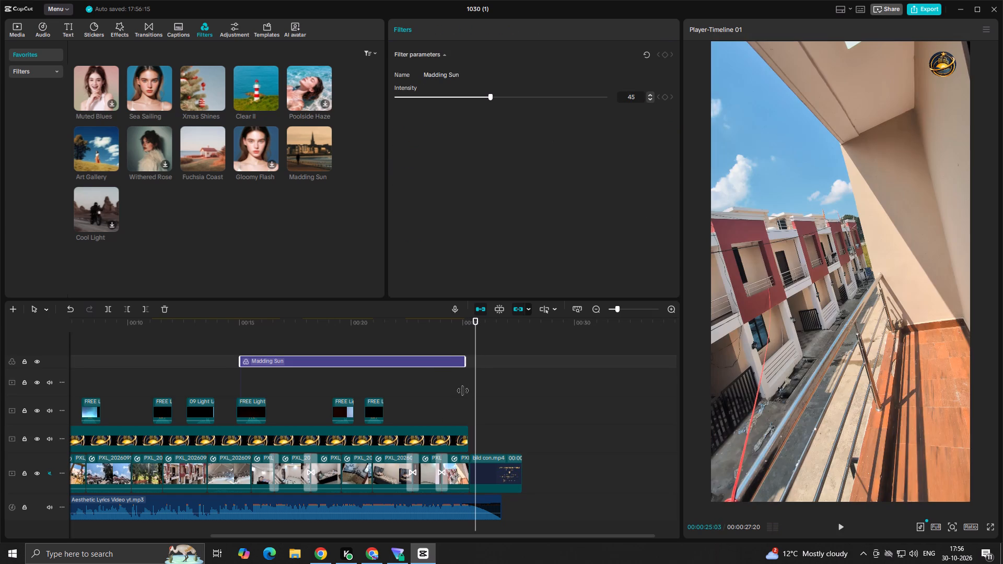
{"action": "left_click_drag", "start_coordinate": [463, 391], "coordinate": [466, 400]}
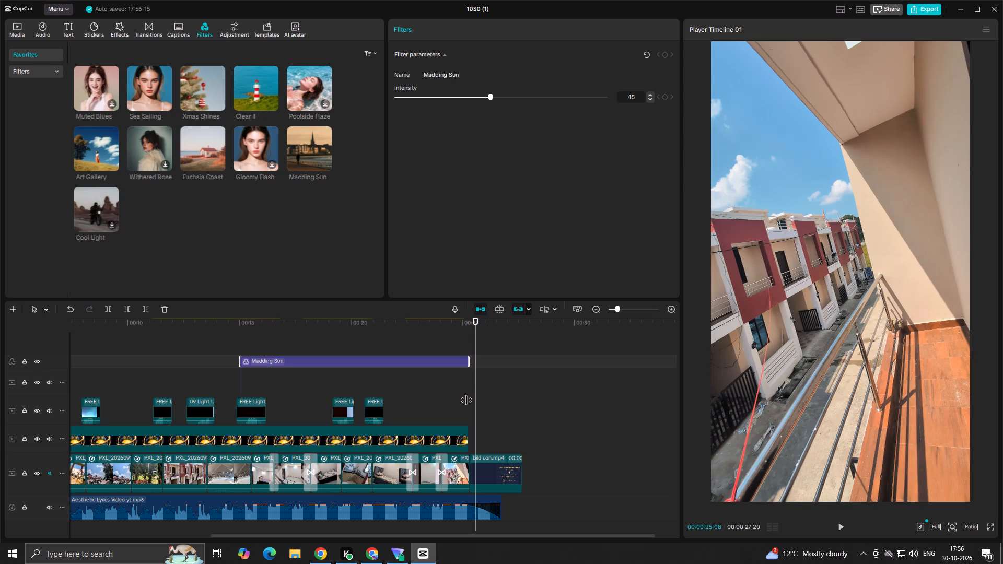
{"action": "left_click_drag", "start_coordinate": [466, 400], "coordinate": [522, 407]}
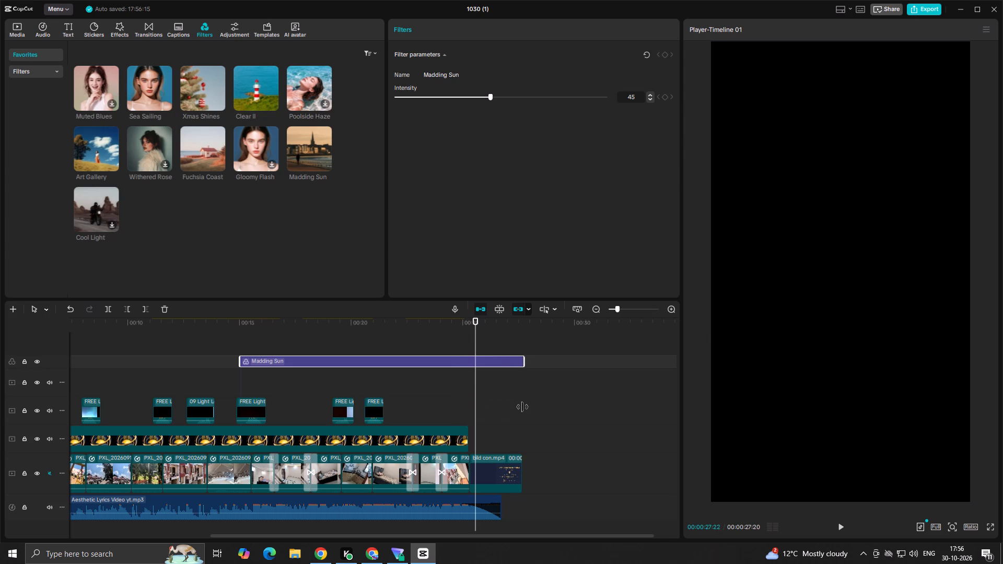
{"action": "left_click_drag", "start_coordinate": [522, 407], "coordinate": [520, 417]}
{"action": "left_click_drag", "start_coordinate": [520, 417], "coordinate": [520, 417]}
Extend the start of the Madding Sun filter back to the beginning of the timeline.
{"action": "left_click_drag", "start_coordinate": [241, 360], "coordinate": [0, 372]}
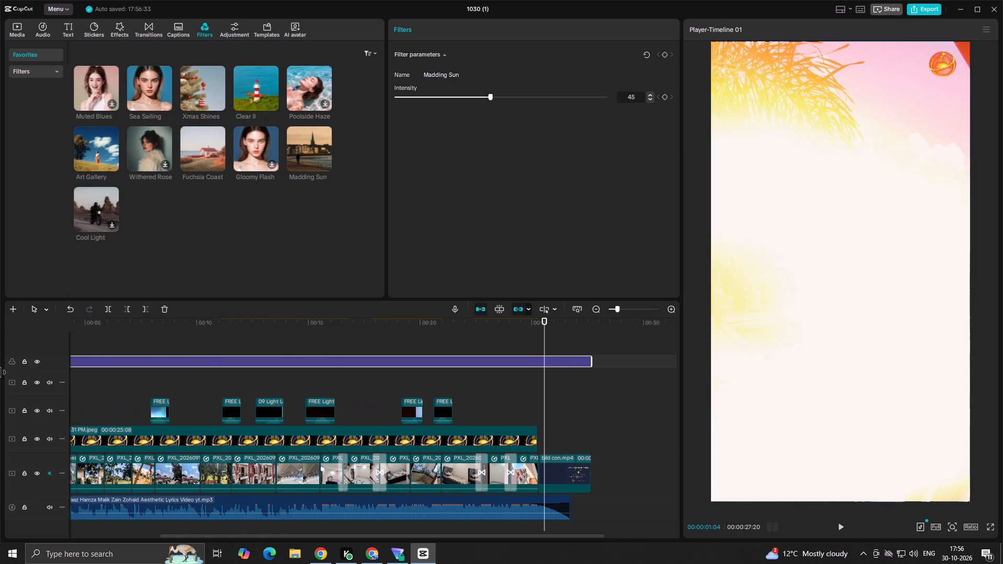
{"action": "left_click_drag", "start_coordinate": [0, 372], "coordinate": [0, 370]}
Play the reel from the start through to the contact card to review the Madding Sun filter.
{"action": "left_click", "coordinate": [142, 331]}
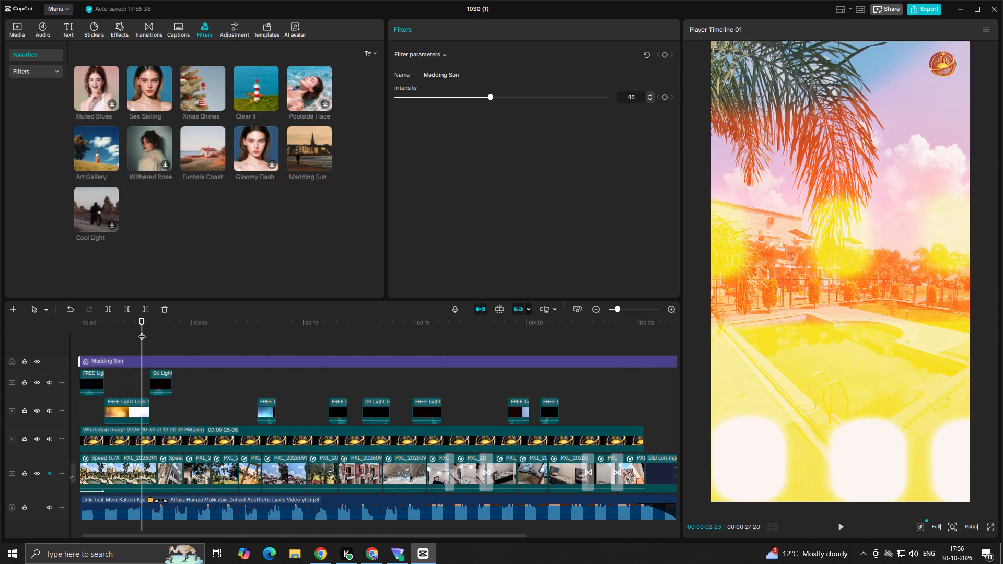
{"action": "left_click_drag", "start_coordinate": [142, 331], "coordinate": [0, 348]}
{"action": "key", "text": "space"}
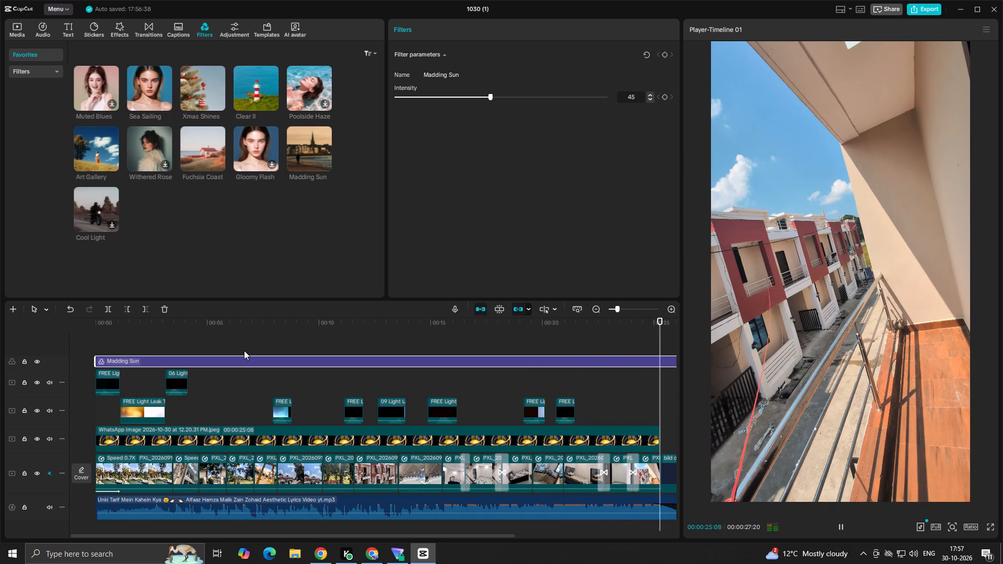
{"action": "key", "text": "space"}
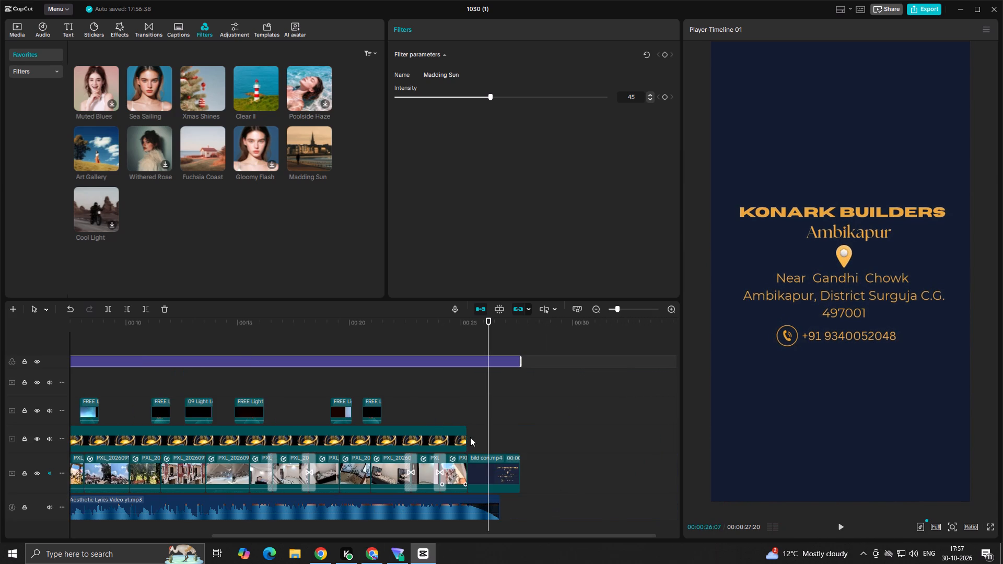
Replace the last balcony clip before the contact card with the clip ending in 9400.mp4 from media folder 18.
{"action": "left_click", "coordinate": [459, 467]}
{"action": "left_click", "coordinate": [448, 410]}
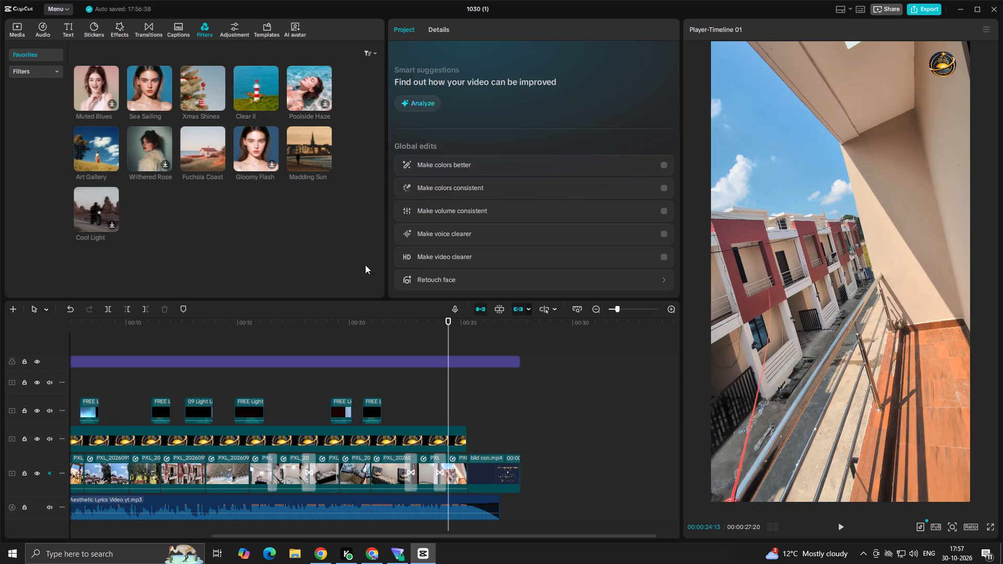
{"action": "left_click", "coordinate": [39, 20]}
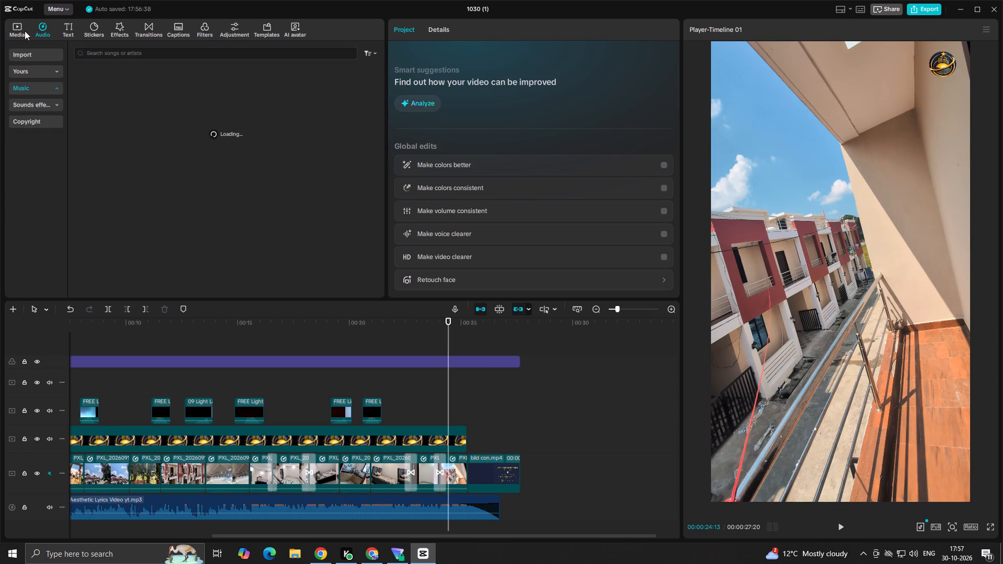
{"action": "left_click", "coordinate": [24, 31]}
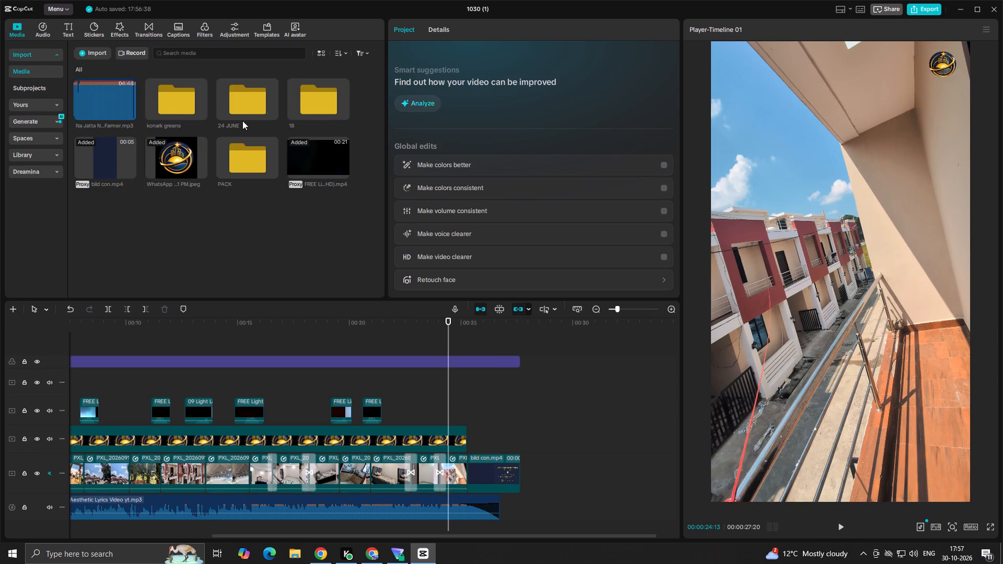
{"action": "double_click", "coordinate": [315, 112]}
{"action": "scroll", "coordinate": [279, 148], "scroll_direction": "down", "scroll_amount": 5}
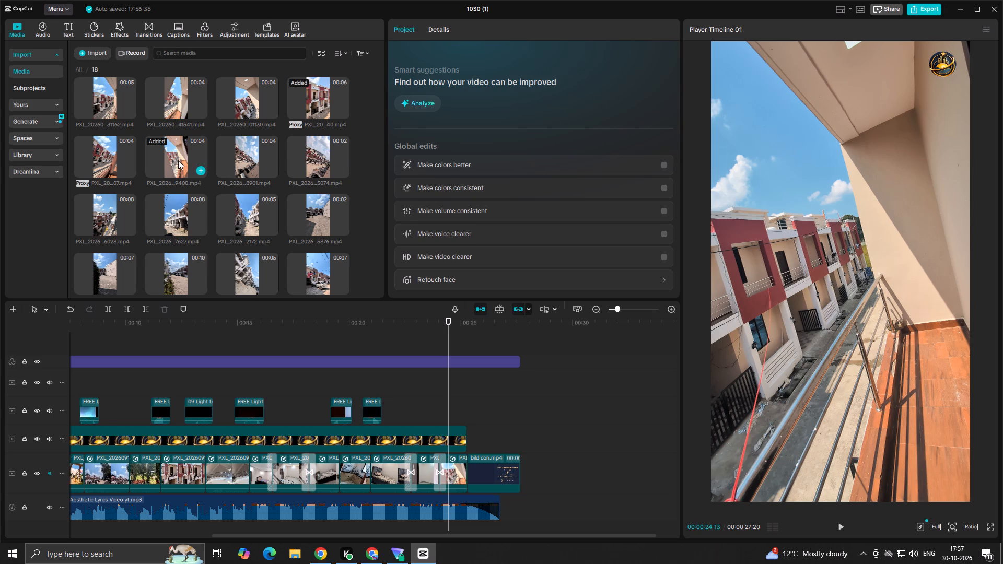
{"action": "left_click_drag", "start_coordinate": [178, 160], "coordinate": [446, 465]}
{"action": "left_click", "coordinate": [534, 383]}
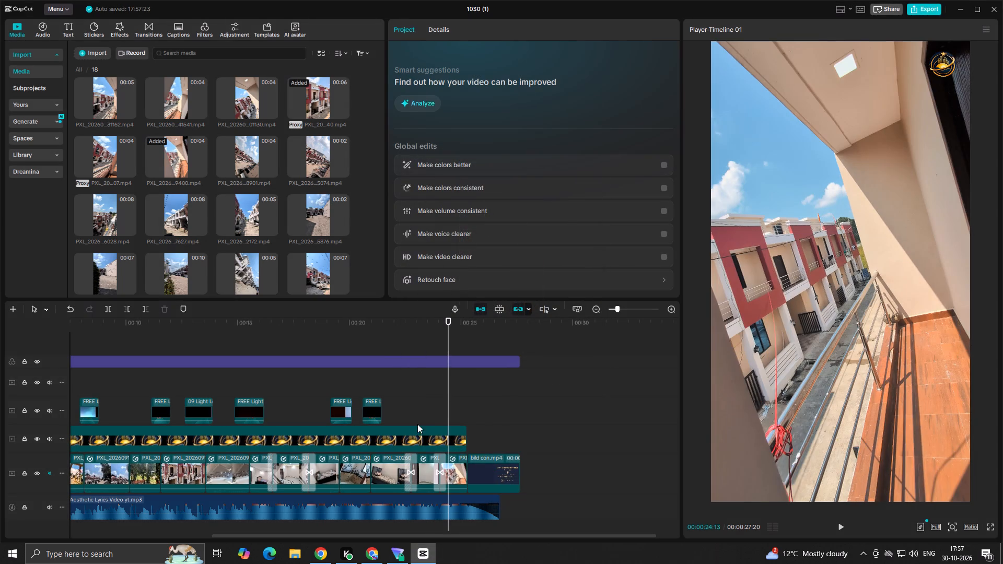
Play the ending from just before the replaced balcony clip into the contact card.
{"action": "left_click", "coordinate": [426, 413]}
{"action": "key", "text": "space"}
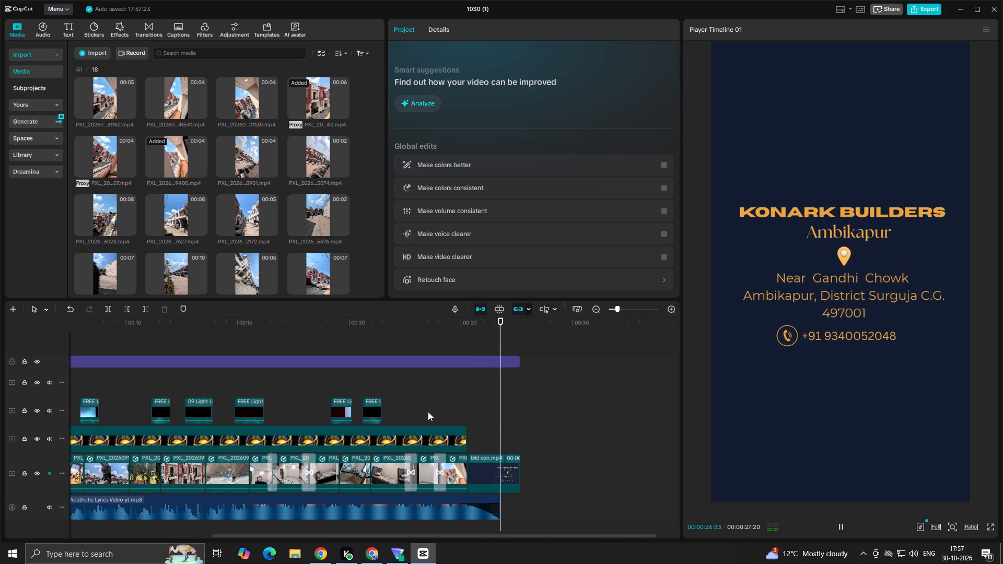
Play the whole reel from the start to the end of the contact card for a full review.
{"action": "left_click", "coordinate": [440, 402]}
{"action": "left_click_drag", "start_coordinate": [440, 402], "coordinate": [0, 514]}
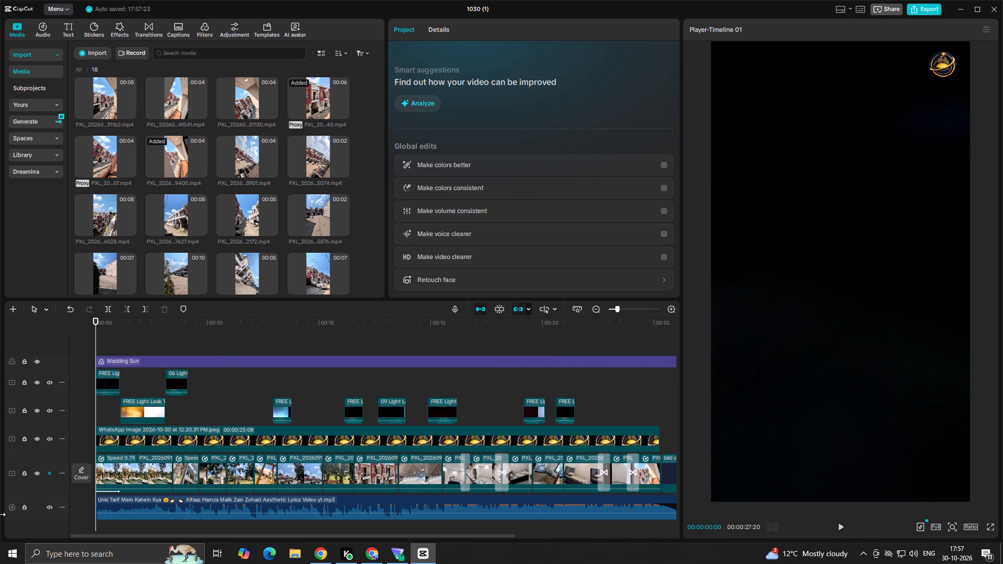
{"action": "key", "text": "space"}
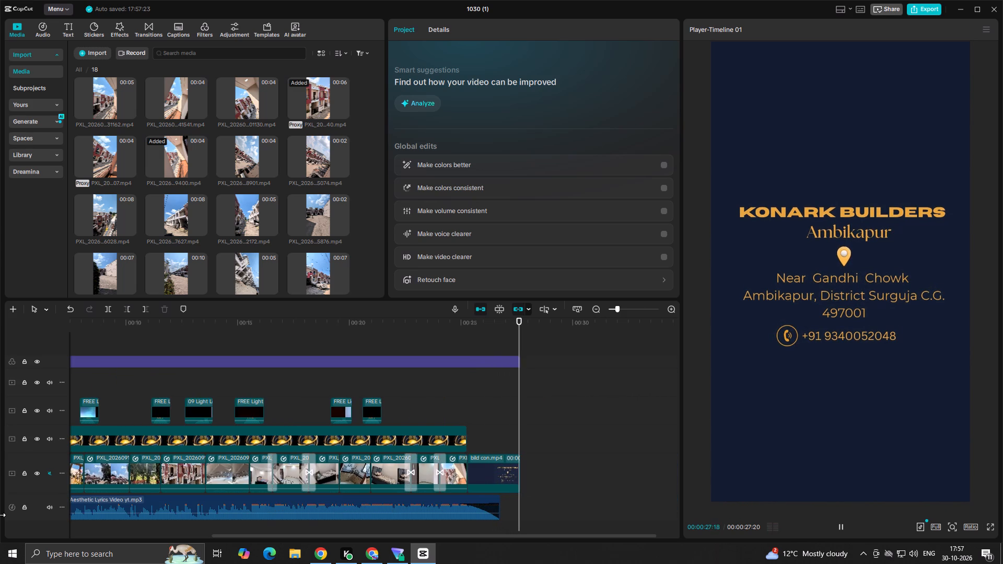
{"action": "key", "text": "F11"}
{"action": "key", "text": "F11"}
{"action": "key", "text": "F11"}
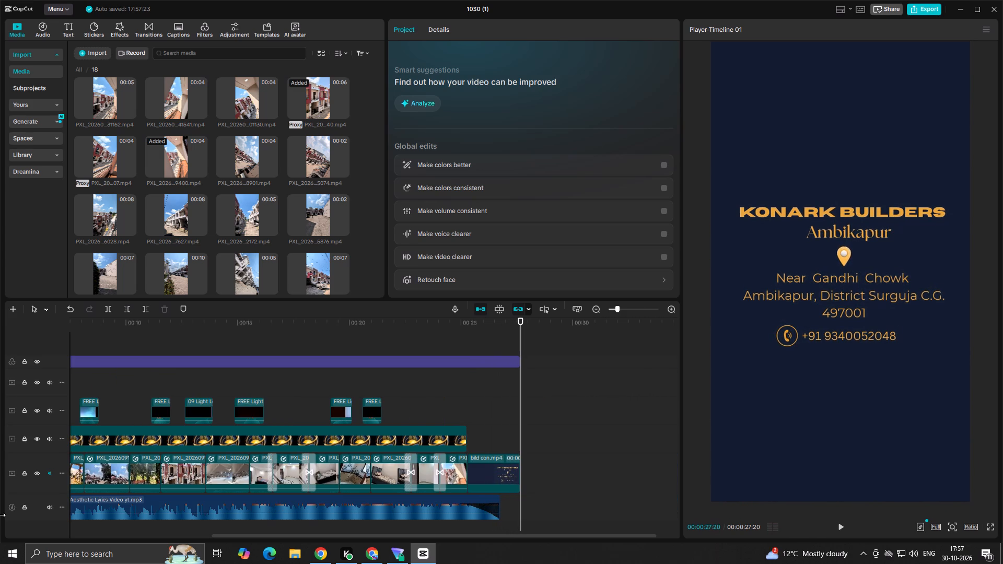
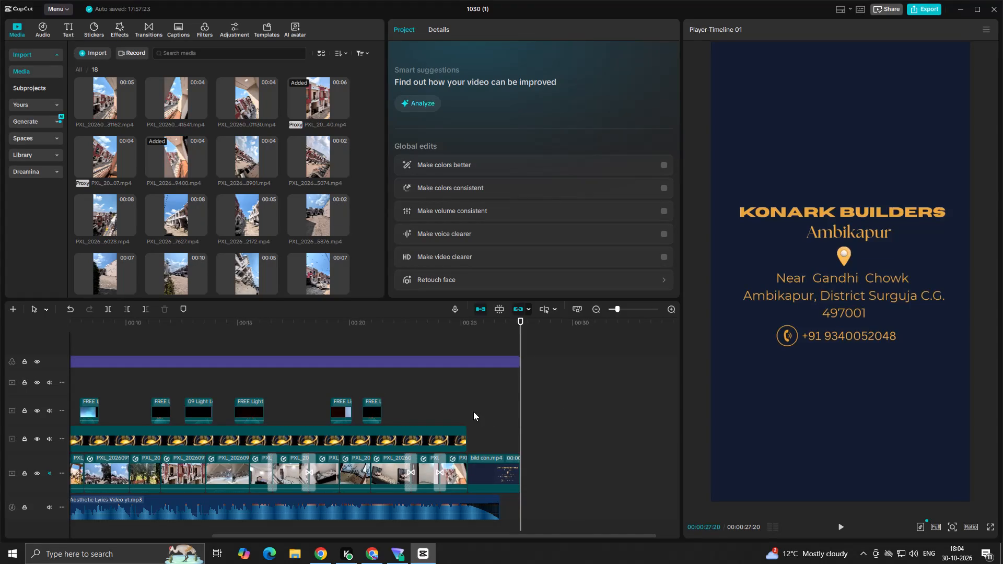
Play the opening seconds of the video and compare them with the reference Instagram reel in Chrome.
{"action": "left_click_drag", "start_coordinate": [473, 411], "coordinate": [0, 449]}
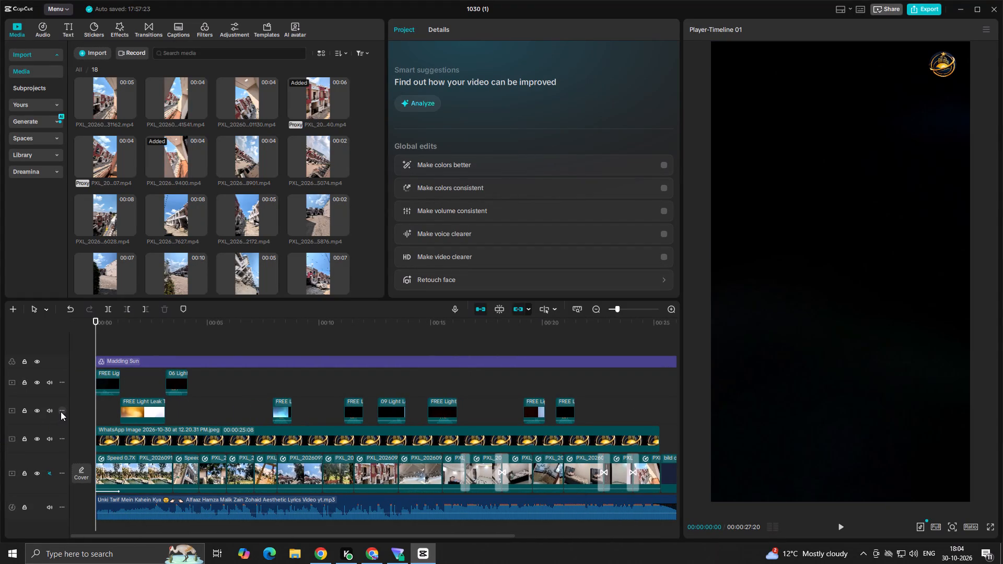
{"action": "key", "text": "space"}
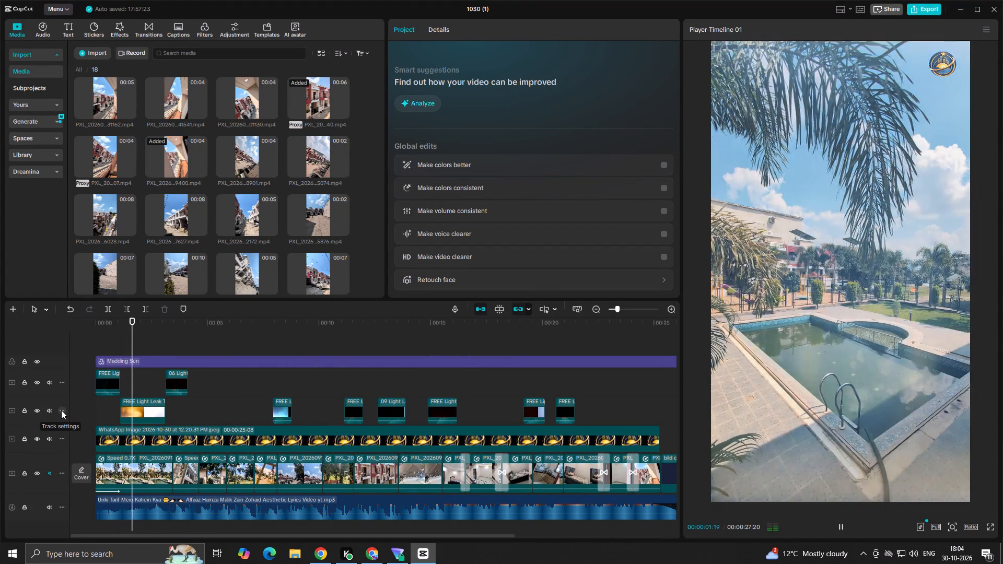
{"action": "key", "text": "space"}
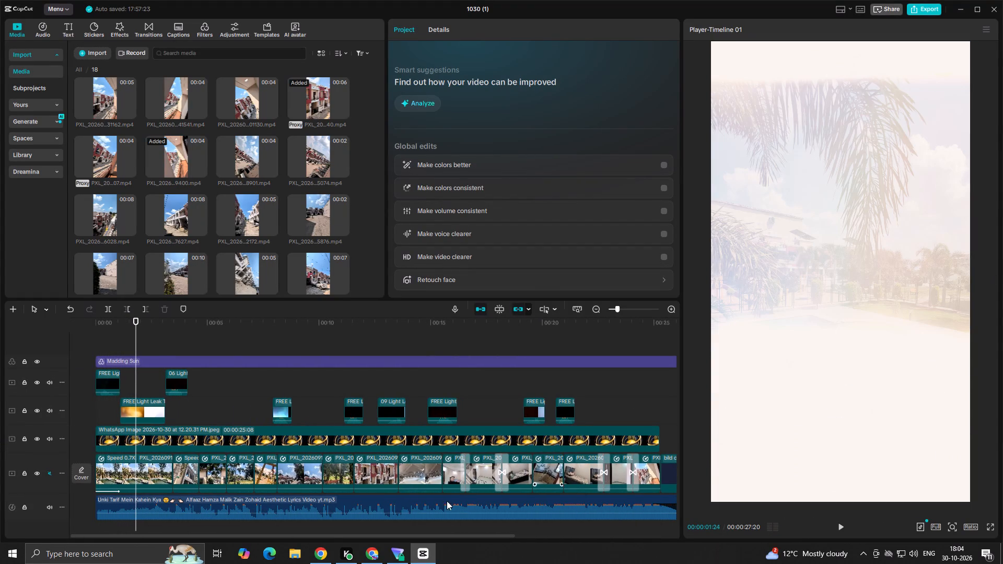
{"action": "left_click", "coordinate": [367, 555]}
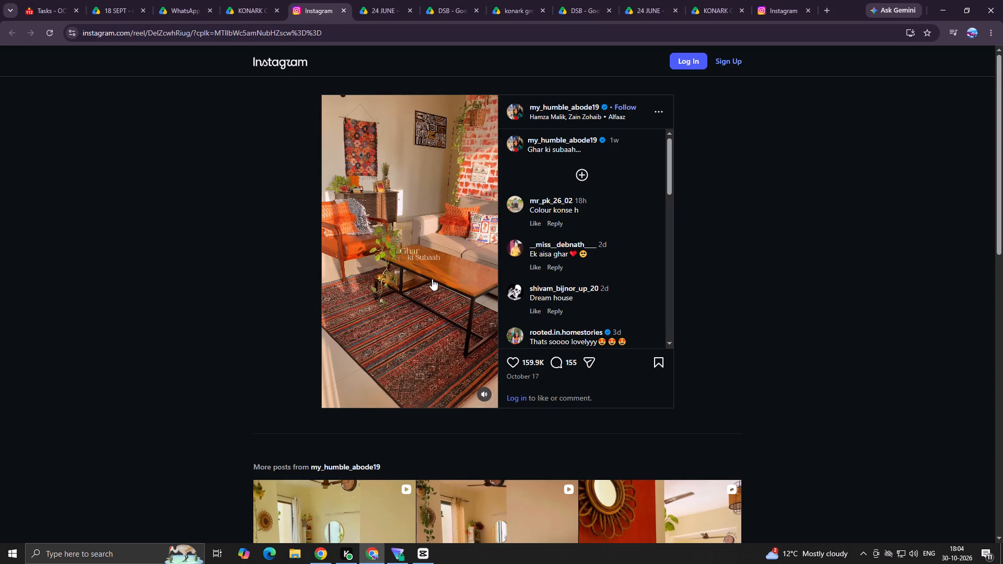
{"action": "left_click", "coordinate": [423, 556]}
Add a default text clip at the very start of the timeline and select its placeholder wording for replacement.
{"action": "left_click", "coordinate": [190, 340]}
{"action": "left_click_drag", "start_coordinate": [191, 340], "coordinate": [77, 337]}
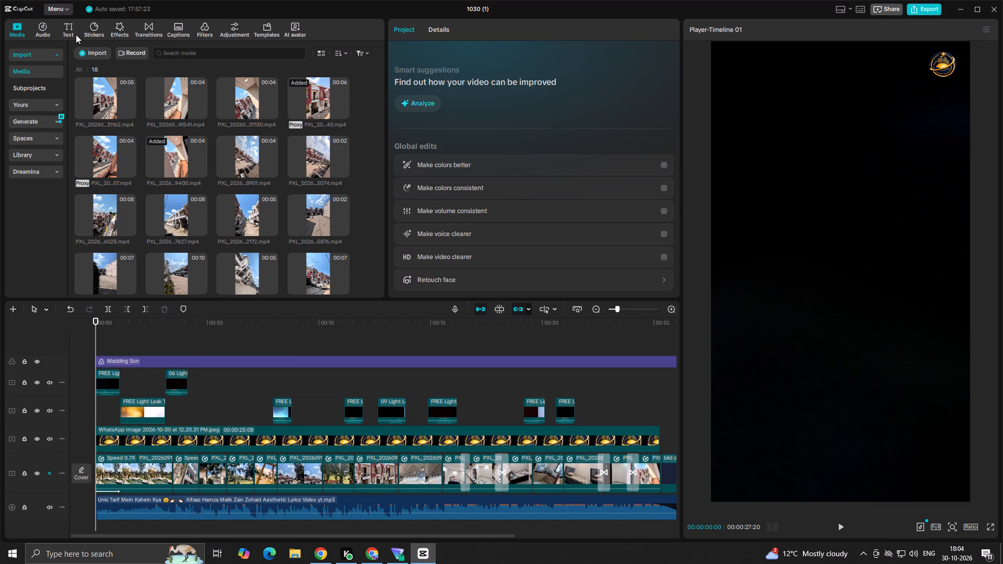
{"action": "left_click", "coordinate": [76, 34]}
{"action": "left_click", "coordinate": [48, 21]}
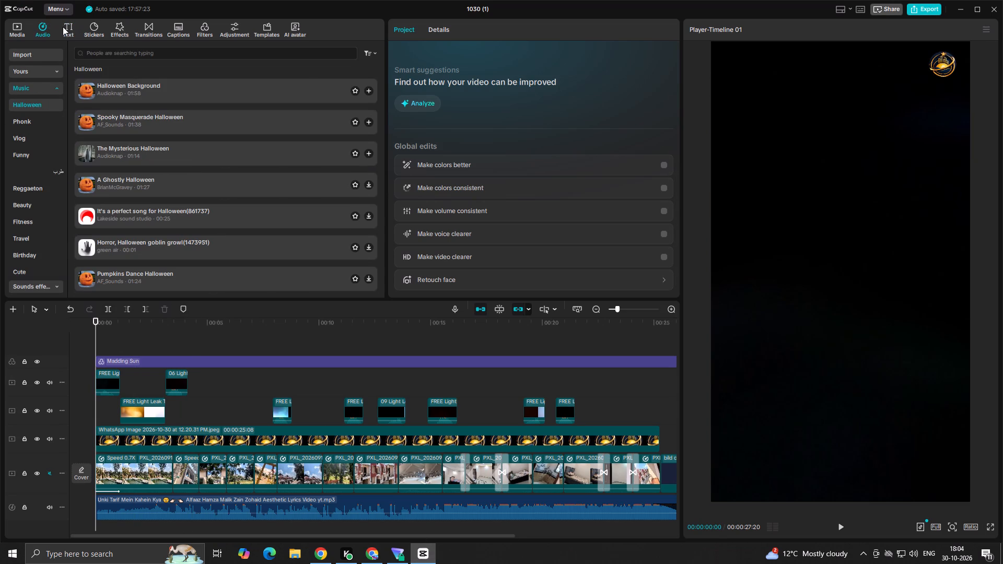
{"action": "left_click", "coordinate": [63, 27]}
{"action": "left_click", "coordinate": [113, 88]}
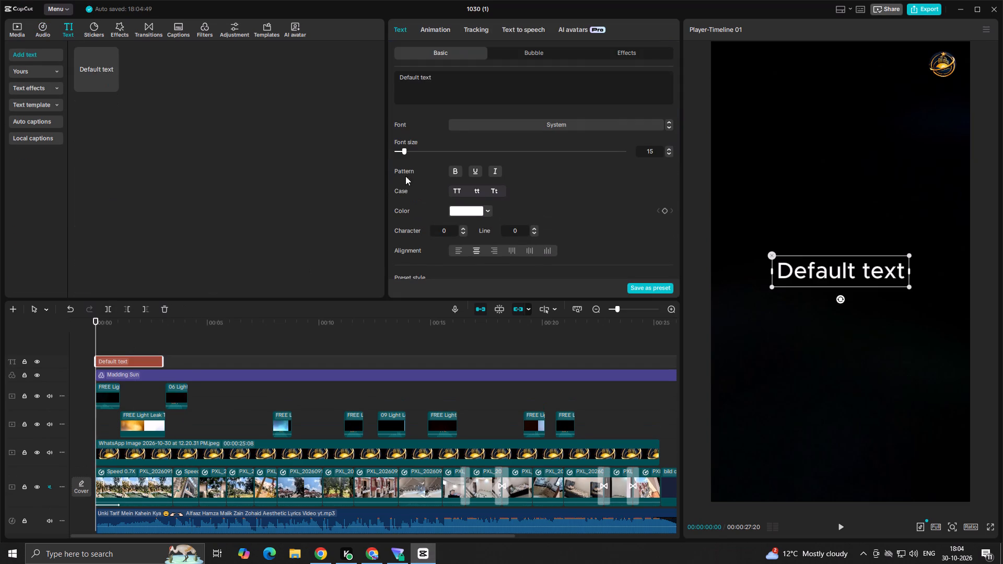
{"action": "left_click_drag", "start_coordinate": [464, 80], "coordinate": [268, 77]}
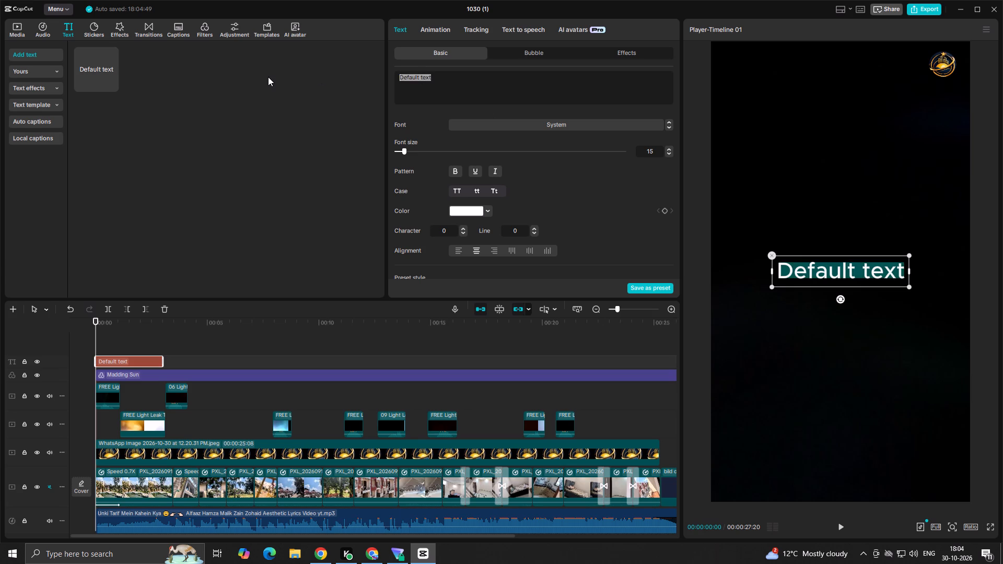
Replace the default text with "Ghar" on the first line and "ki subaah" on the second, indented by four spaces.
{"action": "key", "text": "shift+g"}
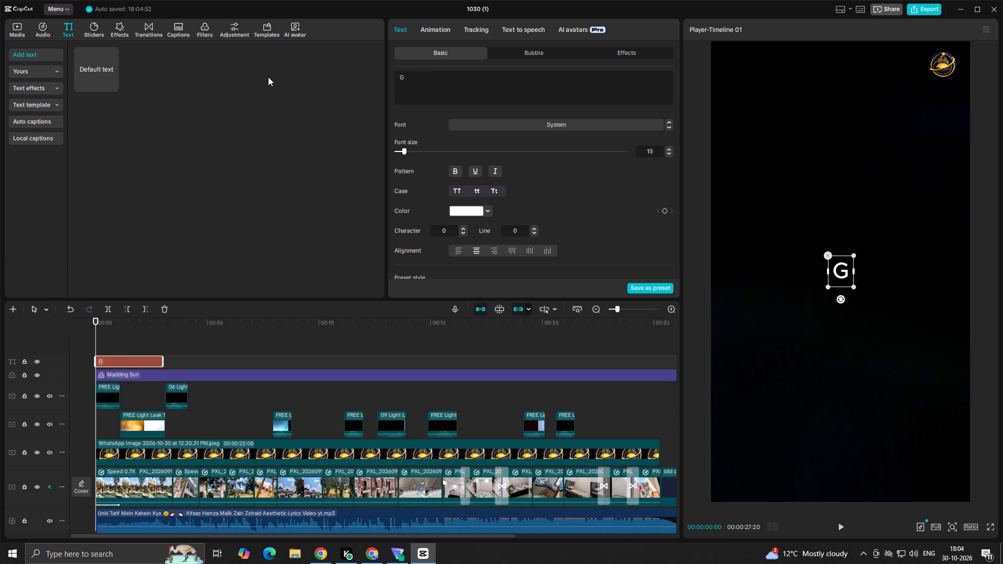
{"action": "type", "text": "har"}
{"action": "key", "text": "space"}
{"action": "key", "text": "Return"}
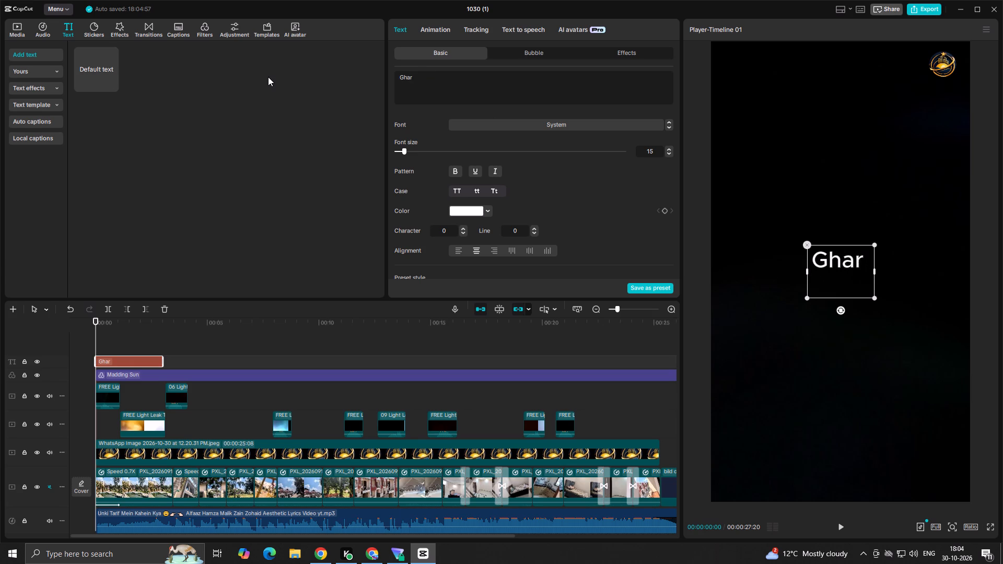
{"action": "key", "text": "space"}
{"action": "key", "text": "space"}
{"action": "key", "text": "space"}
{"action": "key", "text": "space"}
{"action": "type", "text": "ki"}
{"action": "key", "text": "space"}
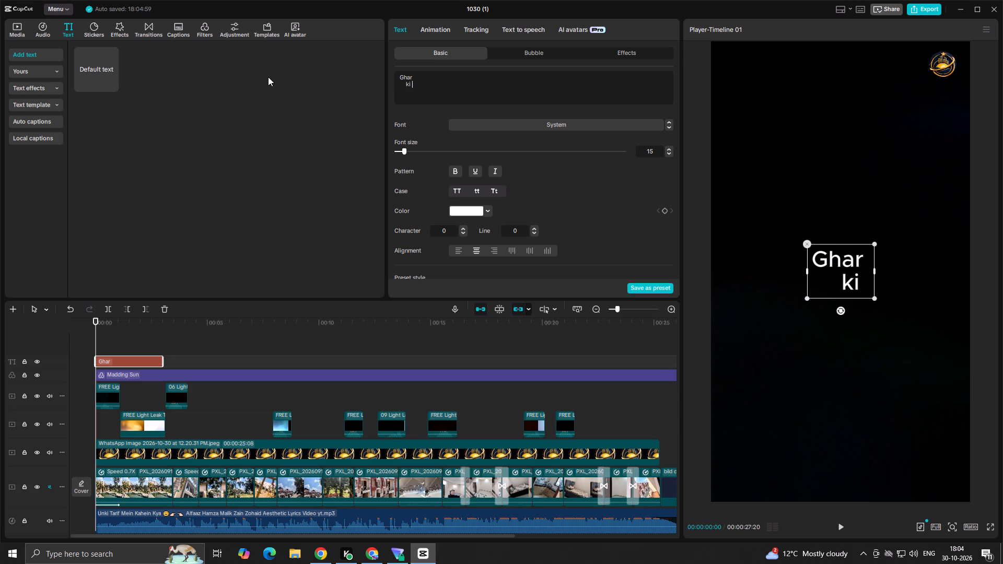
{"action": "type", "text": "subaah"}
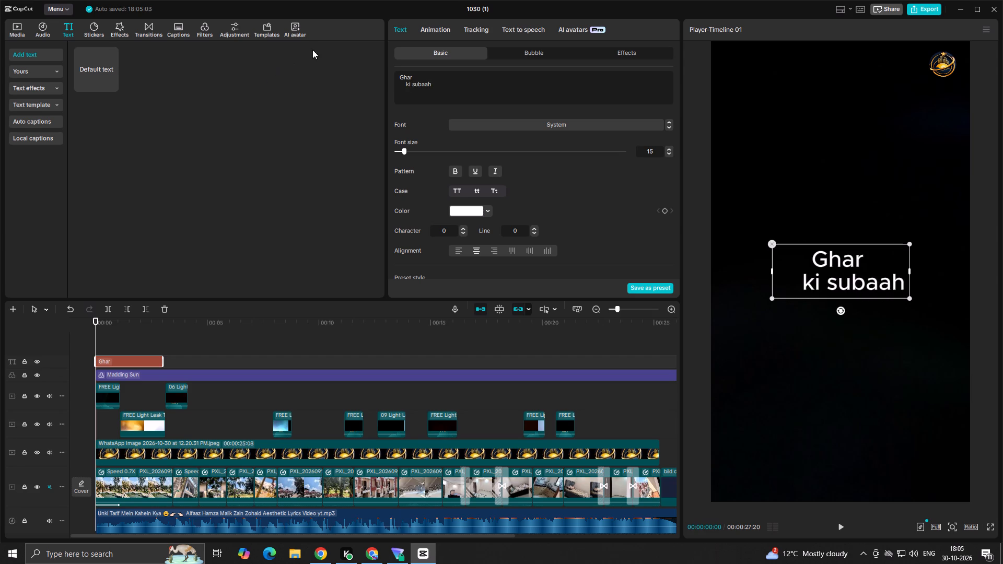
Indent the "ki subaah" line by ten more spaces so it is offset from "Ghar".
{"action": "left_click", "coordinate": [399, 86]}
{"action": "key", "text": "space"}
{"action": "key", "text": "space"}
{"action": "key", "text": "space"}
{"action": "key", "text": "space"}
{"action": "key", "text": "space"}
{"action": "key", "text": "space"}
{"action": "key", "text": "space"}
{"action": "key", "text": "space"}
{"action": "key", "text": "space"}
{"action": "key", "text": "space"}
{"action": "key", "text": "space"}
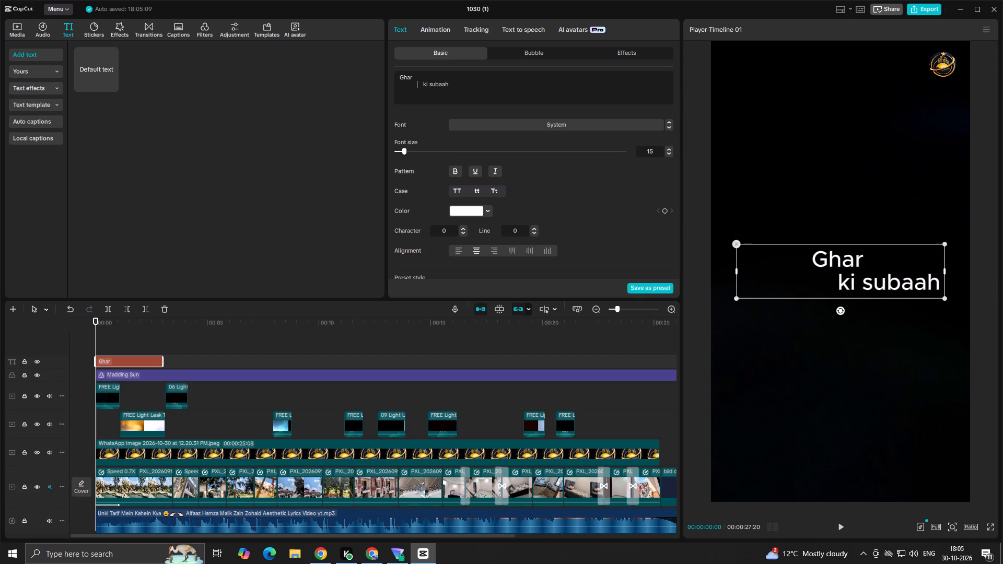
{"action": "key", "text": "space"}
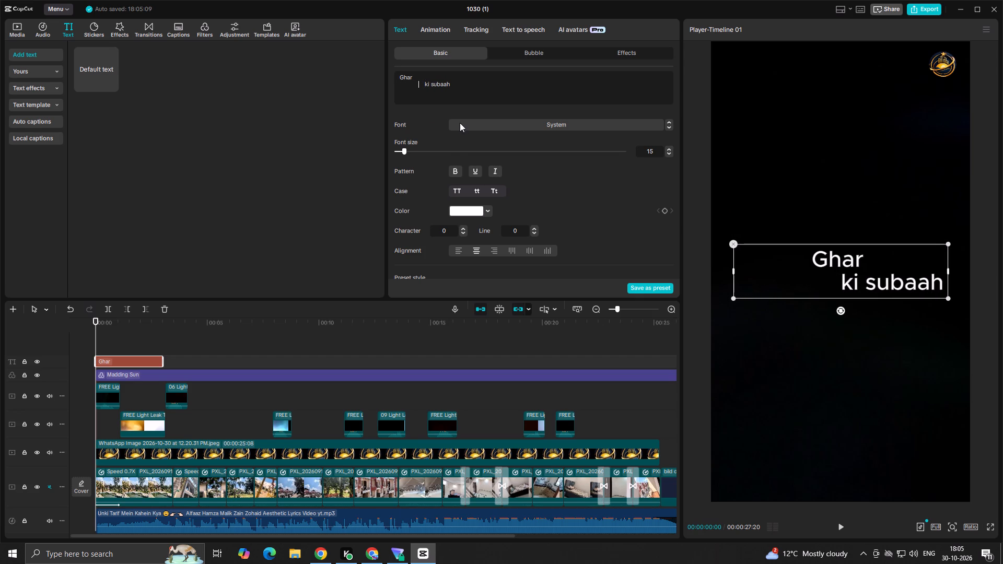
{"action": "key", "text": "BackSpace"}
{"action": "key", "text": "BackSpace"}
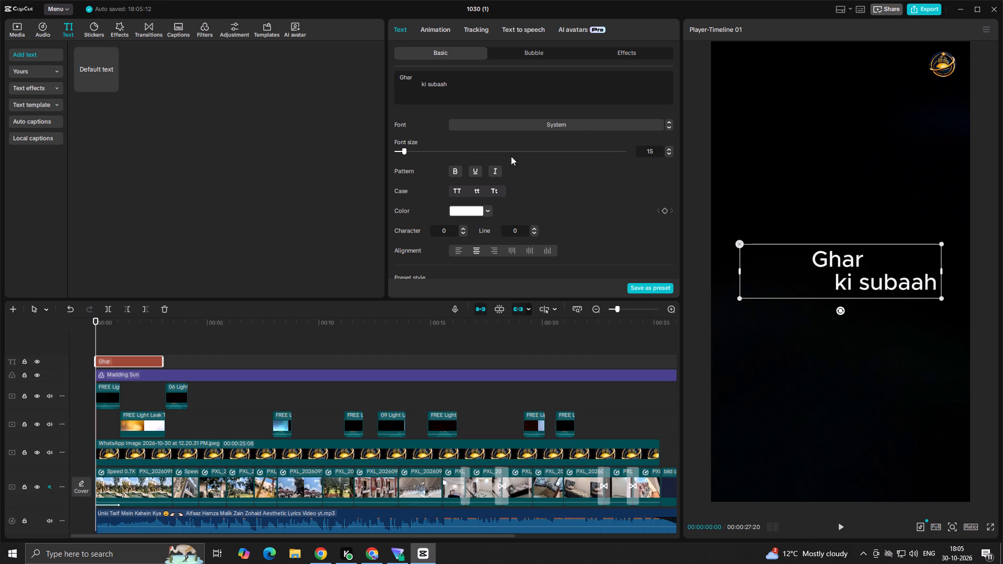
Set the Ghar ki subaah text to title case and apply the recently used Arabic-named Bd font.
{"action": "left_click", "coordinate": [551, 120]}
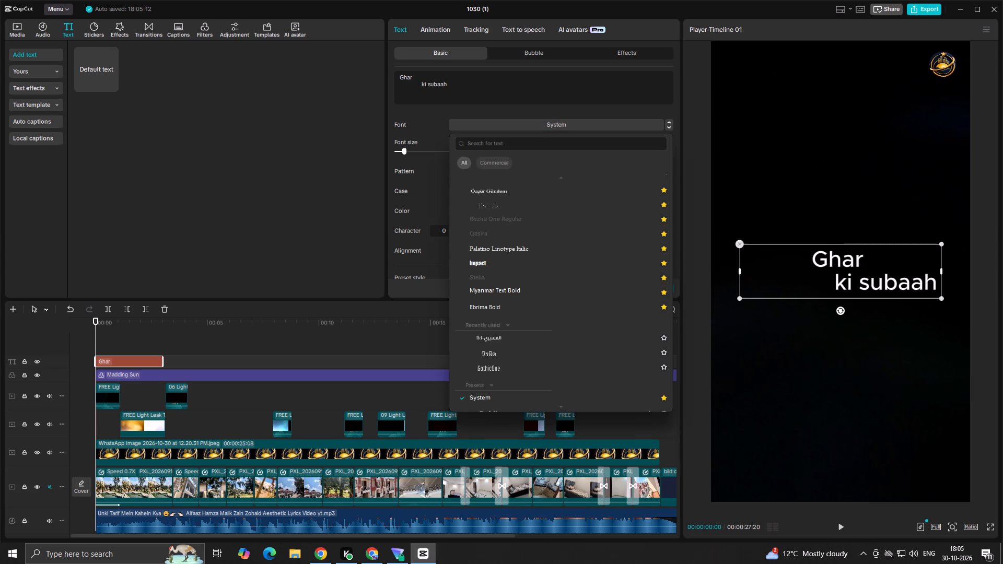
{"action": "left_click", "coordinate": [550, 124]}
{"action": "left_click", "coordinate": [493, 187]}
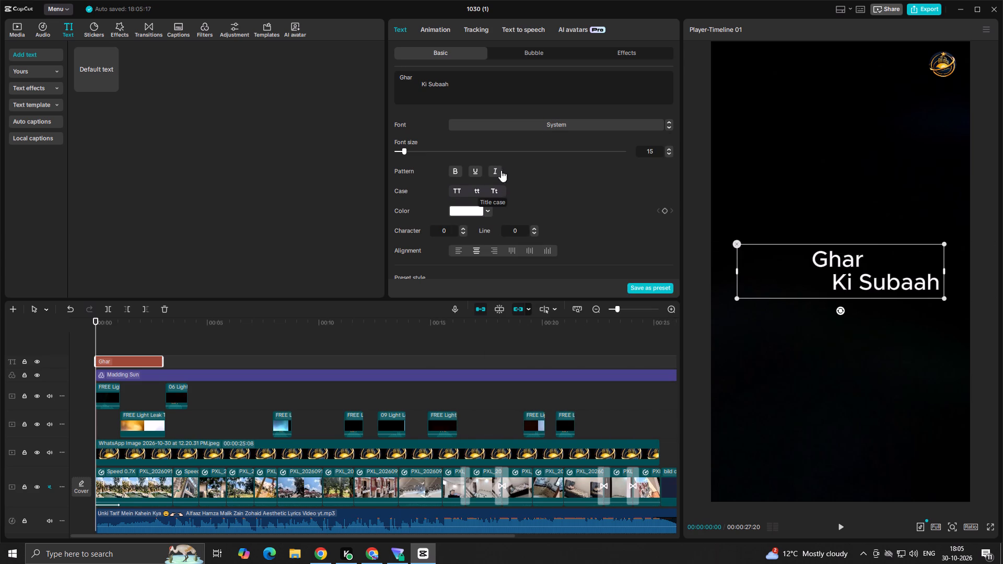
{"action": "left_click", "coordinate": [552, 125]}
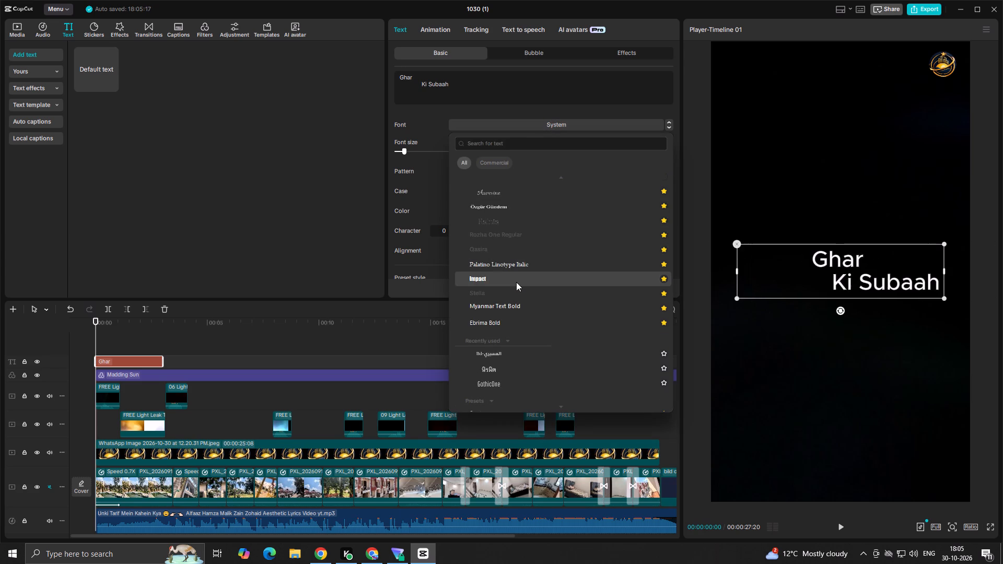
{"action": "left_click", "coordinate": [527, 357]}
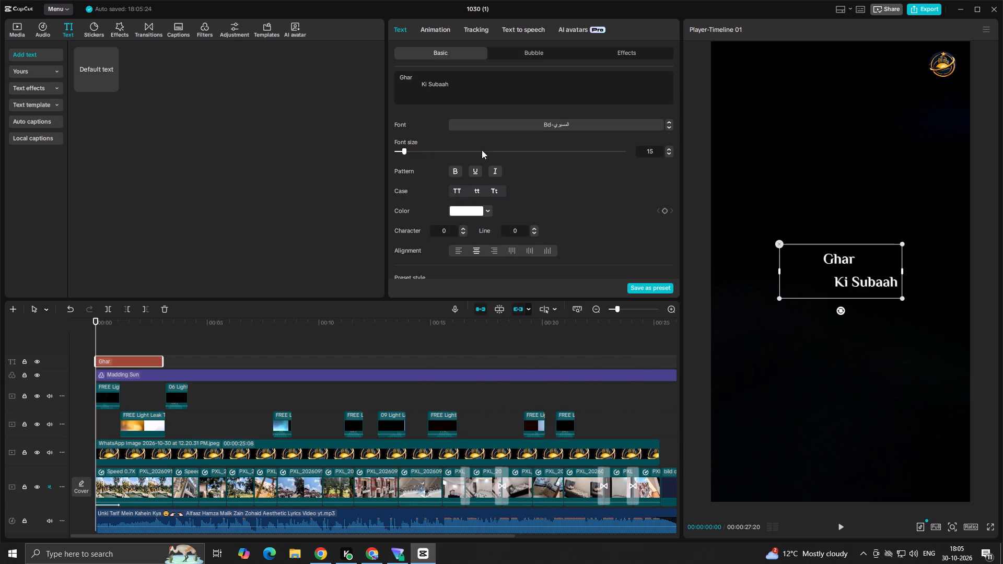
Tighten the title's line spacing to -8 and play the opening pool shot to check it.
{"action": "double_click", "coordinate": [533, 230]}
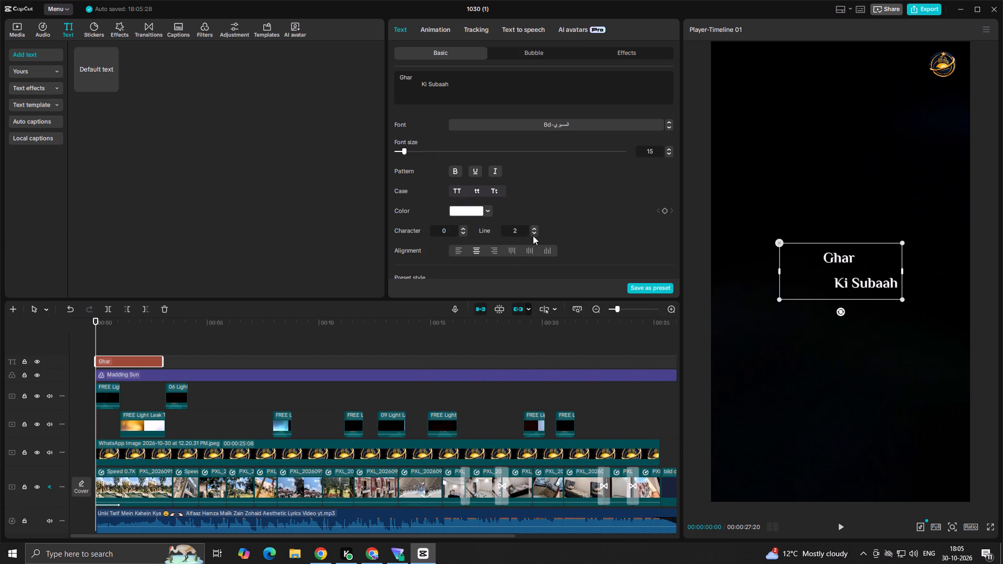
{"action": "triple_click", "coordinate": [533, 236]}
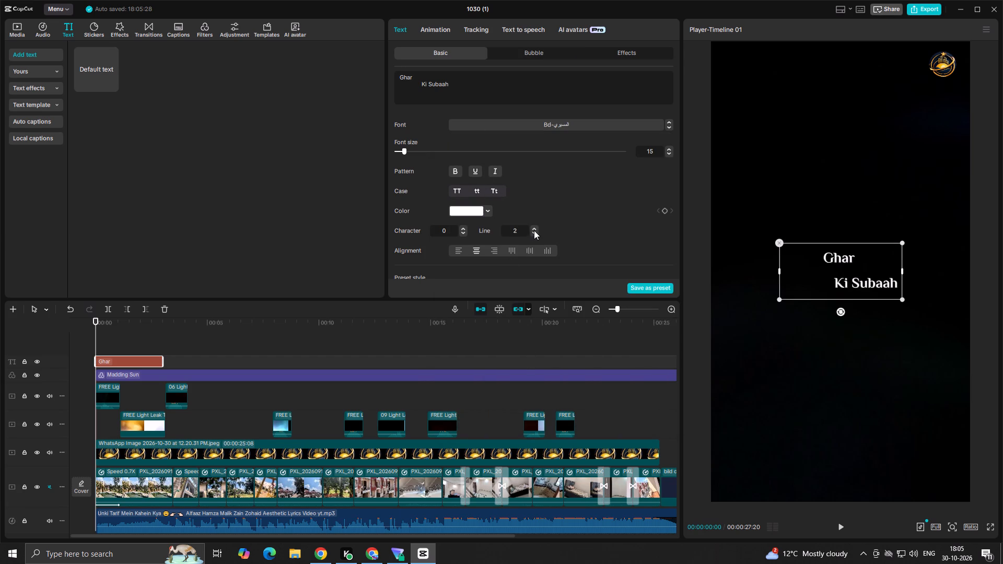
{"action": "double_click", "coordinate": [534, 230]}
{"action": "double_click", "coordinate": [534, 227]}
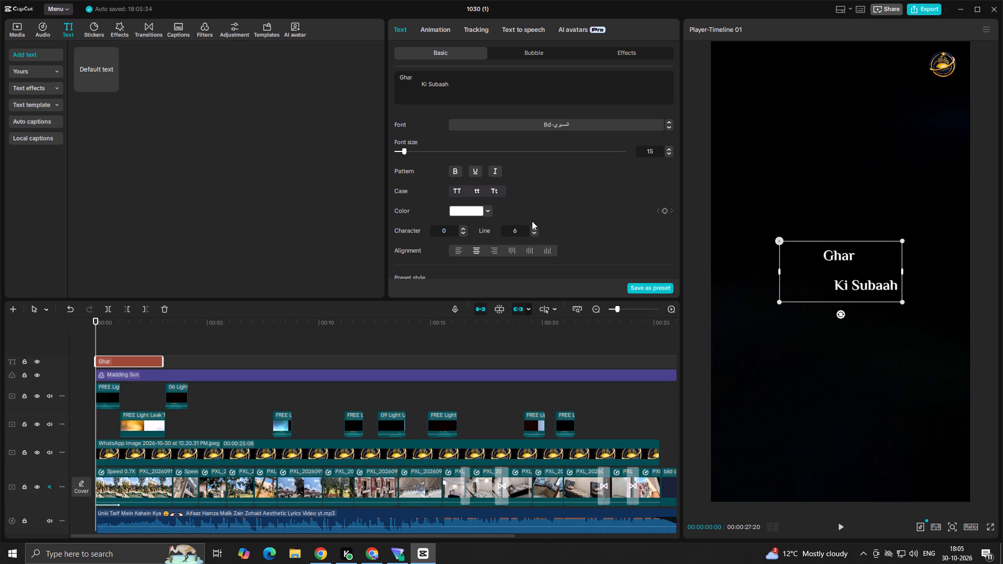
{"action": "triple_click", "coordinate": [534, 227]}
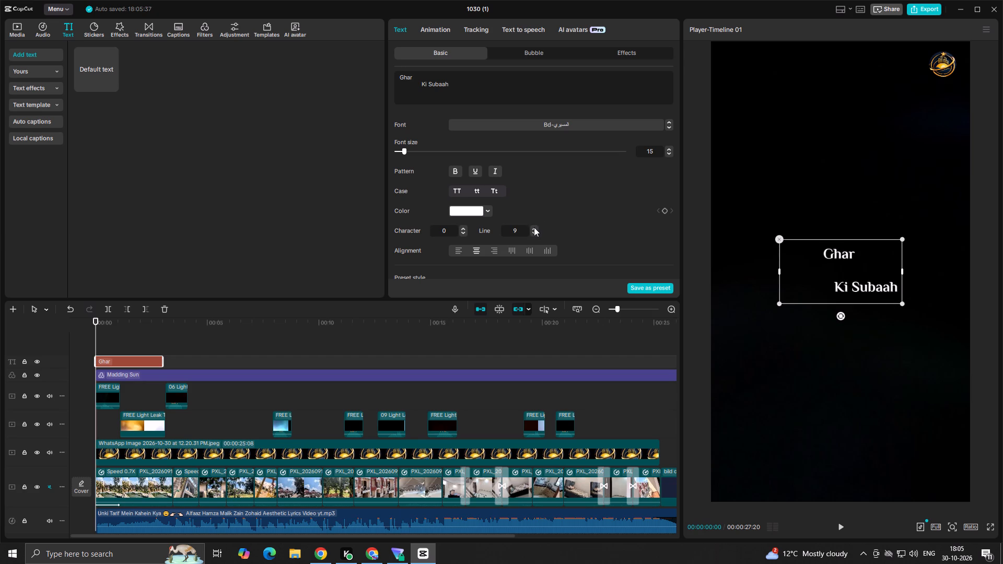
{"action": "left_click", "coordinate": [533, 233]}
{"action": "triple_click", "coordinate": [533, 233]}
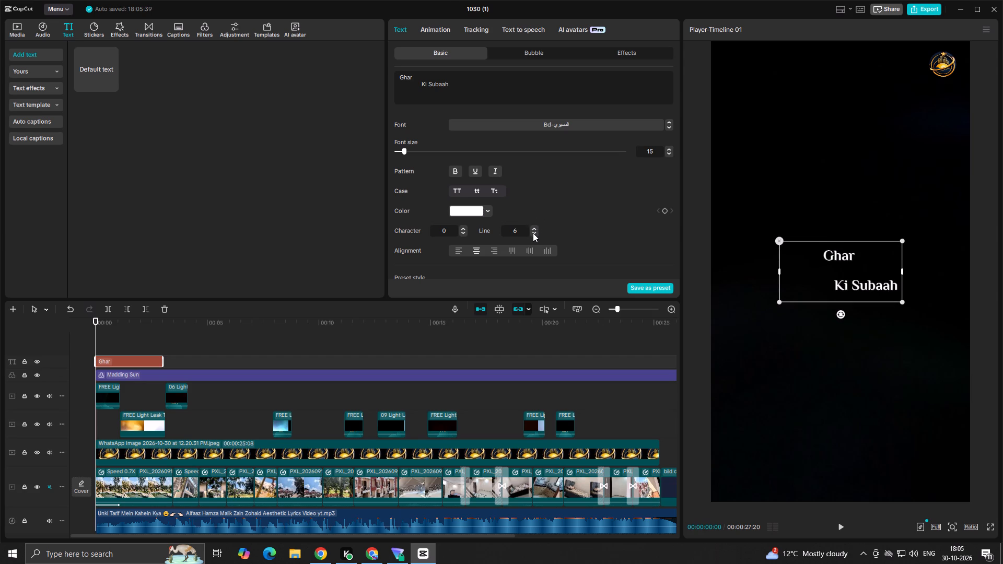
{"action": "triple_click", "coordinate": [533, 233]}
{"action": "triple_click", "coordinate": [533, 233]}
{"action": "triple_click", "coordinate": [533, 233]}
{"action": "triple_click", "coordinate": [533, 233]}
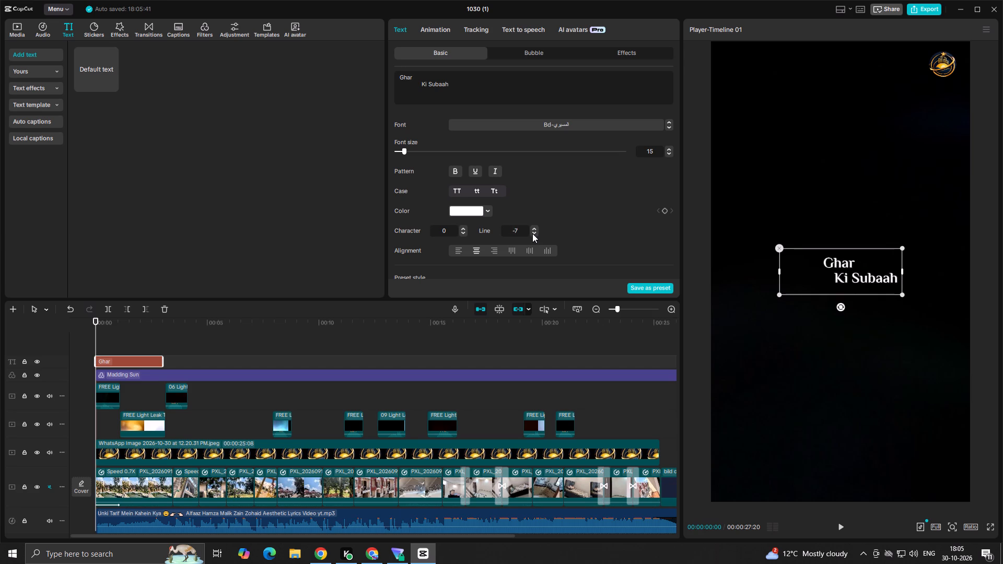
{"action": "left_click", "coordinate": [532, 233]}
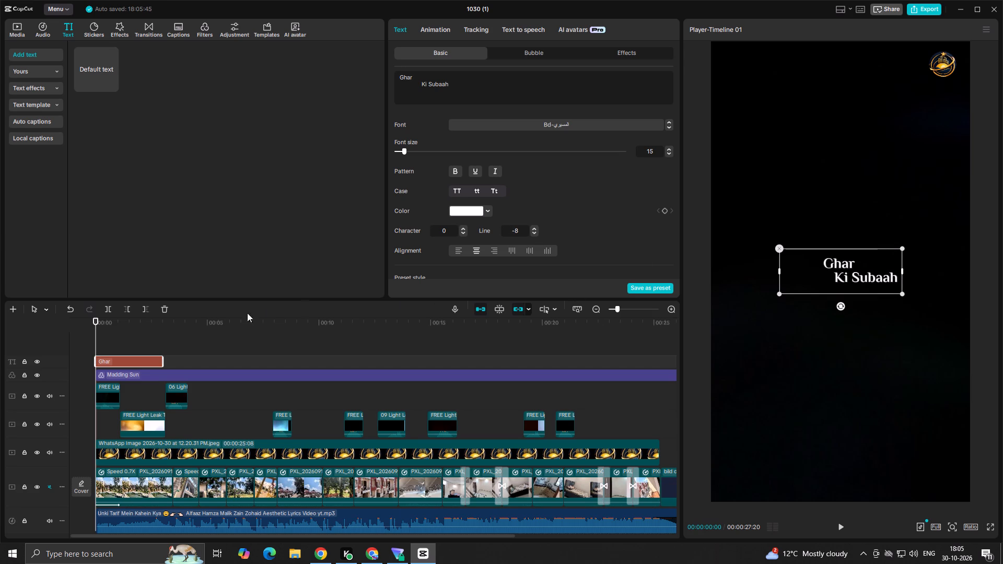
{"action": "key", "text": "space"}
{"action": "key", "text": "space"}
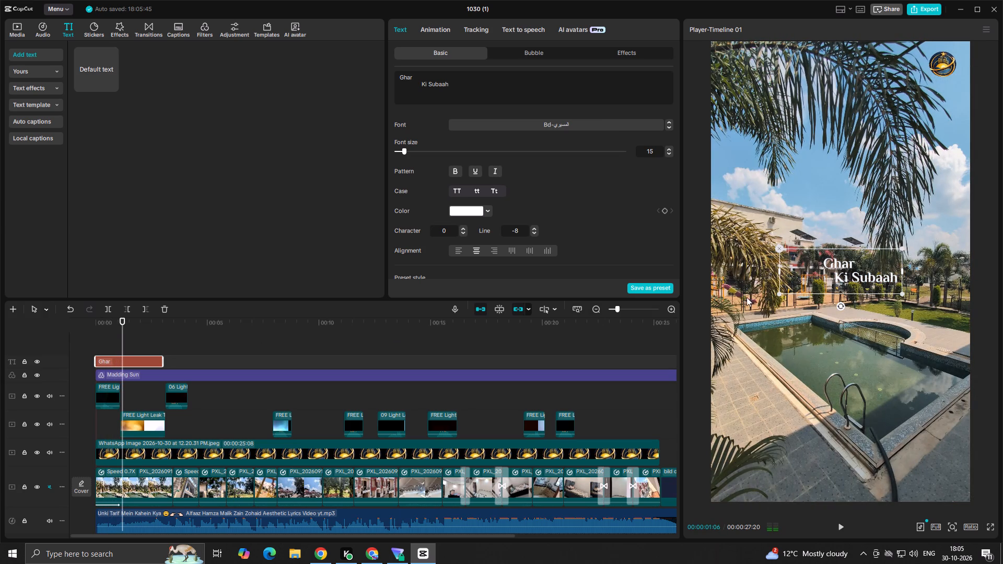
{"action": "key", "text": "space"}
{"action": "key", "text": "space"}
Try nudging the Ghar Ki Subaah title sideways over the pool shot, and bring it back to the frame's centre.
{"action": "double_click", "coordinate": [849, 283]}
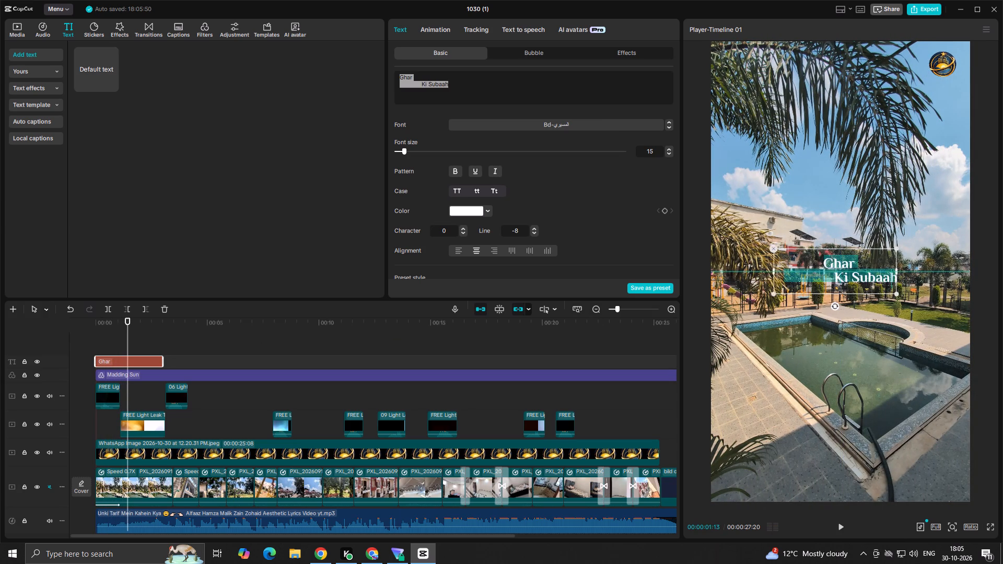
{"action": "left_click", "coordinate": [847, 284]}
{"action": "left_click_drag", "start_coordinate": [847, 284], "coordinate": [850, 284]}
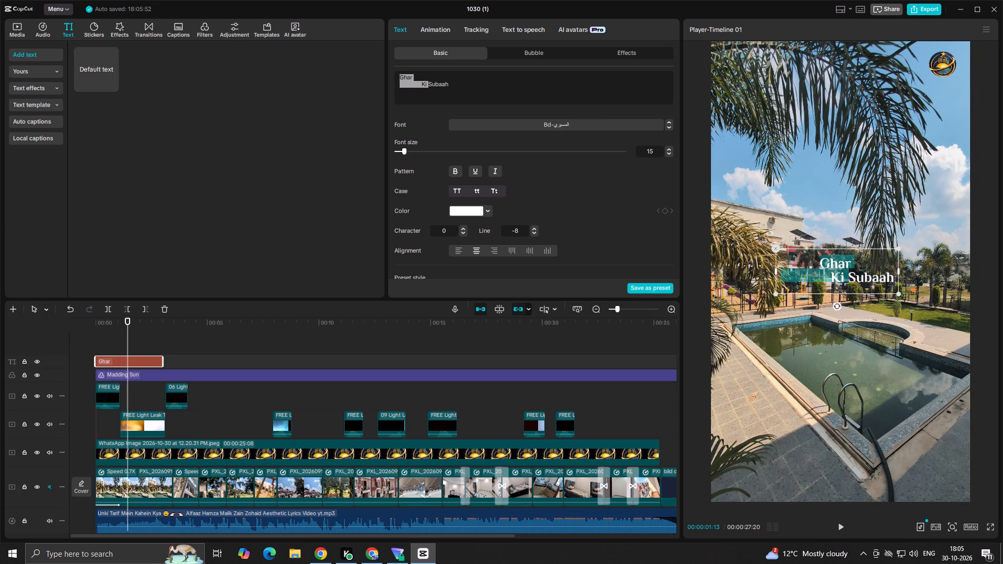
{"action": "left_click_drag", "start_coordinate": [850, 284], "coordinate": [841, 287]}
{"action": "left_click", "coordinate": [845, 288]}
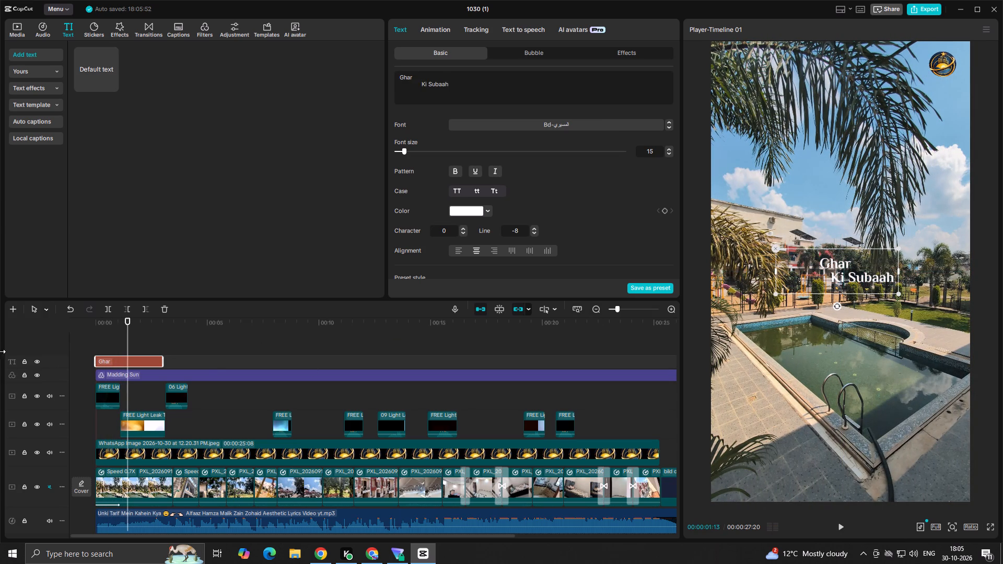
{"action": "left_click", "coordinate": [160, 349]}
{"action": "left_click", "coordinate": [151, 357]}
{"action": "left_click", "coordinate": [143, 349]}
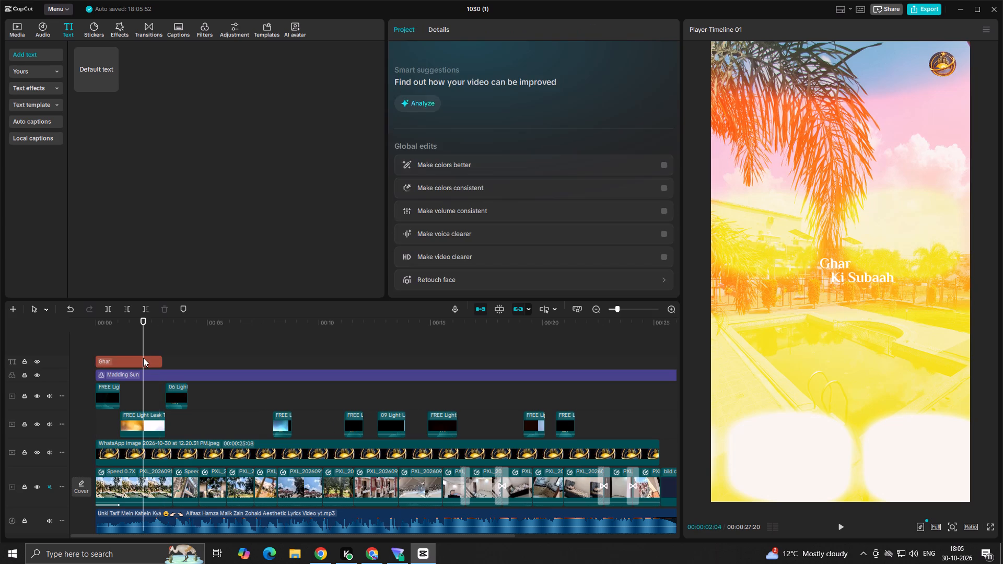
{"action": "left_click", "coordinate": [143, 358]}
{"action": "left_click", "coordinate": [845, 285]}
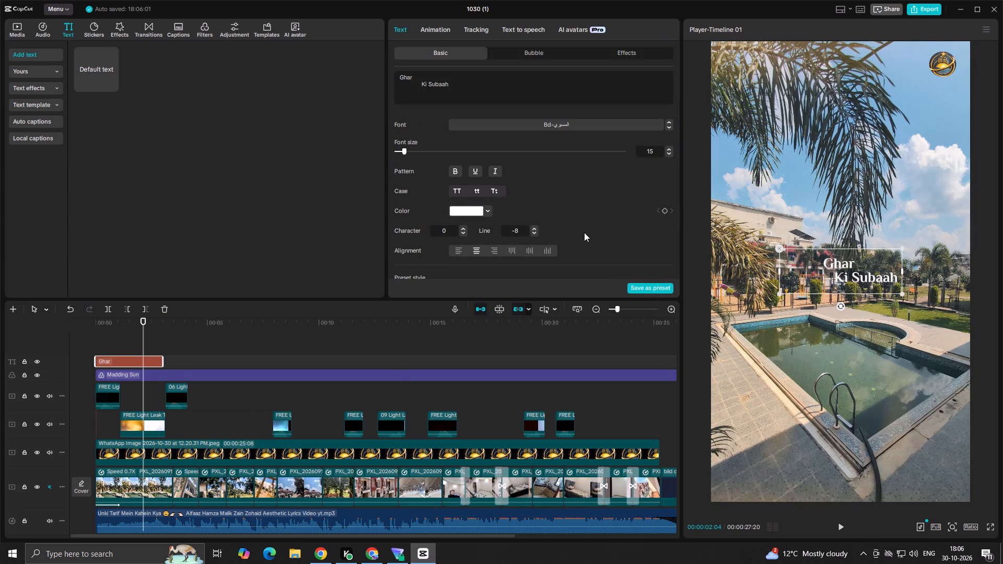
Apply the white preset style with a dark shadow to the title and play the reel's opening from the start.
{"action": "scroll", "coordinate": [504, 187], "scroll_direction": "down", "scroll_amount": 3}
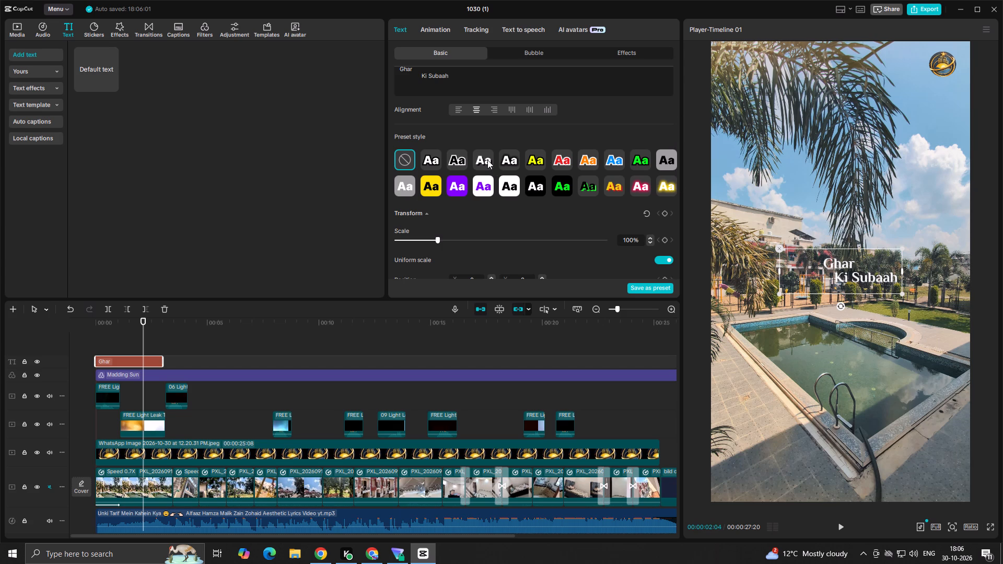
{"action": "left_click", "coordinate": [487, 160]}
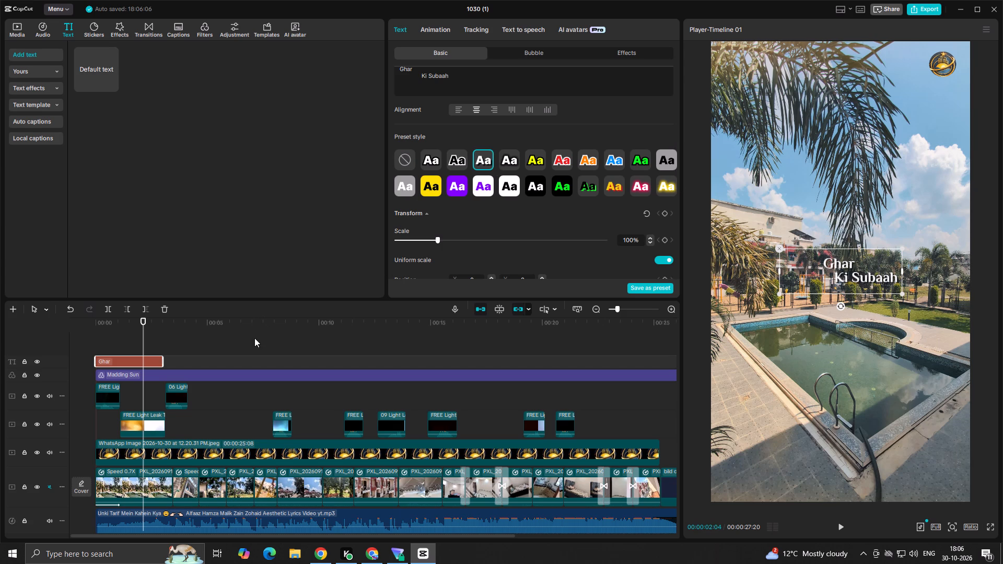
{"action": "left_click", "coordinate": [254, 340]}
{"action": "left_click_drag", "start_coordinate": [254, 340], "coordinate": [0, 339]}
{"action": "key", "text": "space"}
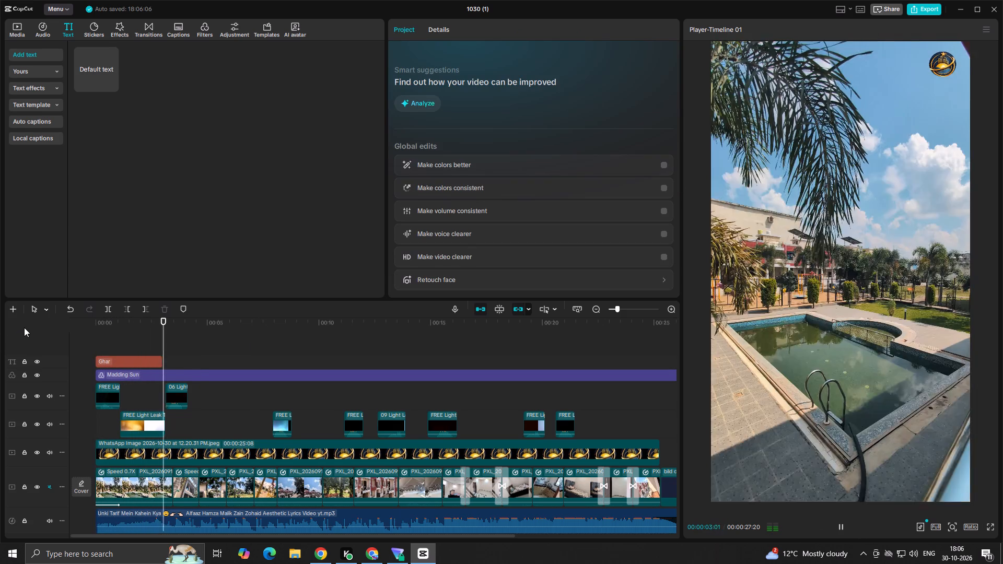
{"action": "key", "text": "space"}
Extend the Ghar Ki Subaah text clip along the timeline to the last balcony clip, ending just before the contact card.
{"action": "left_click", "coordinate": [137, 356]}
{"action": "left_click", "coordinate": [159, 360]}
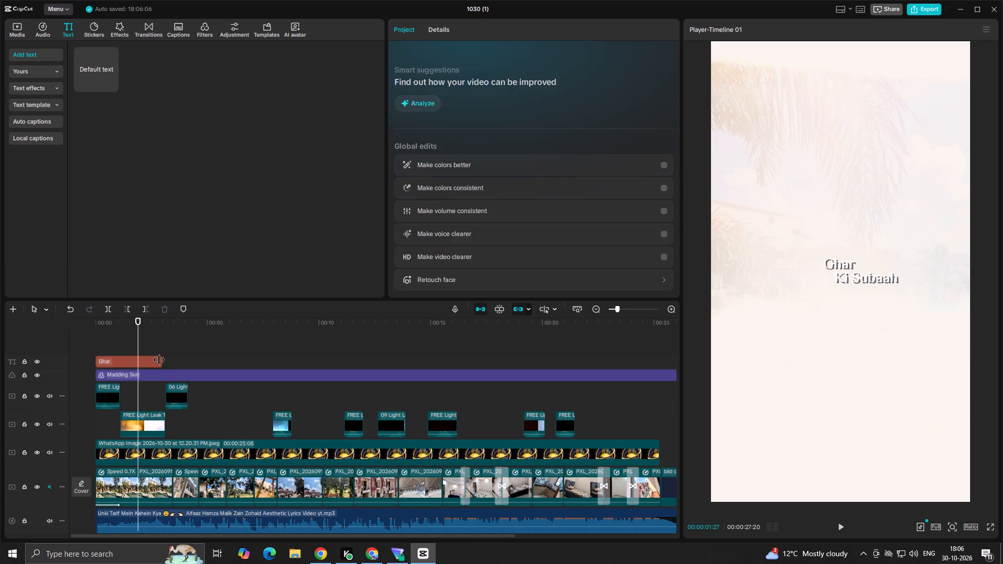
{"action": "left_click_drag", "start_coordinate": [162, 362], "coordinate": [339, 386]}
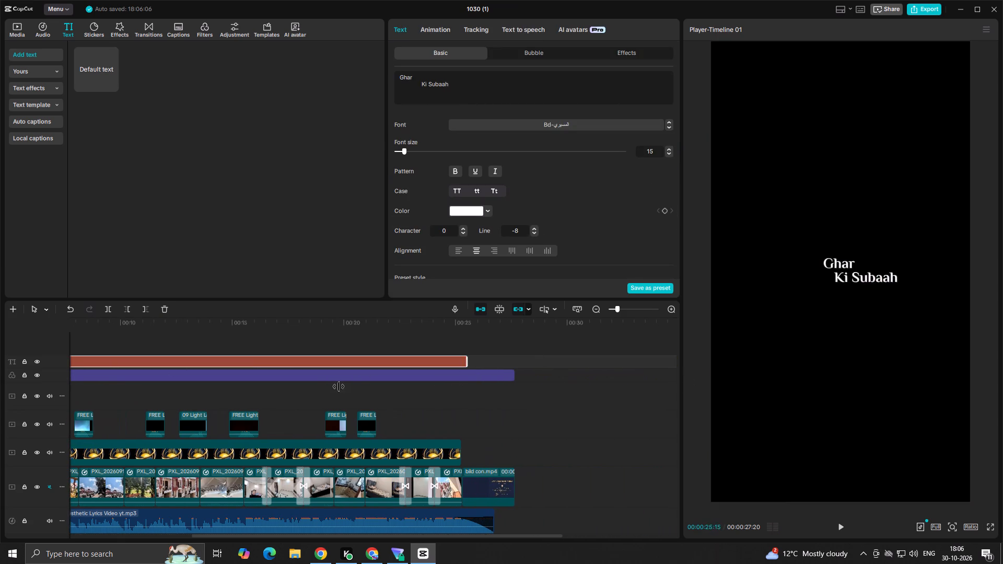
{"action": "left_click_drag", "start_coordinate": [339, 386], "coordinate": [460, 415]}
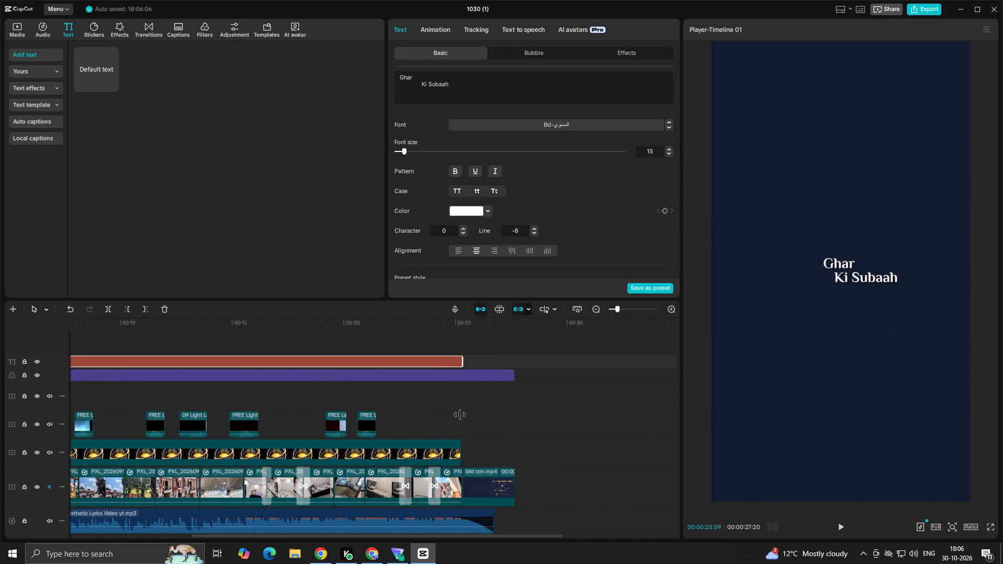
{"action": "left_click_drag", "start_coordinate": [460, 415], "coordinate": [459, 416]}
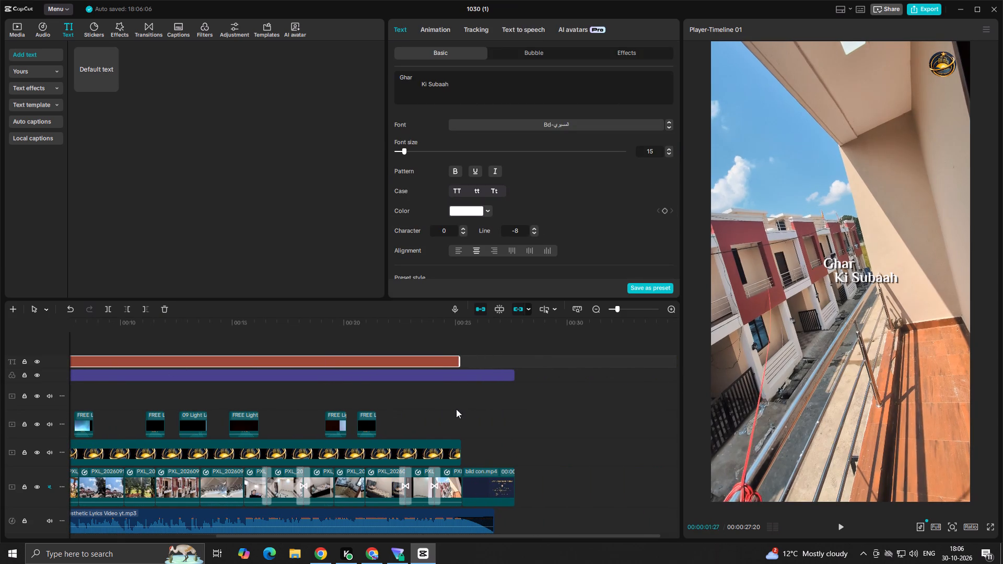
Check the cut to the contact card and extend the Ghar Ki Subaah title's end slightly into the card, to about 25:15.
{"action": "left_click", "coordinate": [441, 405]}
{"action": "key", "text": "space"}
{"action": "key", "text": "space"}
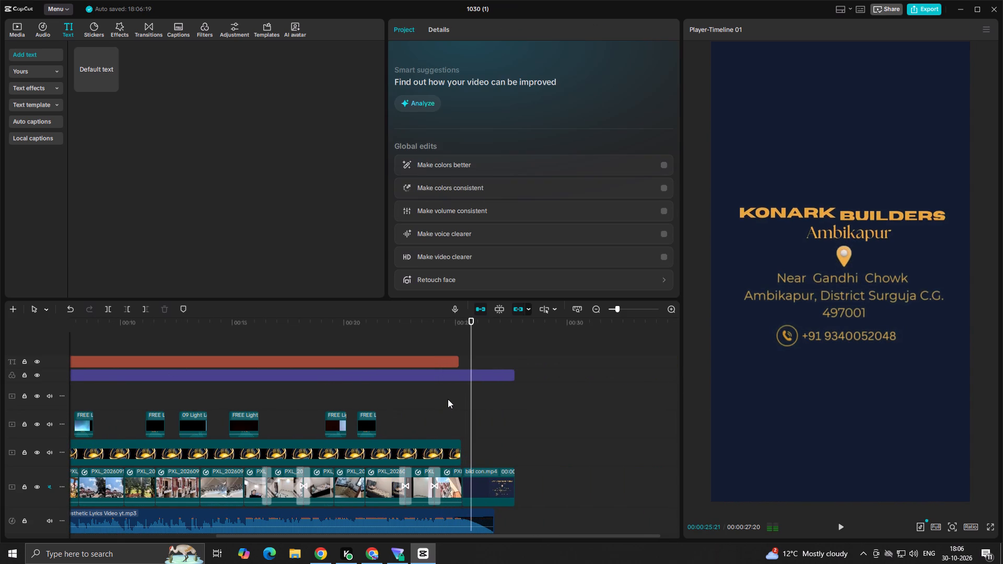
{"action": "left_click_drag", "start_coordinate": [471, 404], "coordinate": [463, 414]}
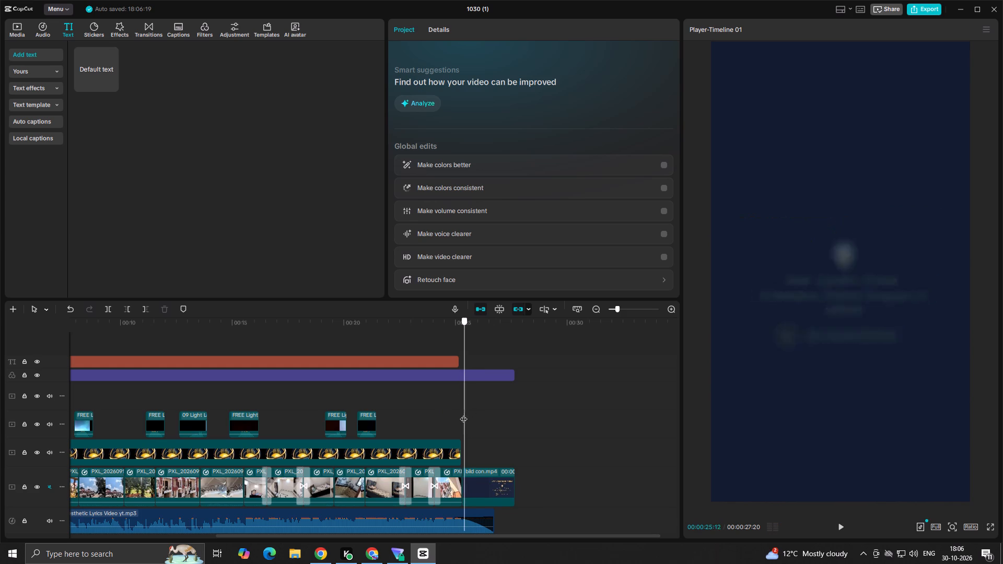
{"action": "left_click_drag", "start_coordinate": [463, 414], "coordinate": [463, 416]}
{"action": "left_click", "coordinate": [455, 363]}
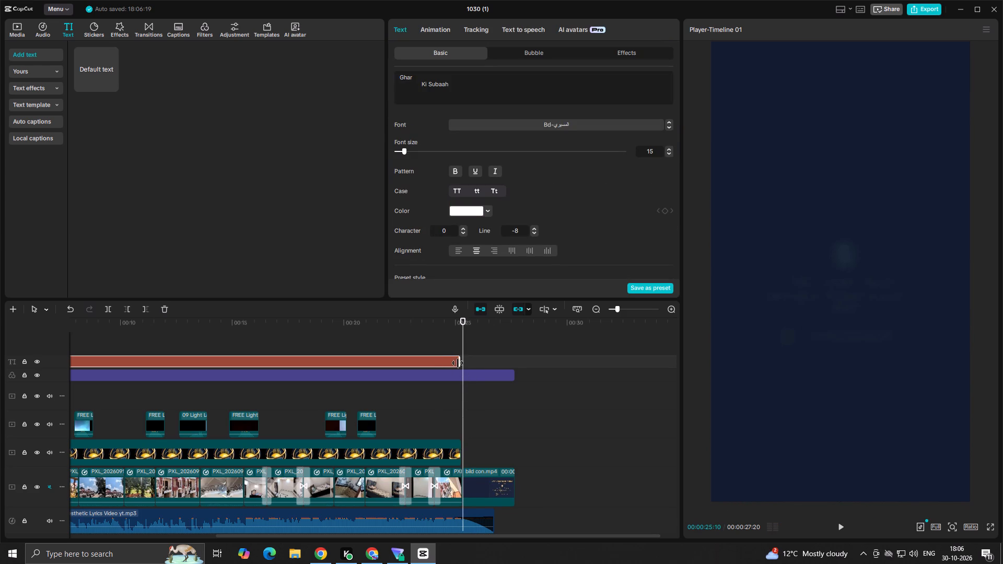
{"action": "left_click_drag", "start_coordinate": [459, 363], "coordinate": [463, 363]}
Play the reel's opening pool shot from the start to review the title.
{"action": "left_click", "coordinate": [438, 391]}
{"action": "left_click_drag", "start_coordinate": [437, 392], "coordinate": [0, 426]}
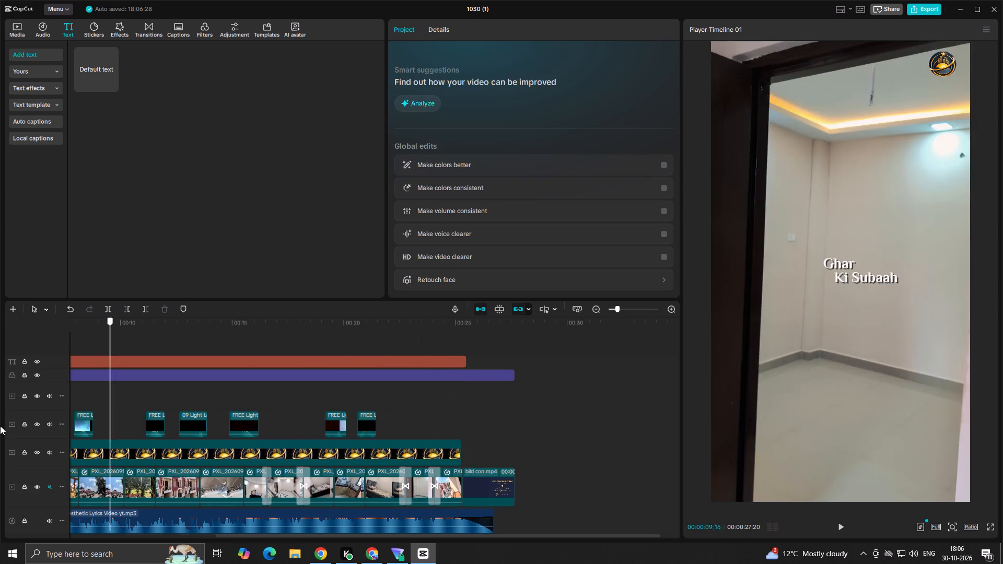
{"action": "left_click_drag", "start_coordinate": [0, 426], "coordinate": [0, 436]}
{"action": "key", "text": "space"}
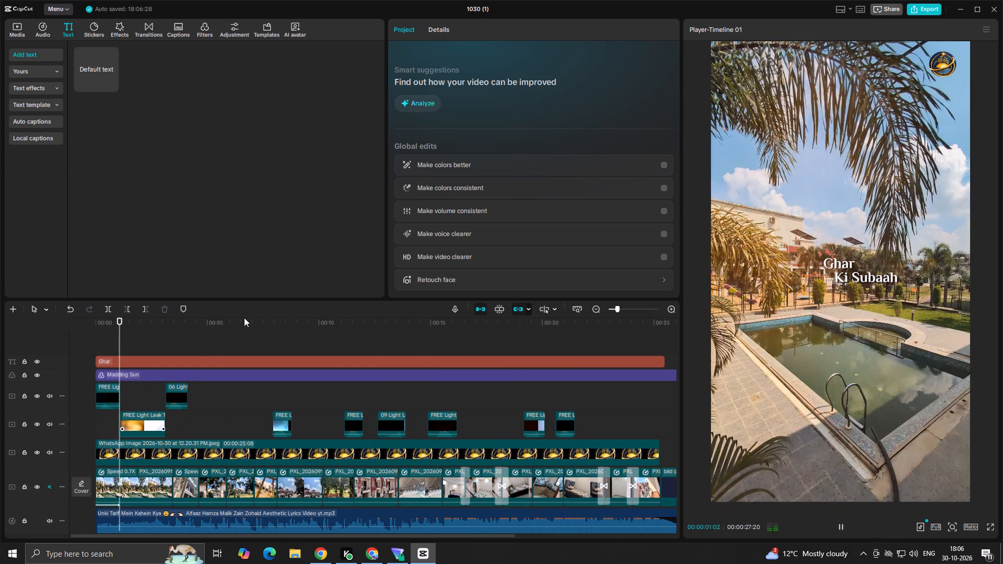
{"action": "key", "text": "space"}
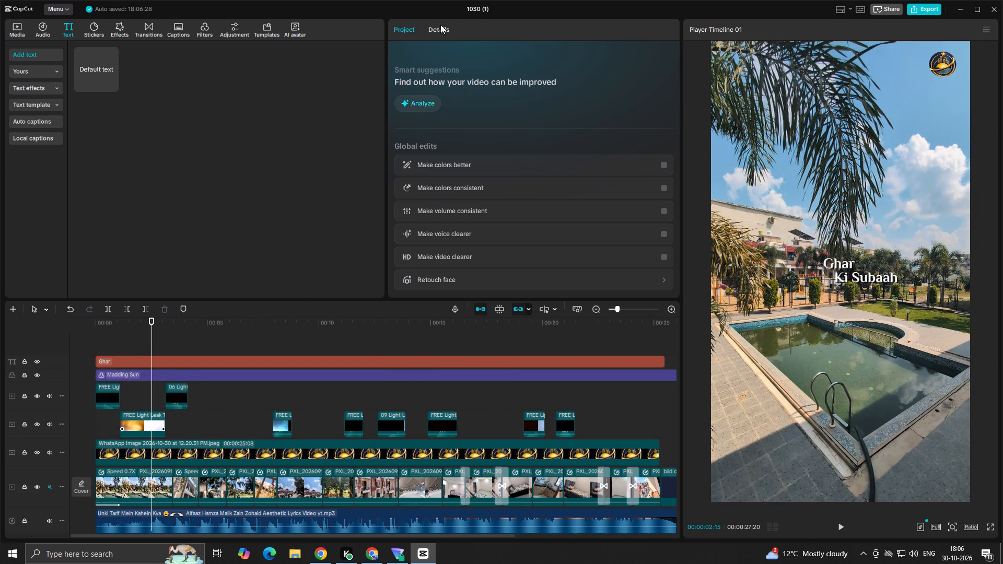
Search the title's entrance animations for "fade" and apply Fade In with a duration of 2.4 s.
{"action": "left_click", "coordinate": [392, 364]}
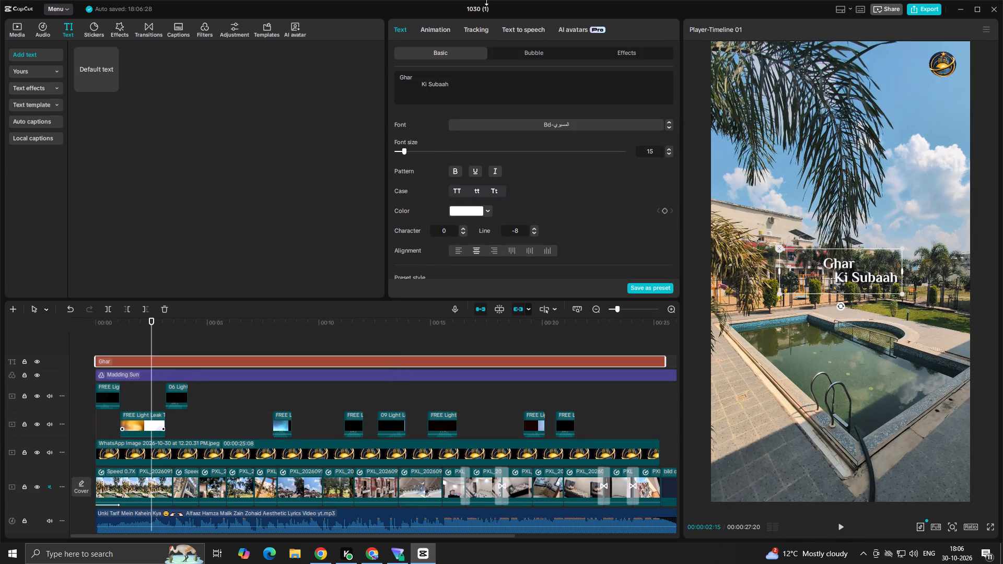
{"action": "left_click", "coordinate": [440, 30]}
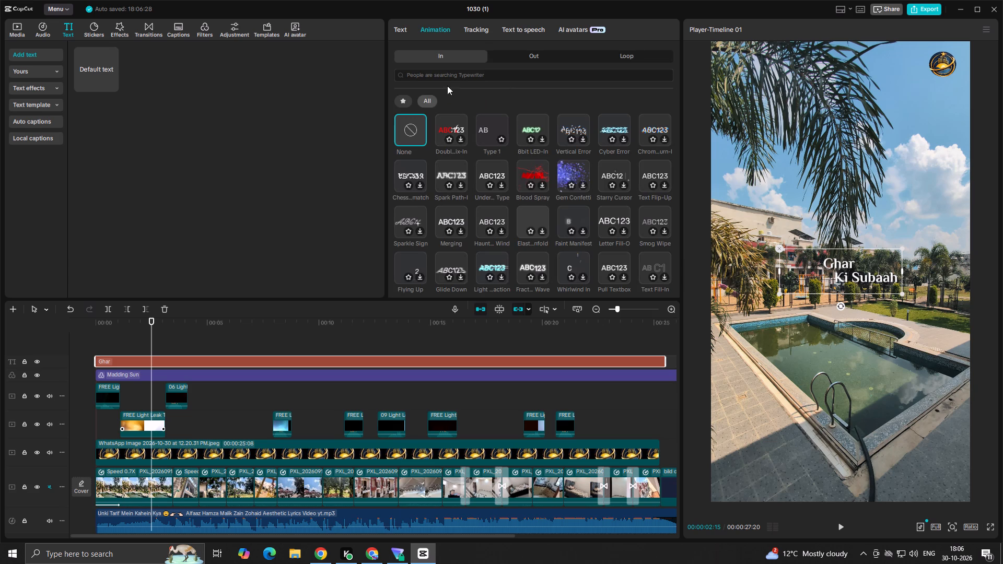
{"action": "left_click", "coordinate": [447, 78]}
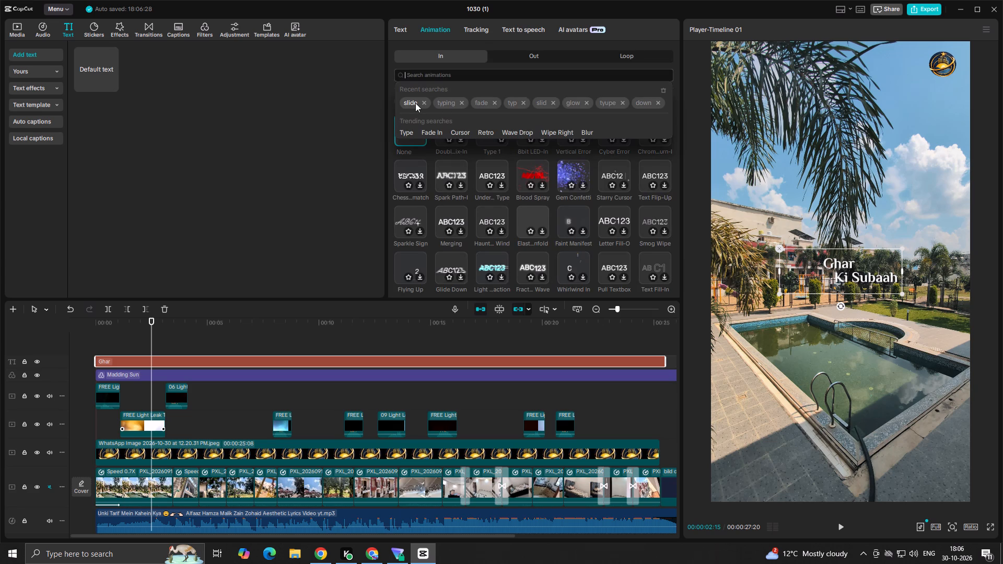
{"action": "type", "text": "fade"}
{"action": "key", "text": "Return"}
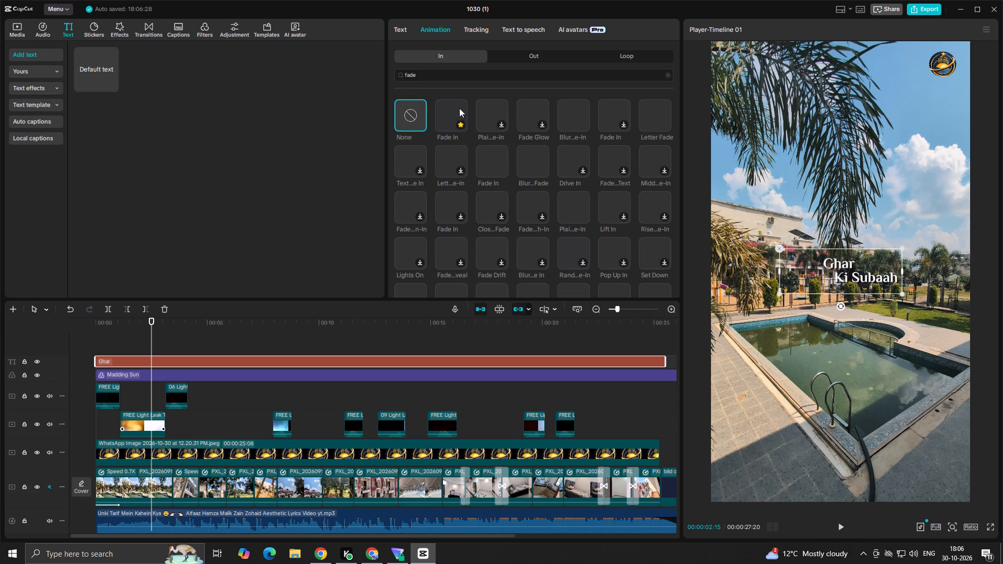
{"action": "left_click", "coordinate": [446, 113]}
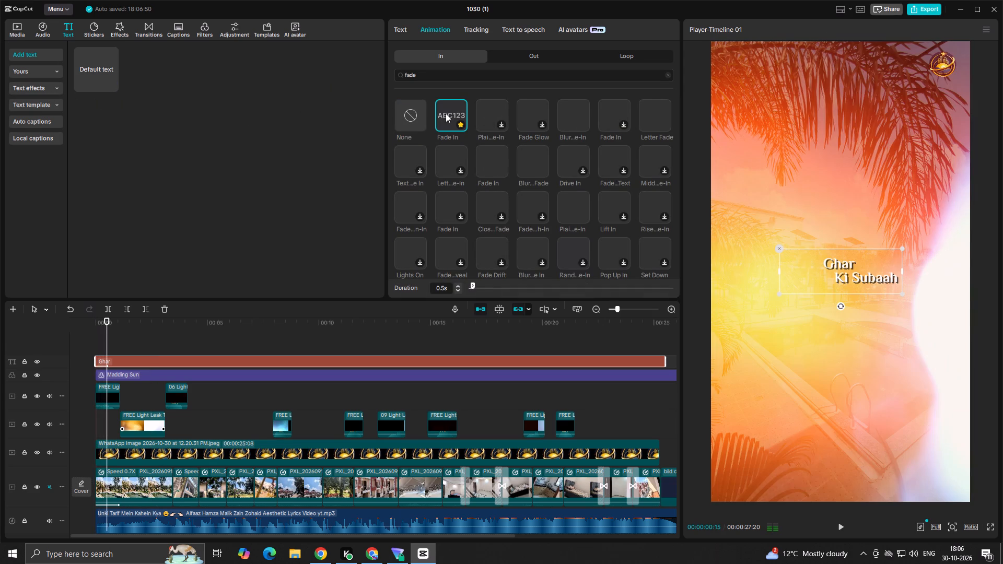
{"action": "left_click", "coordinate": [493, 288]}
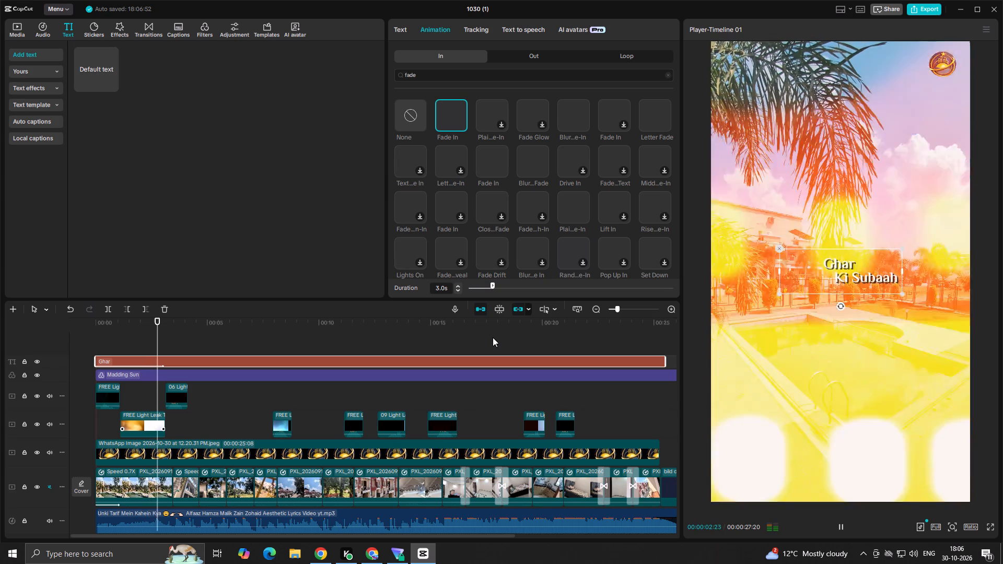
{"action": "left_click", "coordinate": [487, 288]}
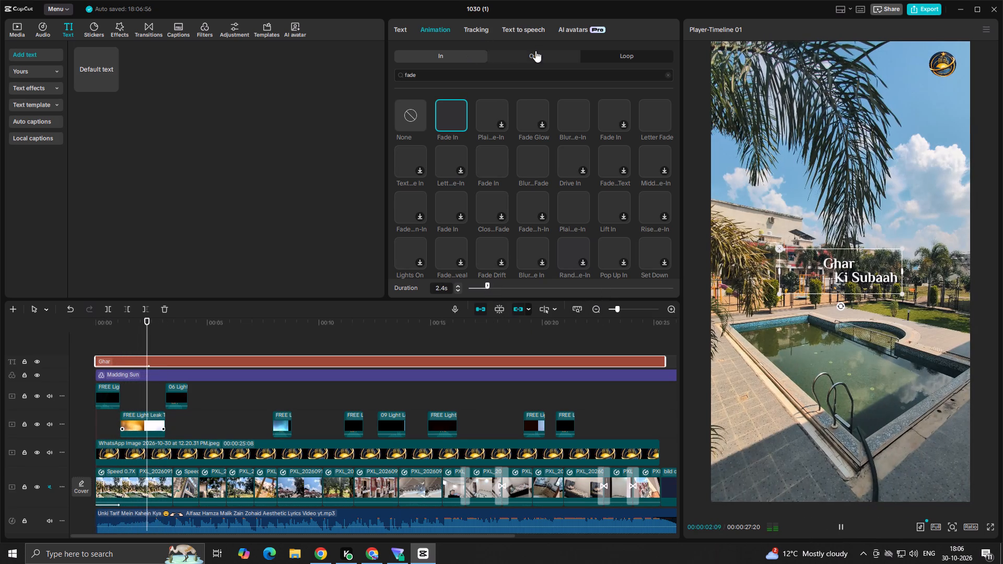
Add a Fade Out exit animation of 0.4 s to the title and play the ending into the contact card.
{"action": "left_click", "coordinate": [538, 51]}
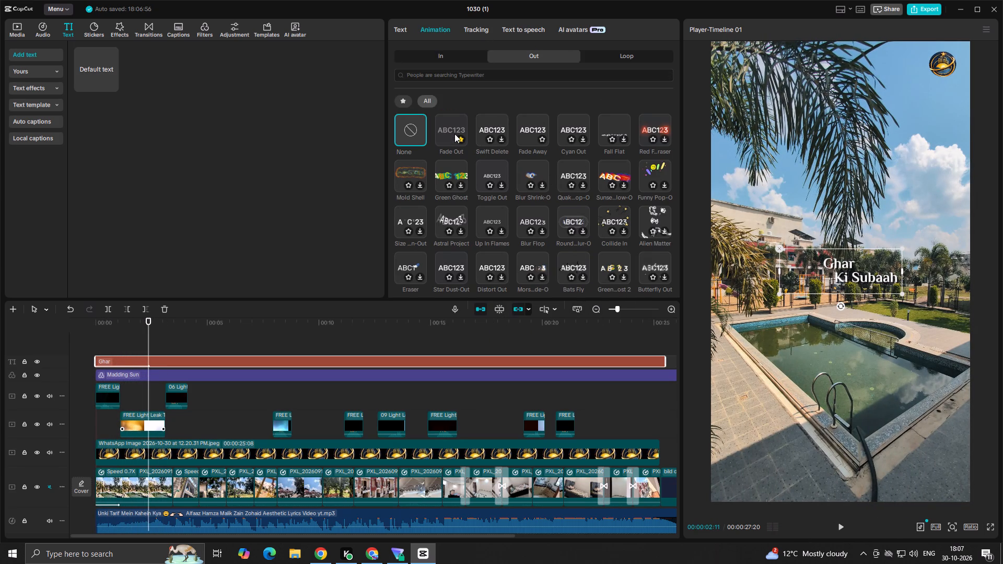
{"action": "left_click", "coordinate": [454, 134]}
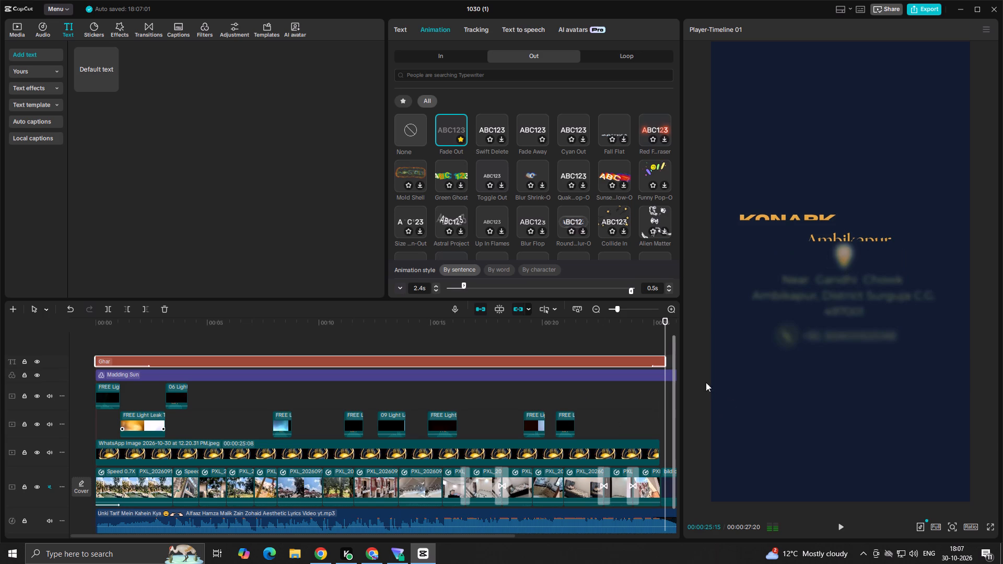
{"action": "left_click", "coordinate": [633, 290]}
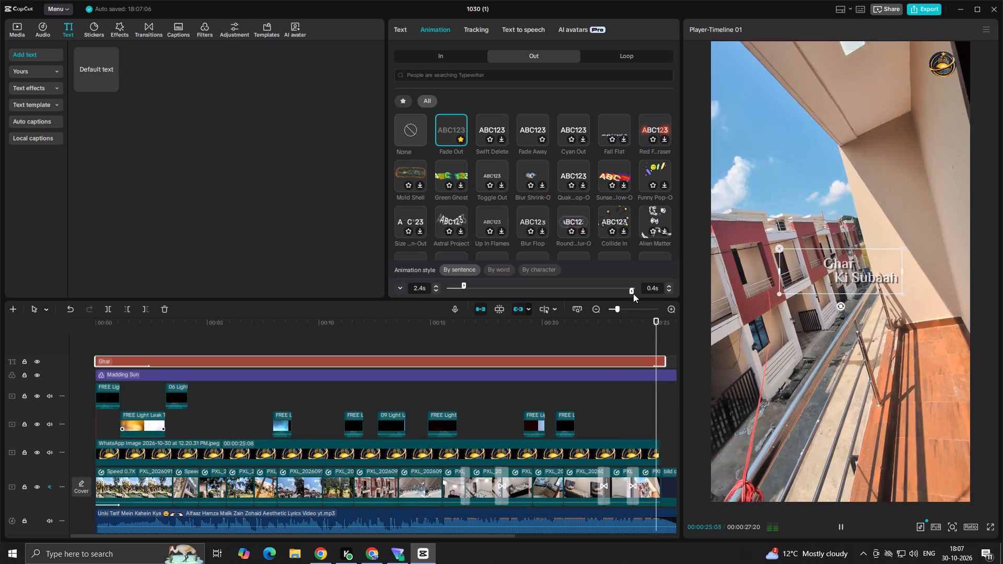
{"action": "left_click", "coordinate": [585, 337]}
{"action": "key", "text": "space"}
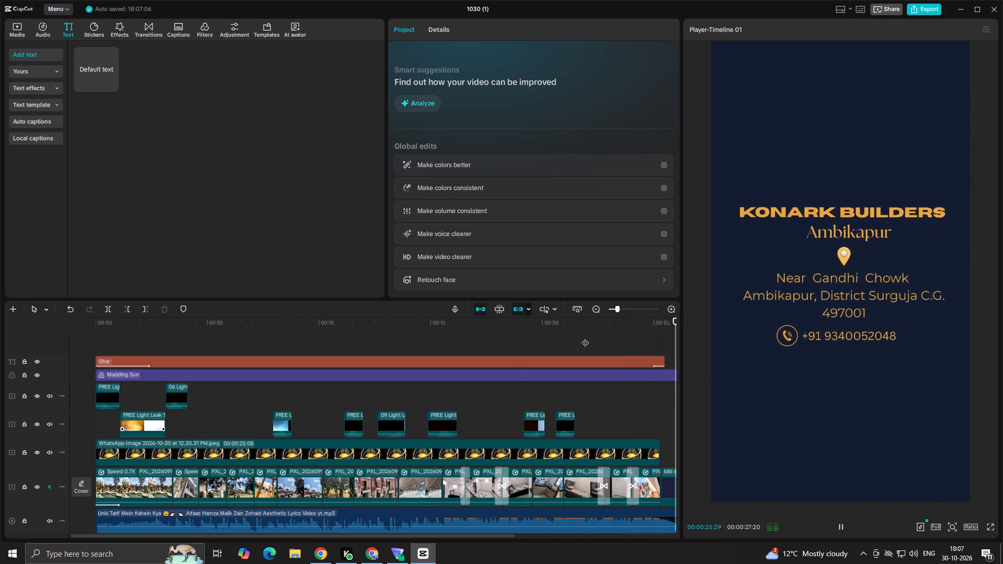
Play the reel from the start through the playground and street shots to review the animated title.
{"action": "left_click", "coordinate": [417, 339]}
{"action": "left_click_drag", "start_coordinate": [417, 338], "coordinate": [0, 473]}
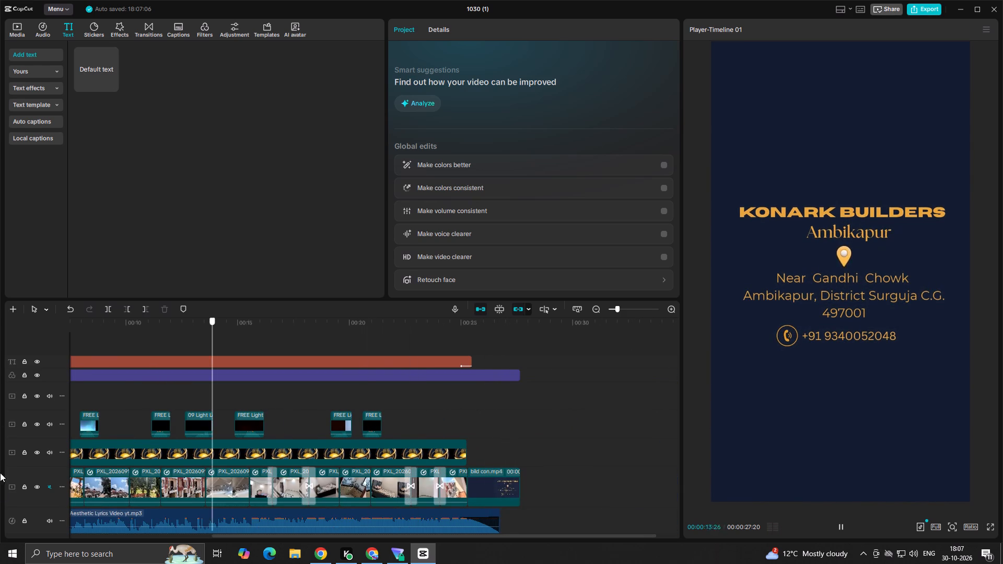
{"action": "left_click_drag", "start_coordinate": [0, 473], "coordinate": [0, 495]}
{"action": "key", "text": "space"}
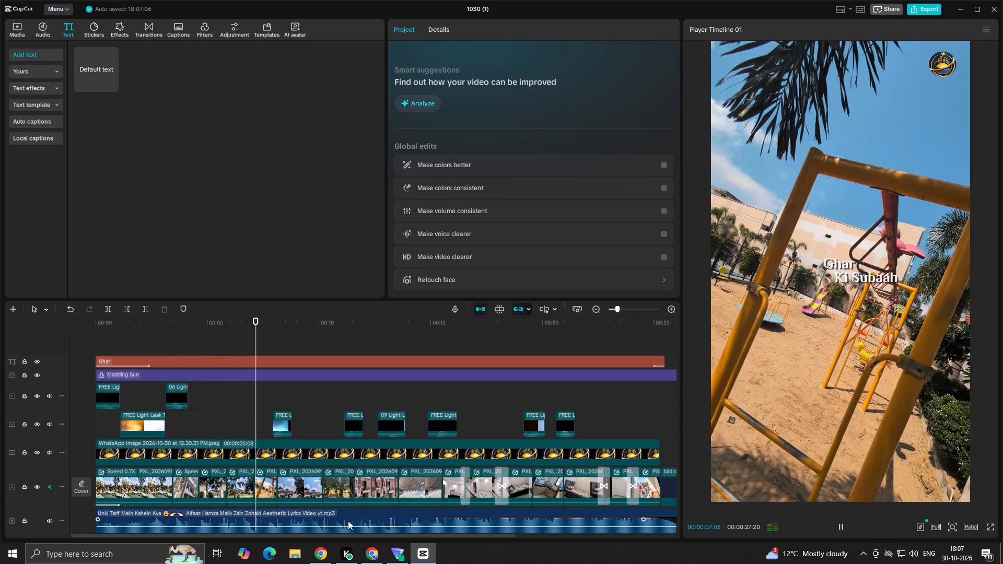
{"action": "key", "text": "space"}
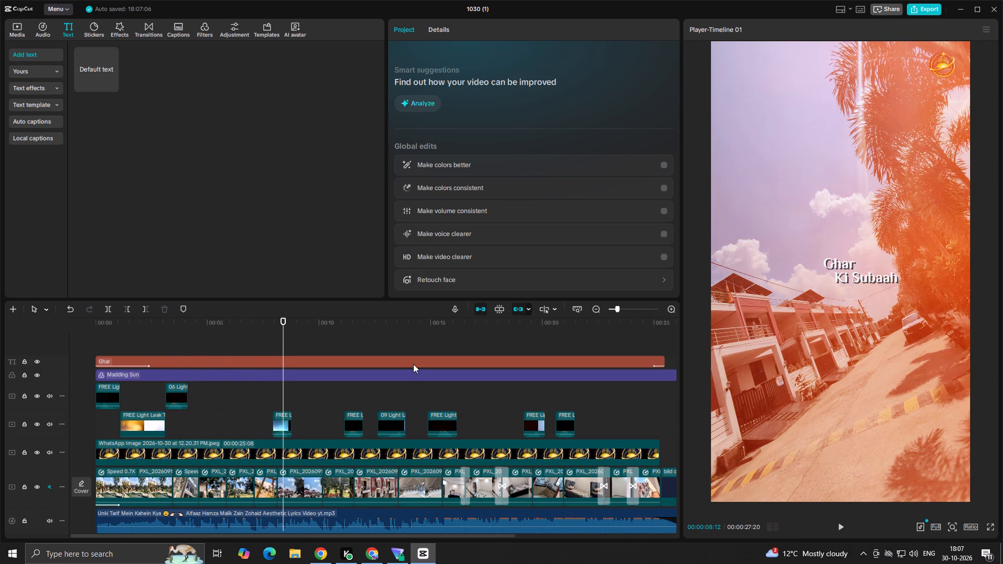
{"action": "key", "text": "space"}
{"action": "key", "text": "space"}
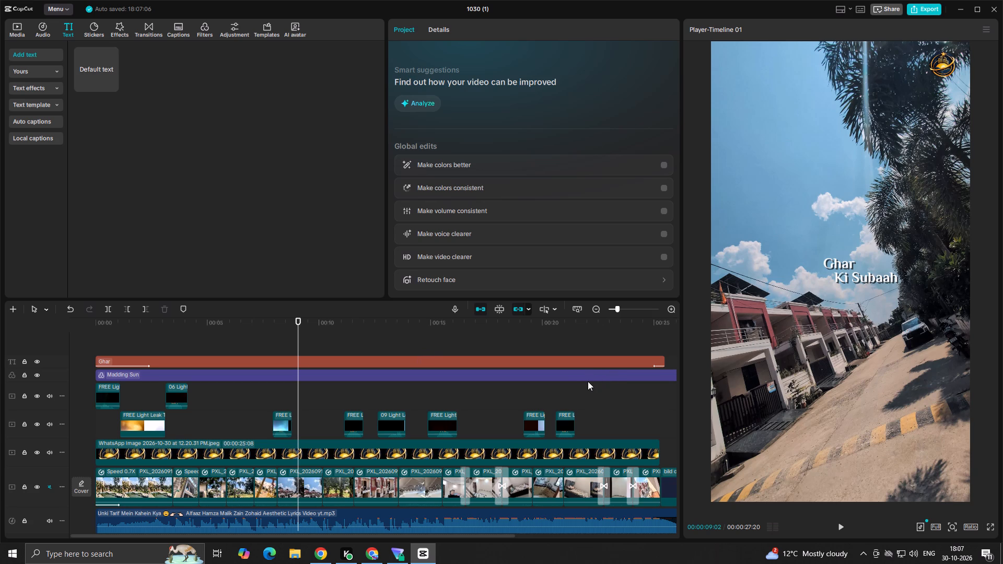
Check the title placement in the reference Instagram reel and shift the "Ghar Ki Subaah" title slightly to the right in the CapCut video frame.
{"action": "left_click", "coordinate": [577, 362]}
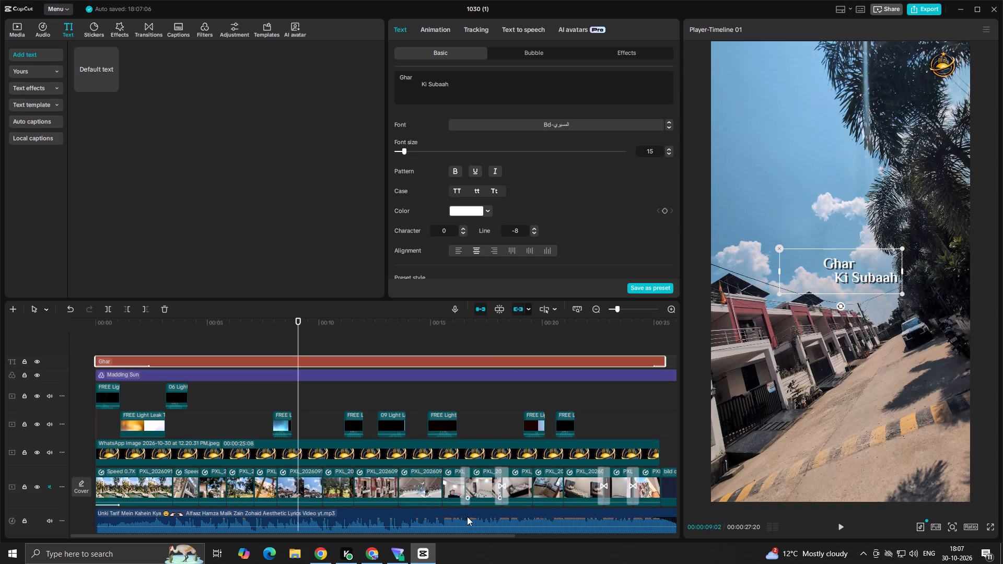
{"action": "left_click", "coordinate": [379, 554]}
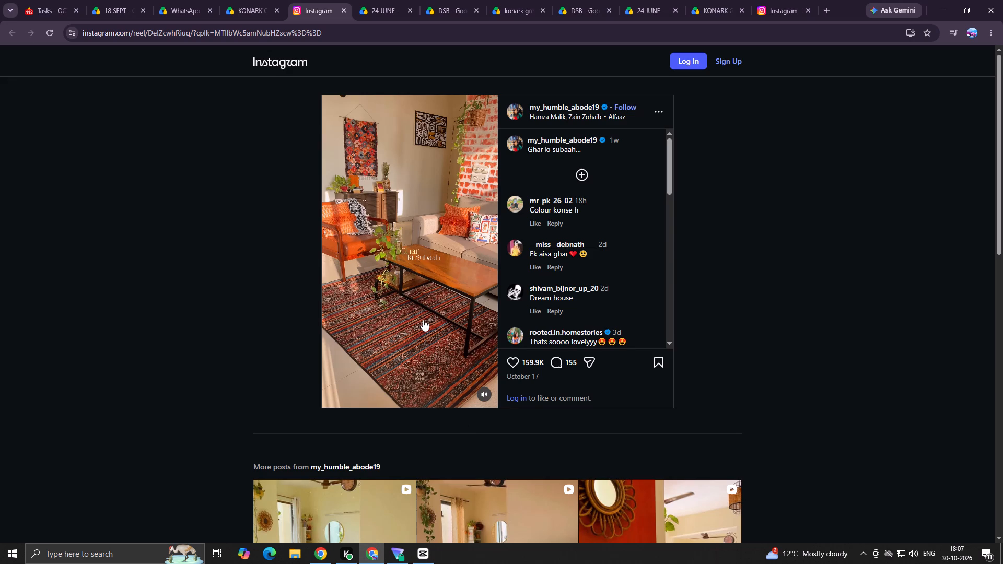
{"action": "left_click", "coordinate": [418, 552]}
{"action": "left_click", "coordinate": [873, 259]}
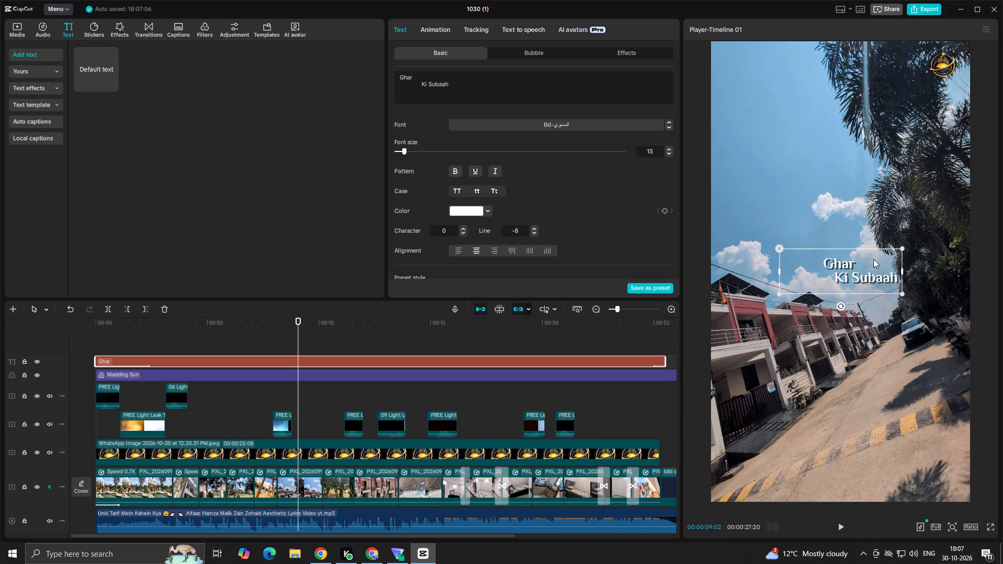
{"action": "left_click", "coordinate": [866, 271]}
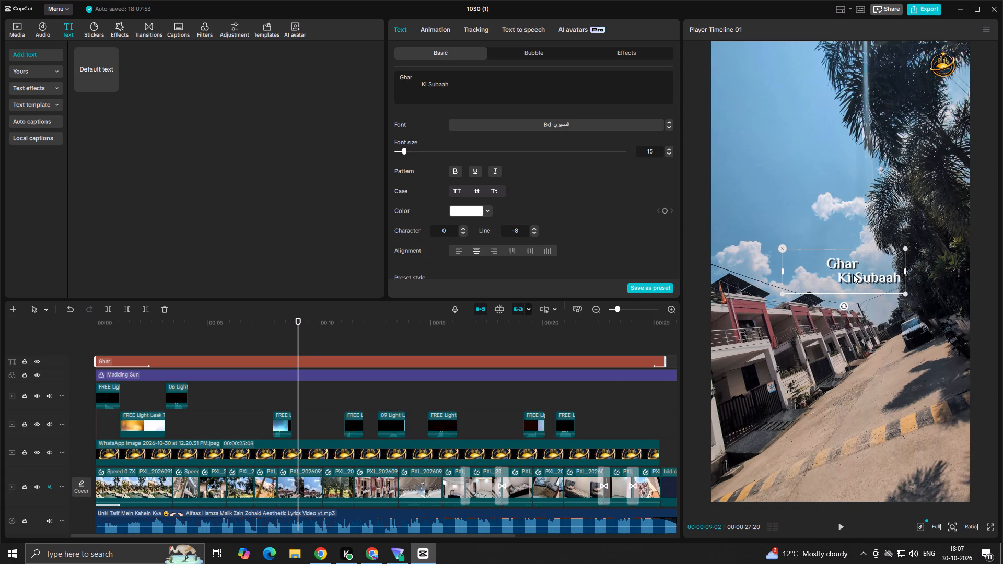
Move the Ghar Ki Subaah title slightly higher over the street shot, keeping it near the frame's centre.
{"action": "left_click_drag", "start_coordinate": [853, 274], "coordinate": [859, 272]}
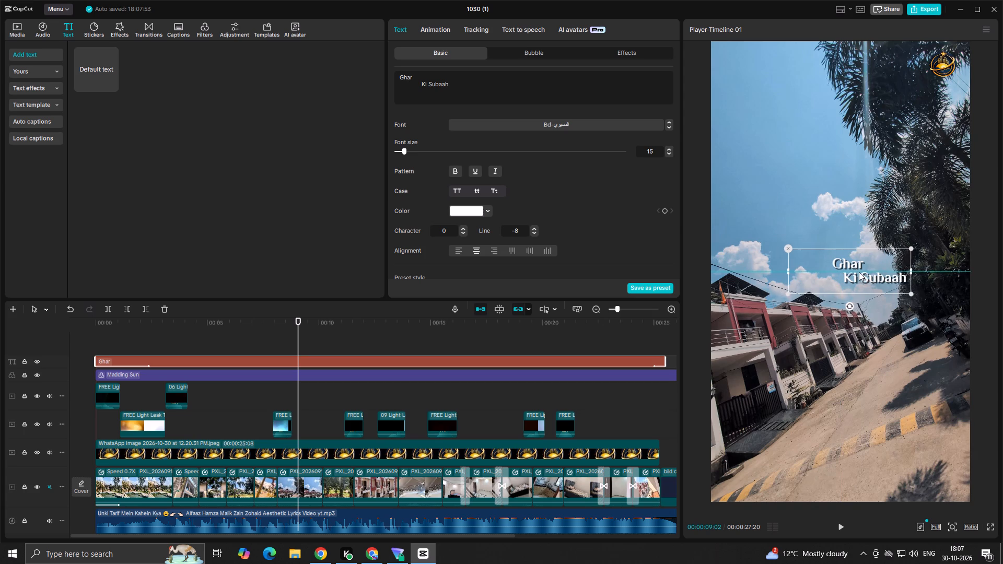
{"action": "left_click_drag", "start_coordinate": [859, 272], "coordinate": [848, 269]}
{"action": "left_click", "coordinate": [955, 448]}
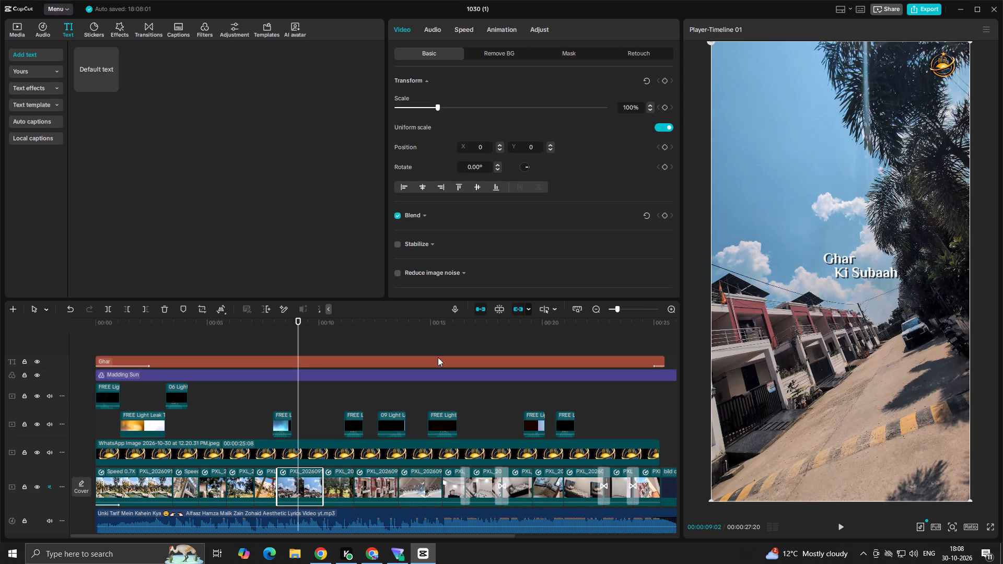
Preview other fonts on the Ghar Ki Subaah title and keep its current font.
{"action": "left_click", "coordinate": [423, 361]}
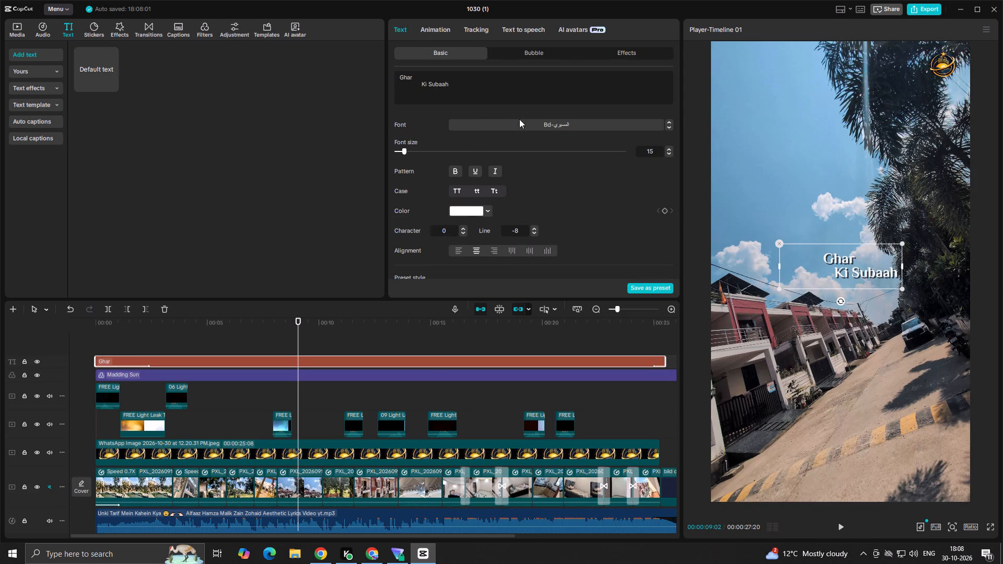
{"action": "left_click", "coordinate": [520, 122]}
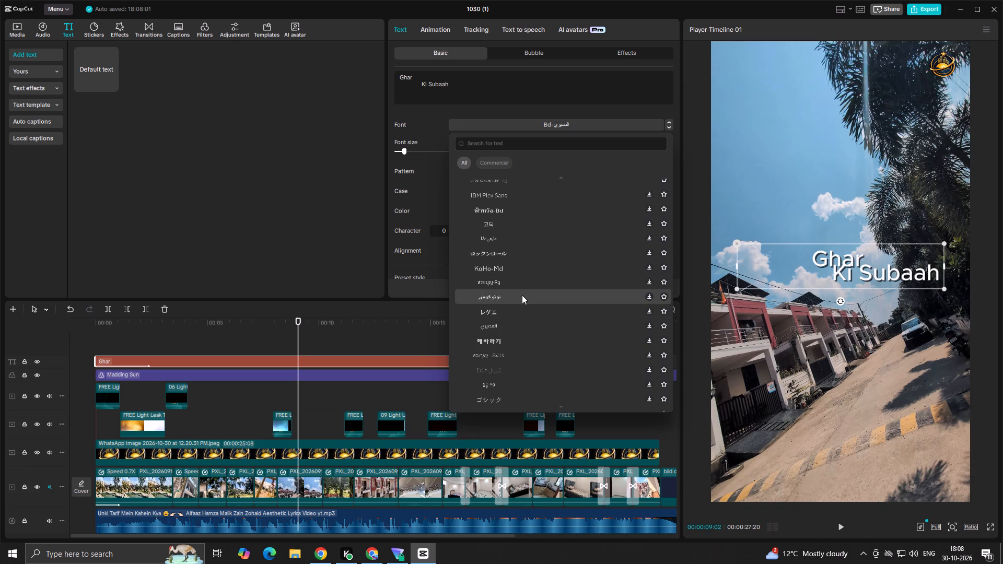
{"action": "scroll", "coordinate": [543, 318], "scroll_direction": "down", "scroll_amount": 3}
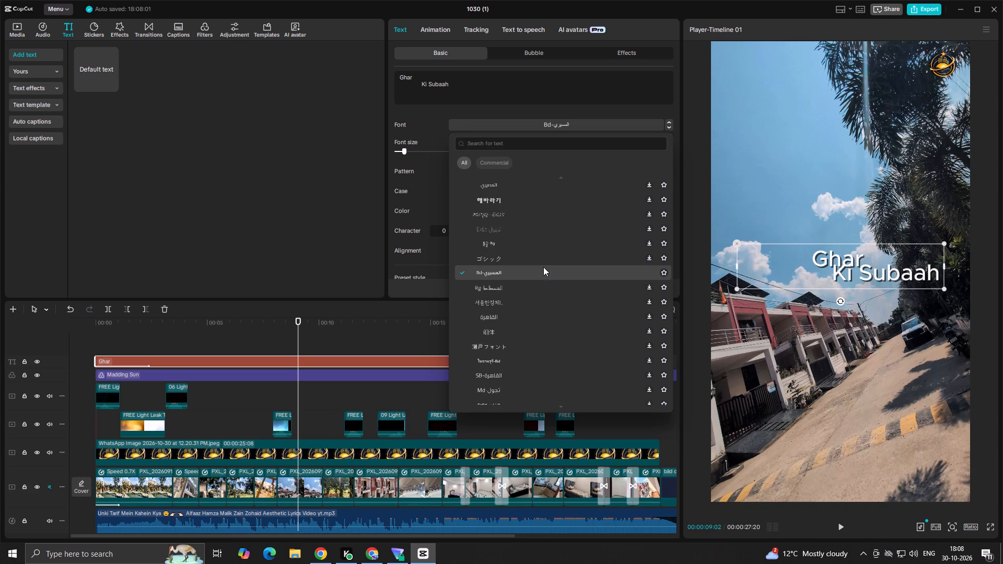
{"action": "left_click", "coordinate": [544, 276]}
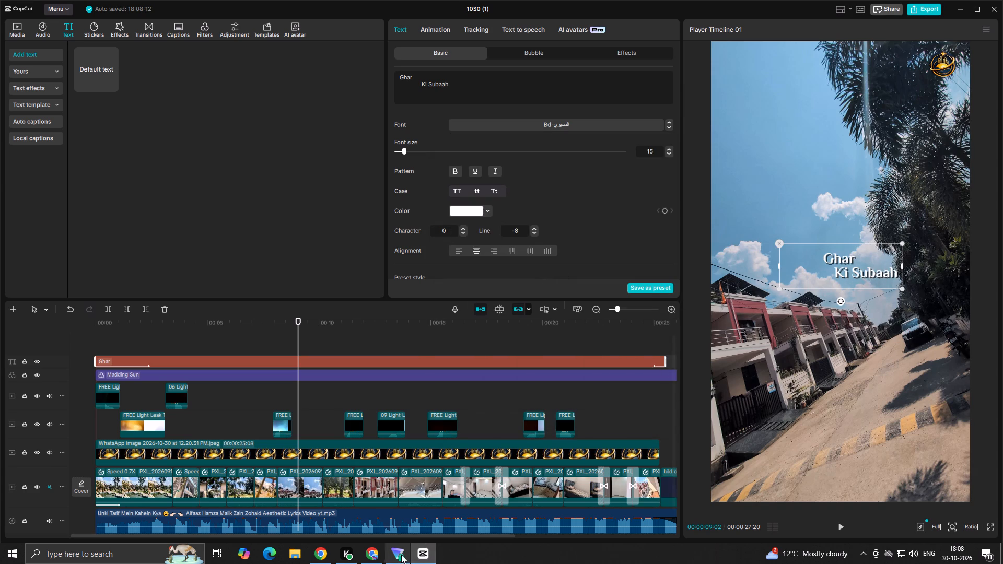
Check the title in the Instagram reference reel in Chrome, and scale the Ghar Ki Subaah title down slightly in CapCut.
{"action": "left_click", "coordinate": [376, 557]}
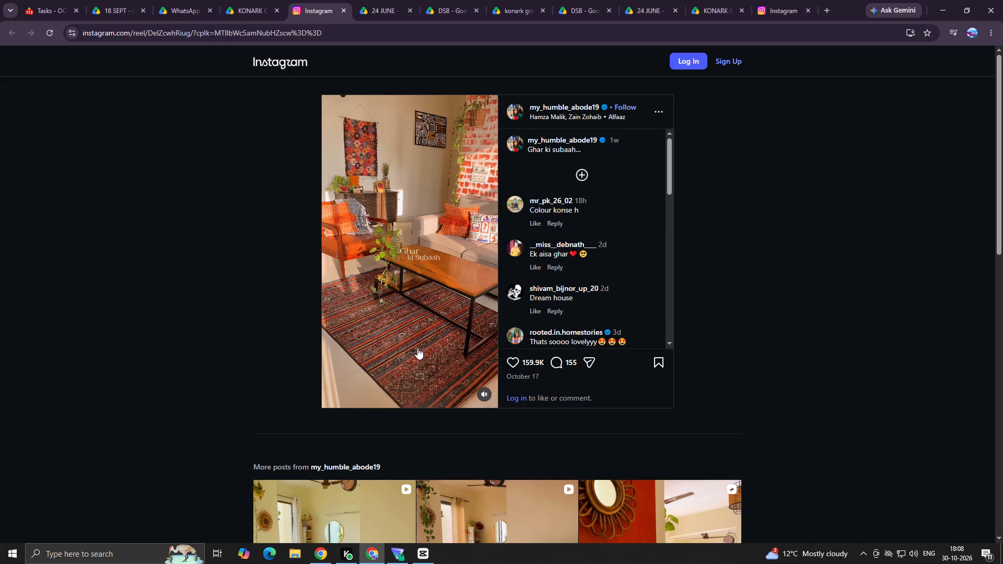
{"action": "left_click", "coordinate": [425, 554]}
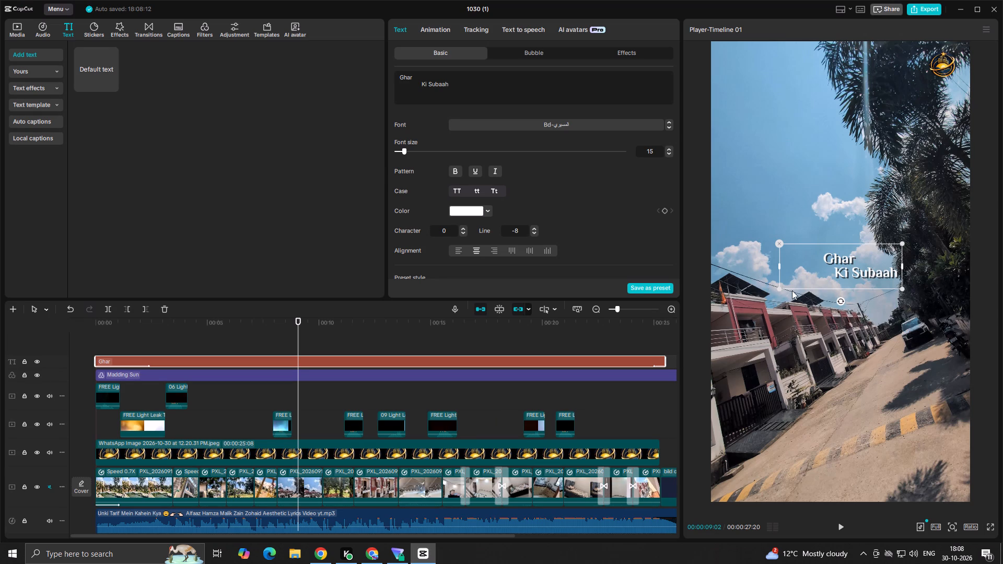
{"action": "left_click_drag", "start_coordinate": [903, 287], "coordinate": [892, 281]}
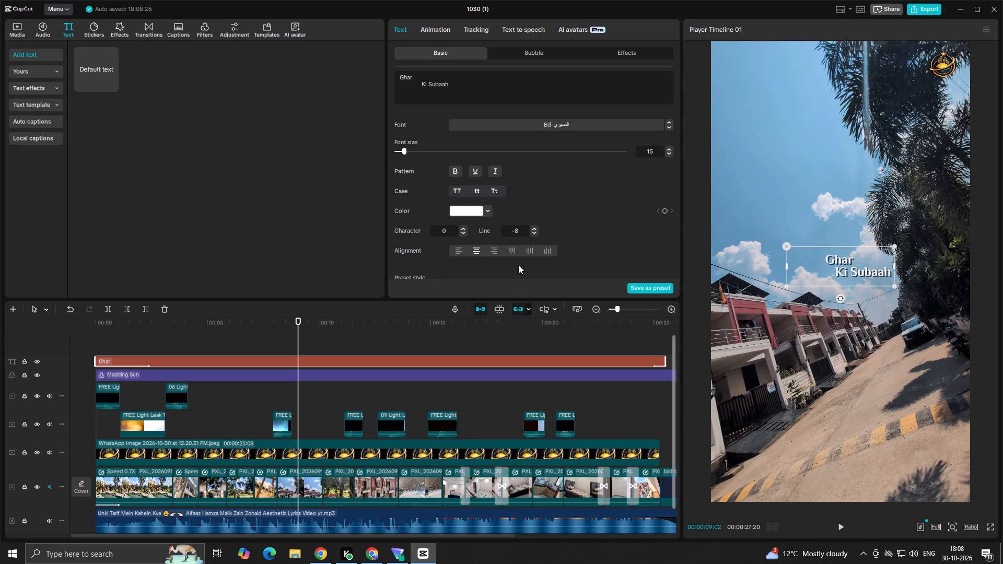
Browse the font list again, previewing serif, sans-serif and italic alternatives on the Ghar Ki Subaah title without applying one.
{"action": "left_click", "coordinate": [569, 123]}
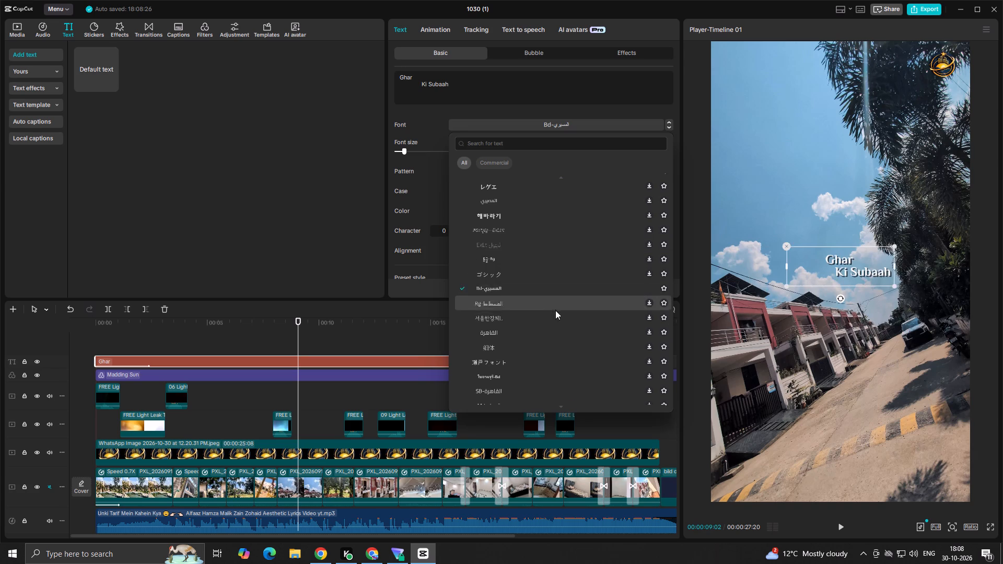
{"action": "scroll", "coordinate": [555, 313], "scroll_direction": "down", "scroll_amount": 14}
{"action": "scroll", "coordinate": [563, 337], "scroll_direction": "up", "scroll_amount": 4}
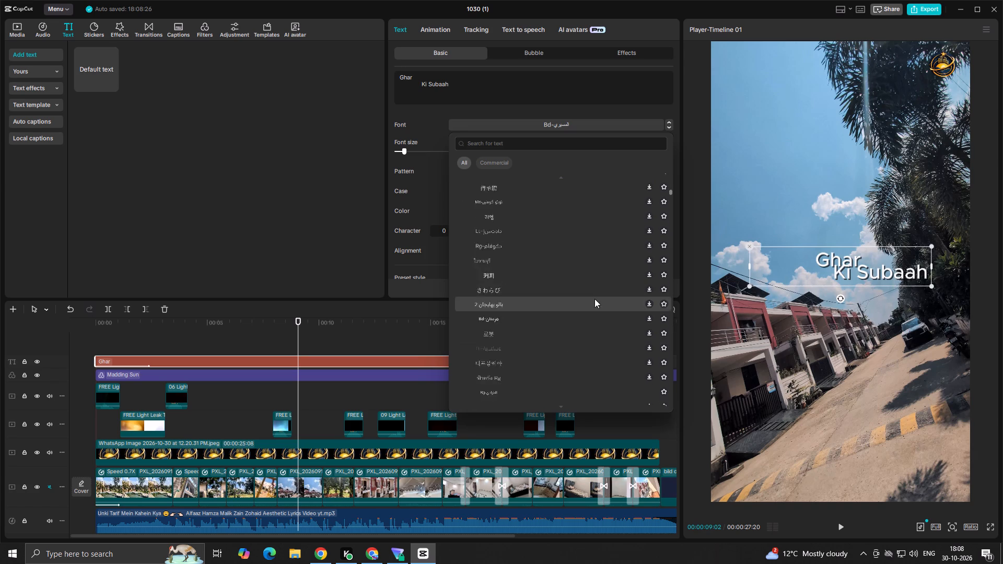
{"action": "scroll", "coordinate": [594, 299], "scroll_direction": "up", "scroll_amount": 13}
{"action": "scroll", "coordinate": [567, 249], "scroll_direction": "up", "scroll_amount": 3}
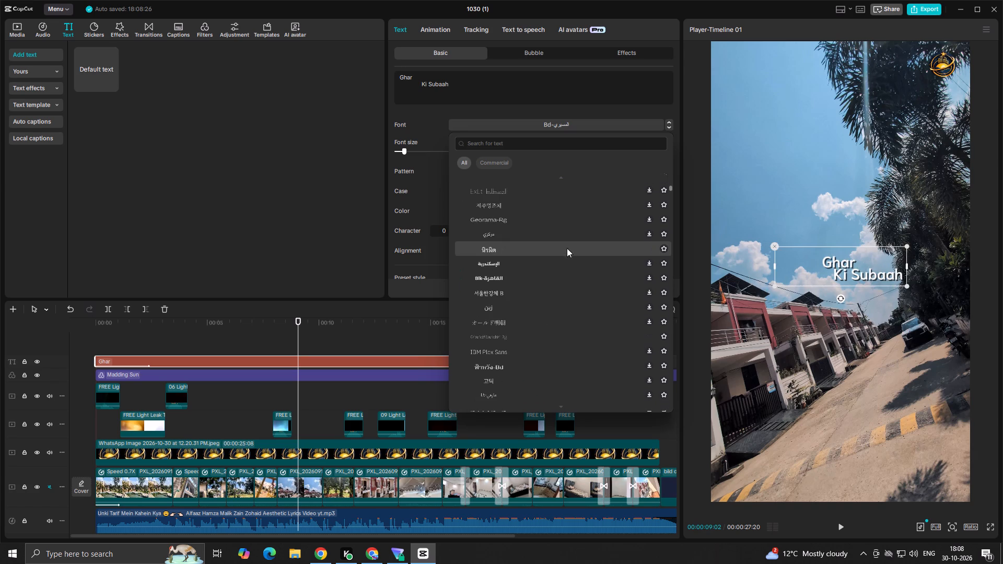
{"action": "scroll", "coordinate": [552, 261], "scroll_direction": "up", "scroll_amount": 9}
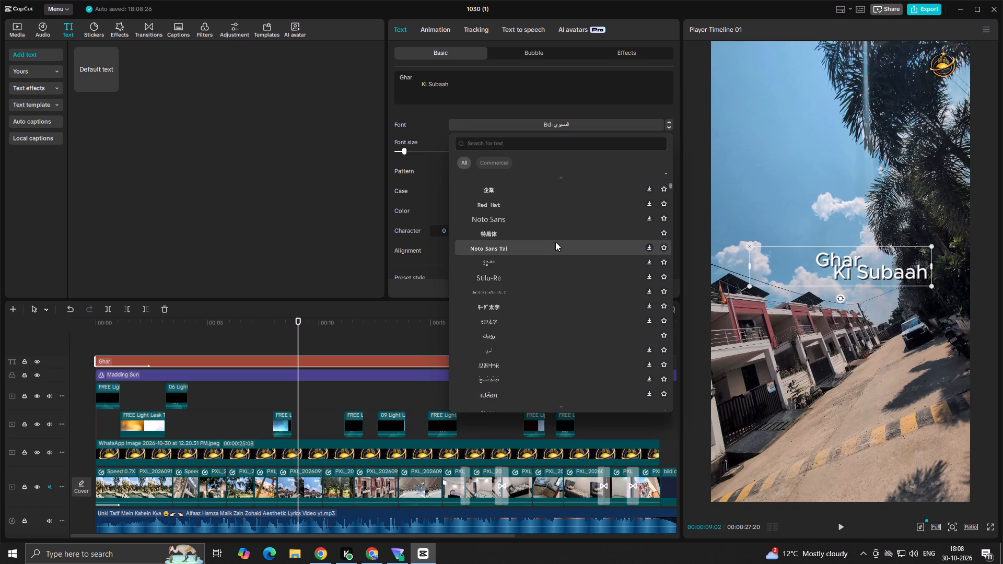
{"action": "scroll", "coordinate": [557, 209], "scroll_direction": "up", "scroll_amount": 3}
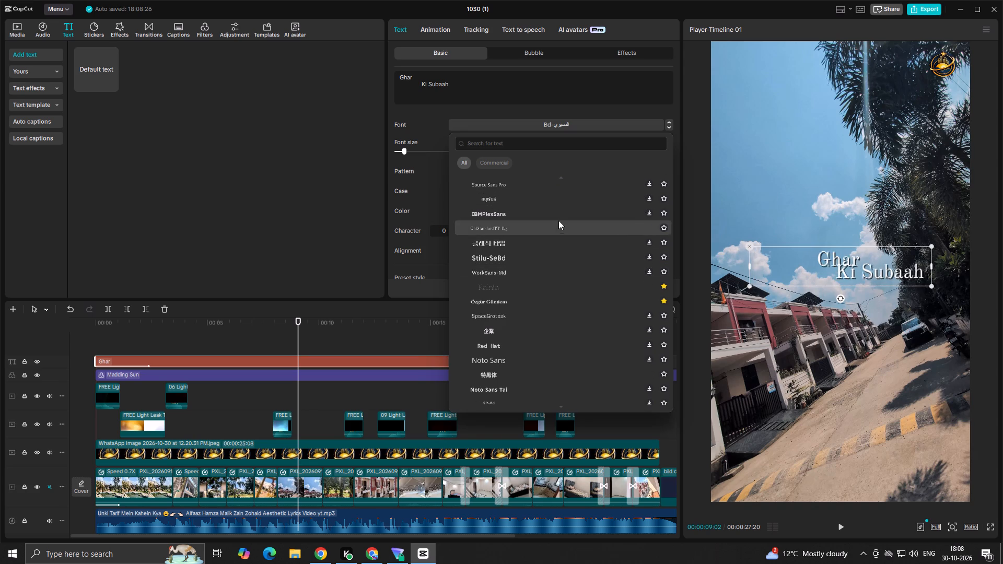
{"action": "scroll", "coordinate": [555, 237], "scroll_direction": "up", "scroll_amount": 2}
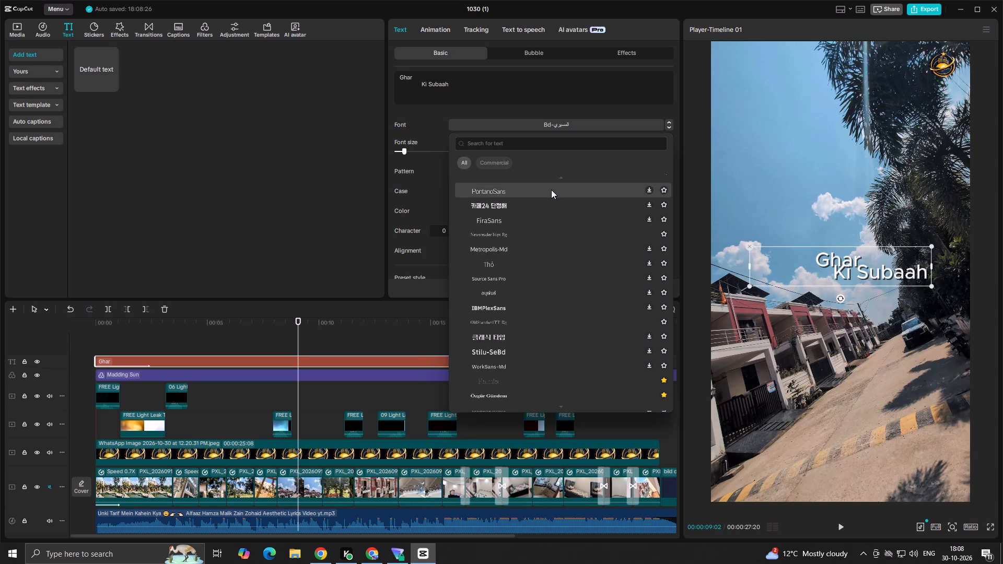
{"action": "scroll", "coordinate": [545, 235], "scroll_direction": "up", "scroll_amount": 2}
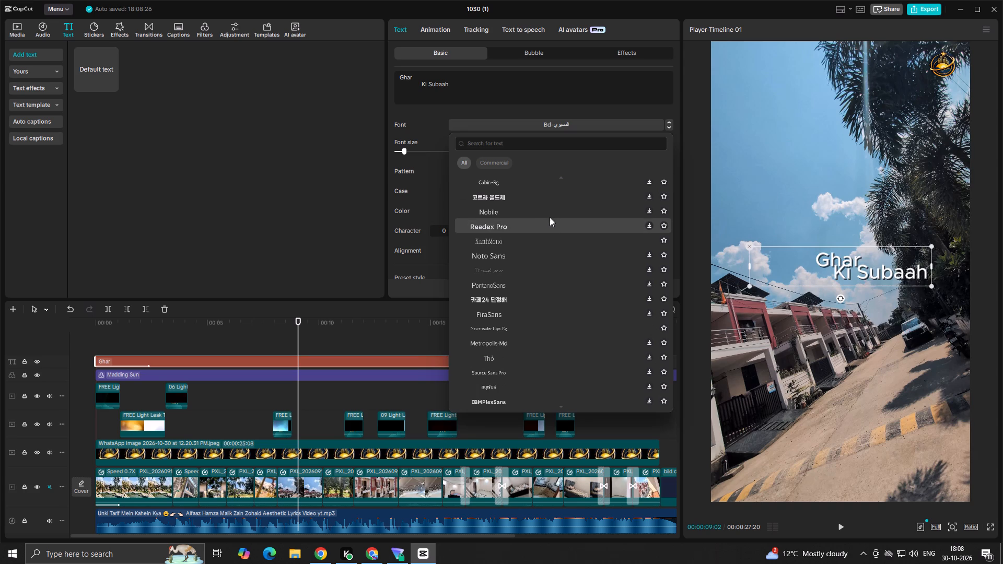
{"action": "scroll", "coordinate": [560, 199], "scroll_direction": "up", "scroll_amount": 2}
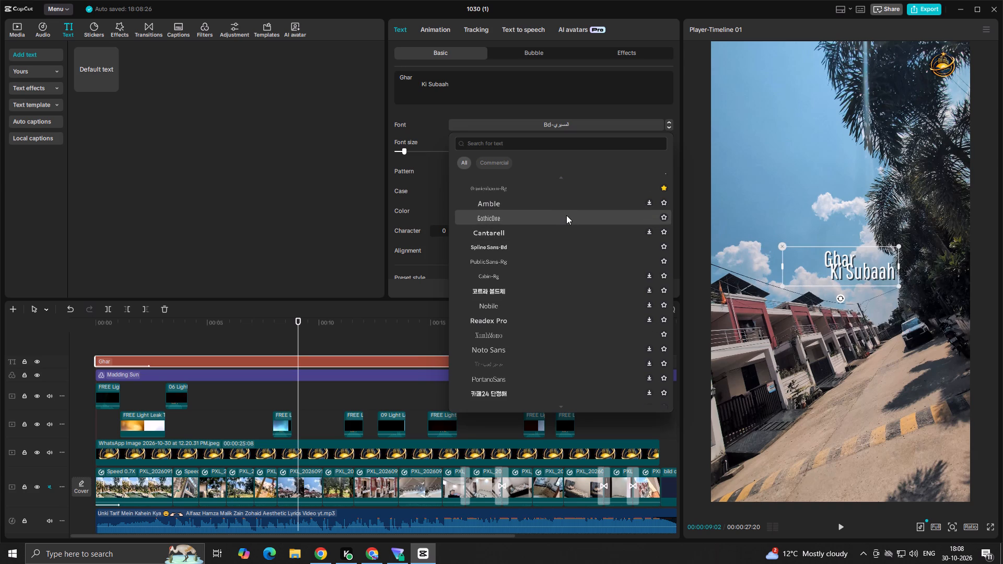
{"action": "scroll", "coordinate": [565, 196], "scroll_direction": "up", "scroll_amount": 4}
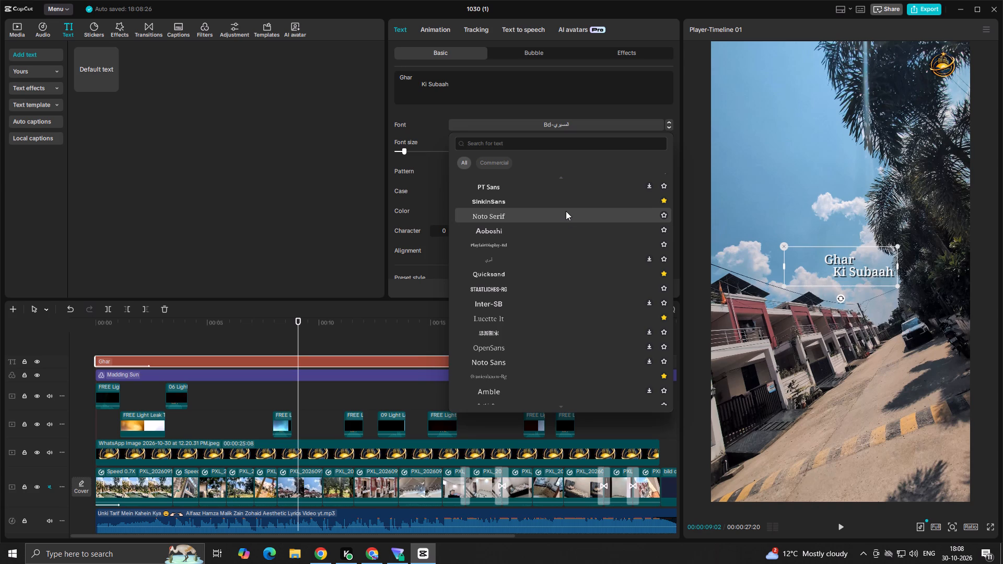
{"action": "scroll", "coordinate": [564, 177], "scroll_direction": "up", "scroll_amount": 1}
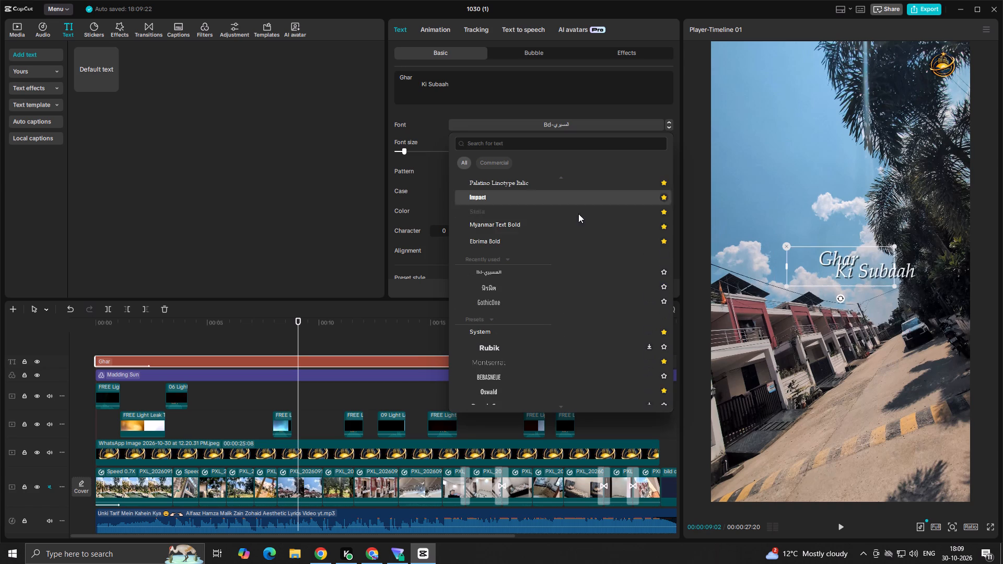
{"action": "left_click", "coordinate": [319, 258]}
Scrub the timeline from the opening bench shot through the street and row-house shots to examine the resized title.
{"action": "left_click", "coordinate": [325, 334]}
{"action": "left_click_drag", "start_coordinate": [325, 334], "coordinate": [0, 359]}
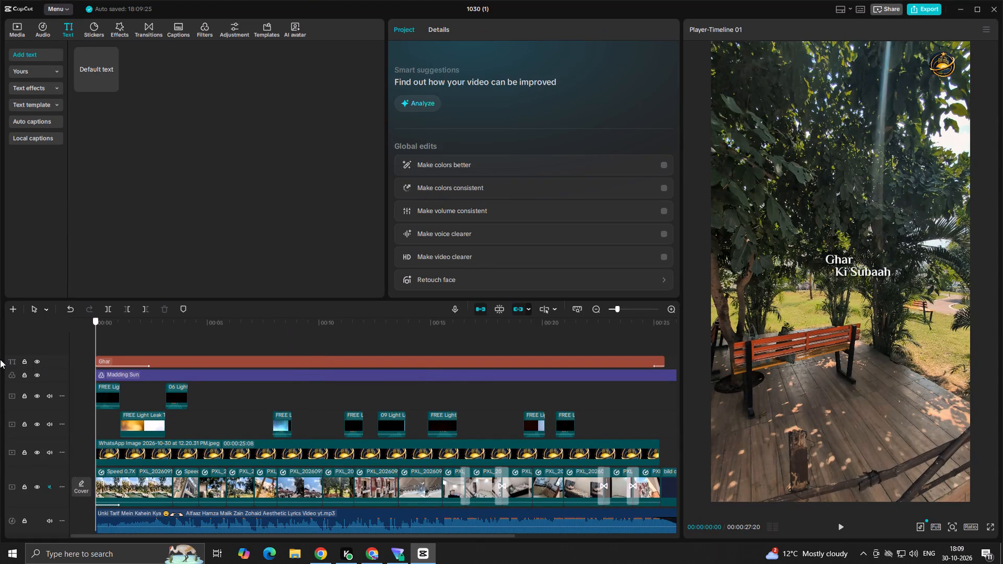
{"action": "left_click_drag", "start_coordinate": [0, 359], "coordinate": [0, 362]}
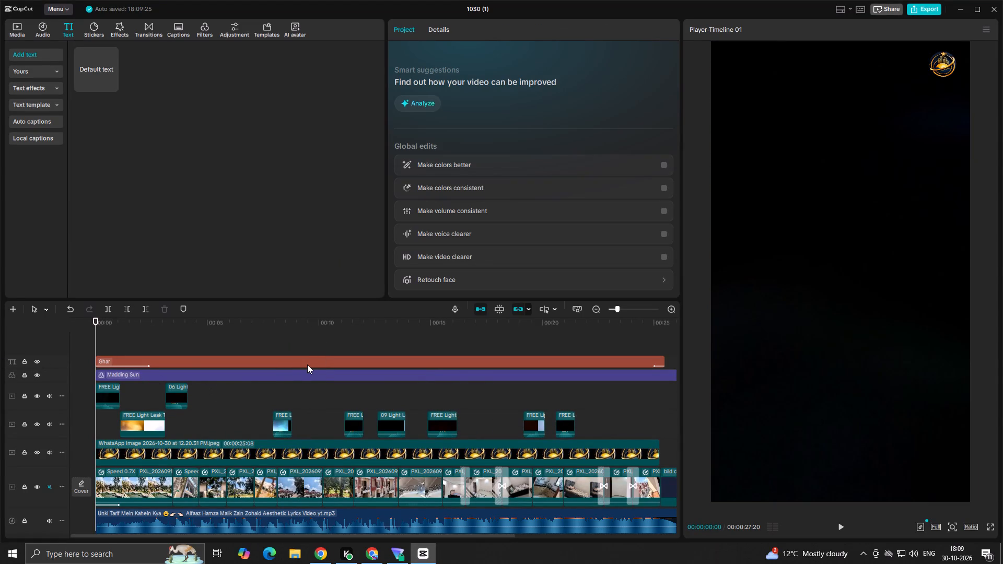
{"action": "left_click", "coordinate": [215, 336]}
{"action": "left_click_drag", "start_coordinate": [215, 336], "coordinate": [303, 358]}
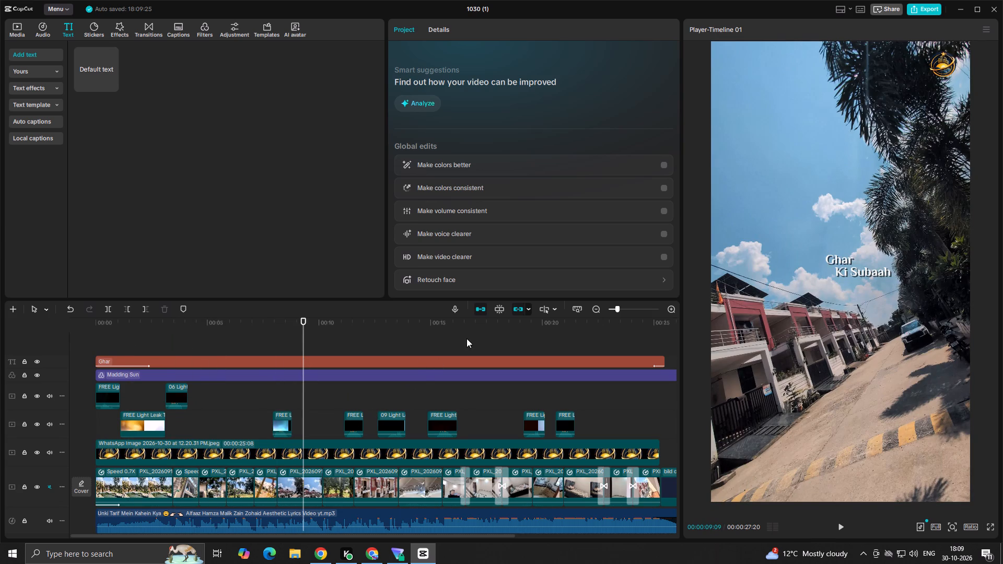
{"action": "left_click", "coordinate": [470, 336]}
{"action": "left_click_drag", "start_coordinate": [470, 336], "coordinate": [306, 368]}
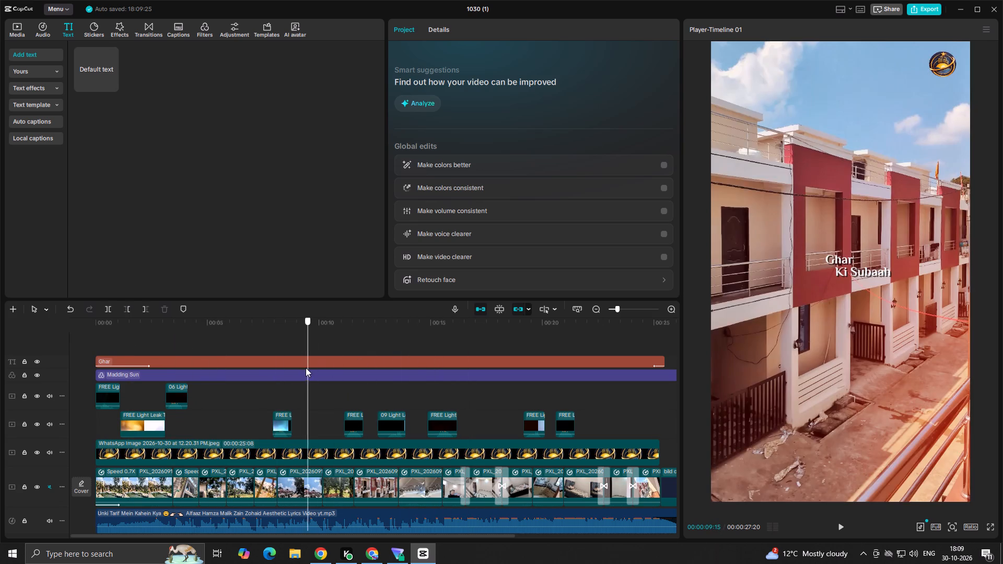
{"action": "left_click_drag", "start_coordinate": [306, 368], "coordinate": [298, 371]}
Switch to the DSB task board in Chrome and examine the comments and attachments of task OCT/DSB/POSTER/07.
{"action": "left_click", "coordinate": [370, 553]}
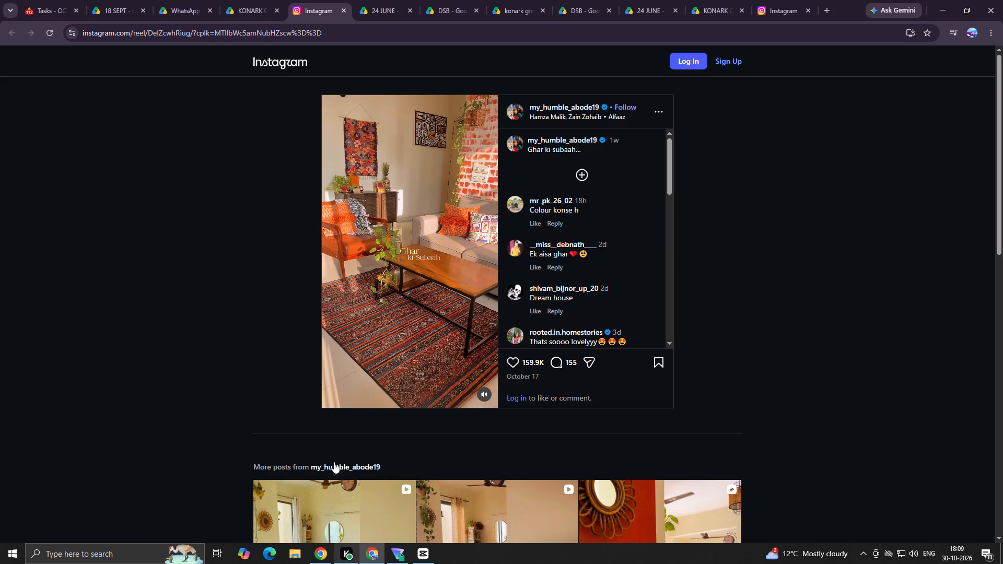
{"action": "left_click", "coordinate": [43, 9]}
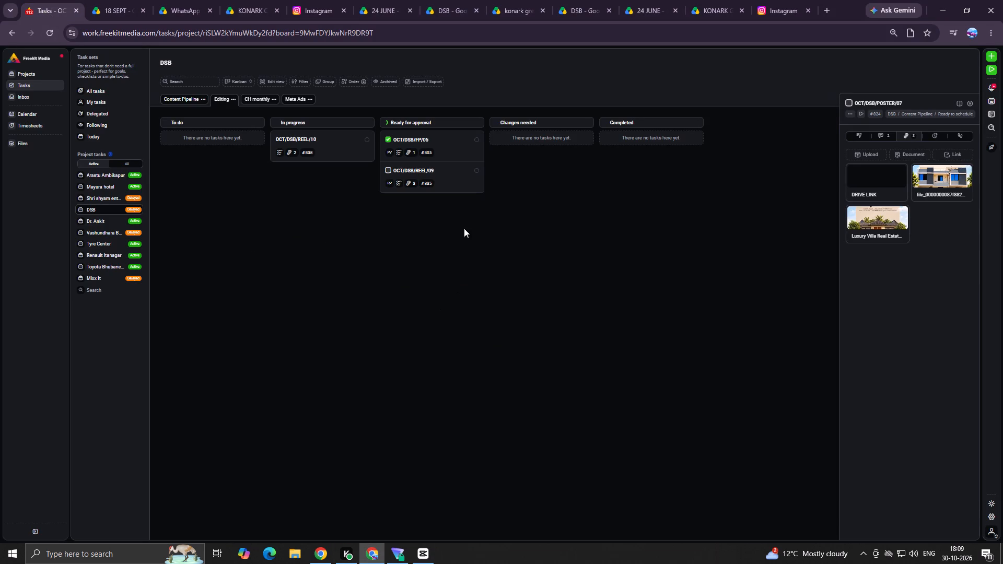
{"action": "left_click", "coordinate": [879, 143]}
{"action": "left_click", "coordinate": [882, 137]}
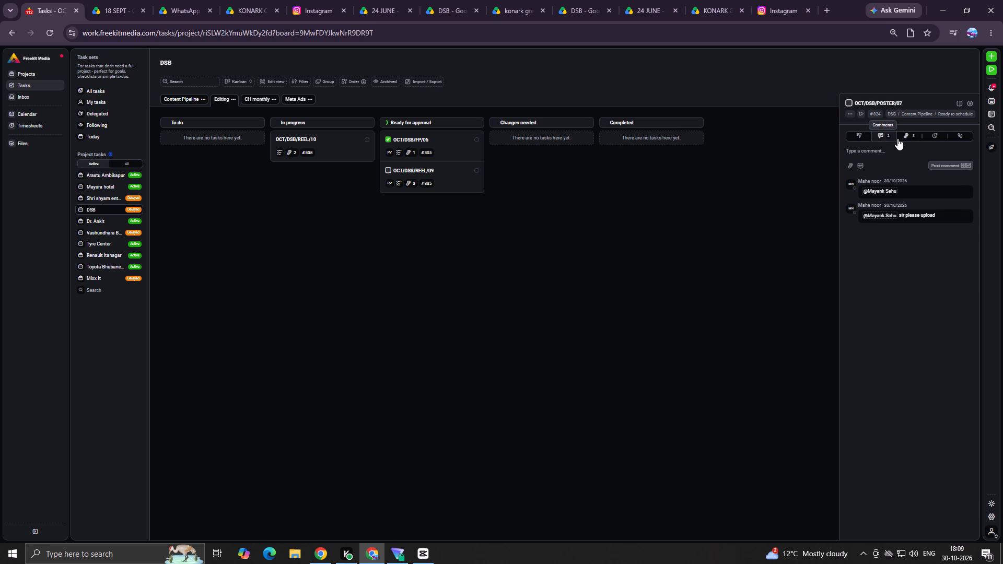
{"action": "left_click", "coordinate": [904, 137]}
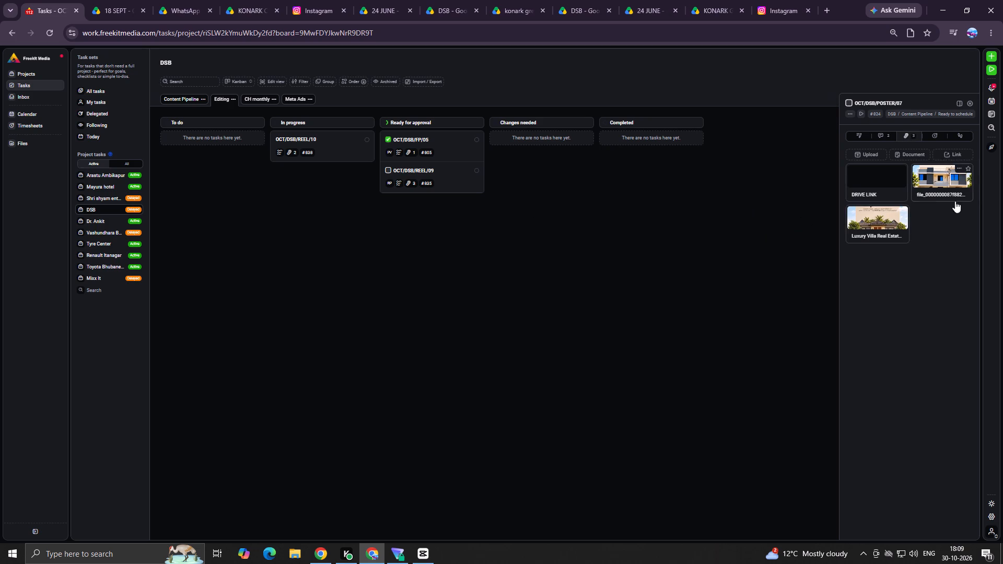
Switch to Chrome and open the Luxury Villa Real Estate poster attached to the OCT/DSB/POSTER/07 task.
{"action": "left_click", "coordinate": [882, 227]}
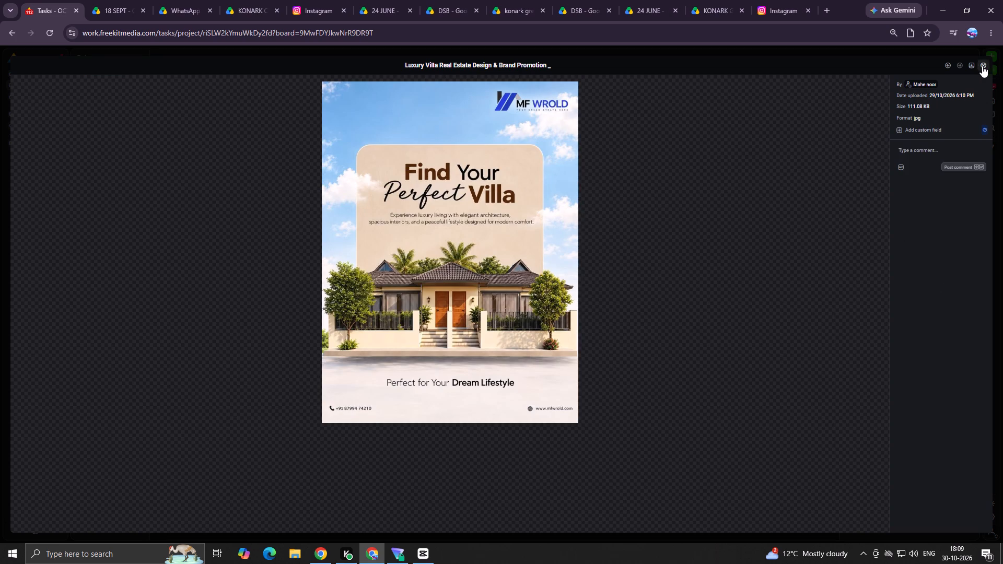
Close the villa poster and view the task's other attached poster, headed Find Your Perfect Home.
{"action": "left_click", "coordinate": [982, 66]}
{"action": "left_click", "coordinate": [934, 194]}
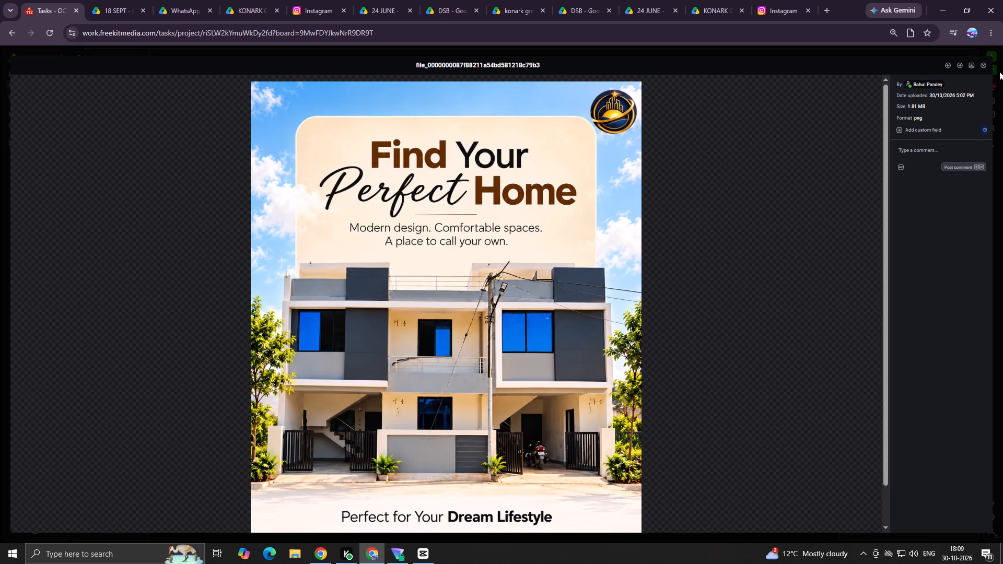
{"action": "left_click", "coordinate": [986, 64]}
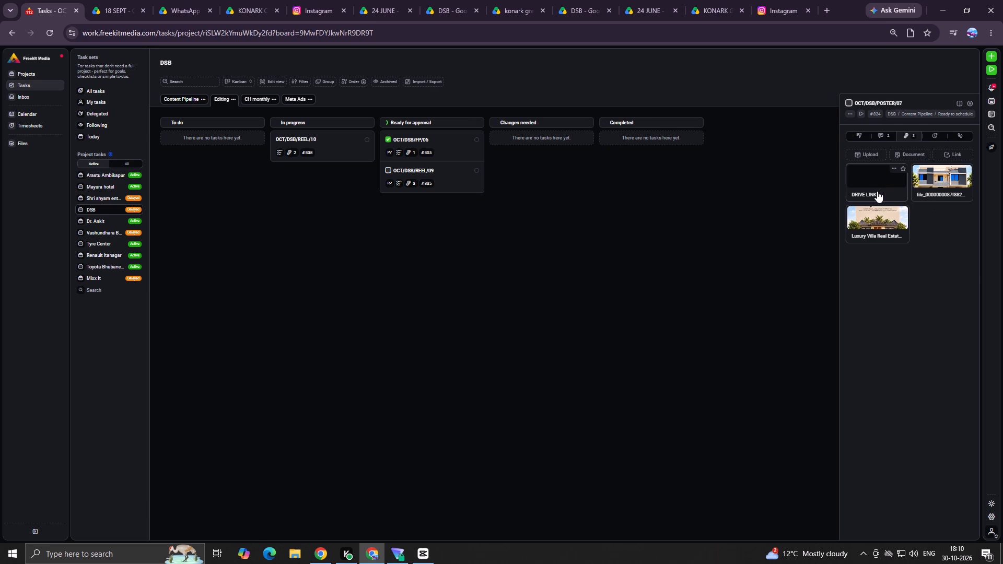
Open the OCT/DSB/REEL/10 task in the In progress column to check its attachments.
{"action": "left_click", "coordinate": [337, 149]}
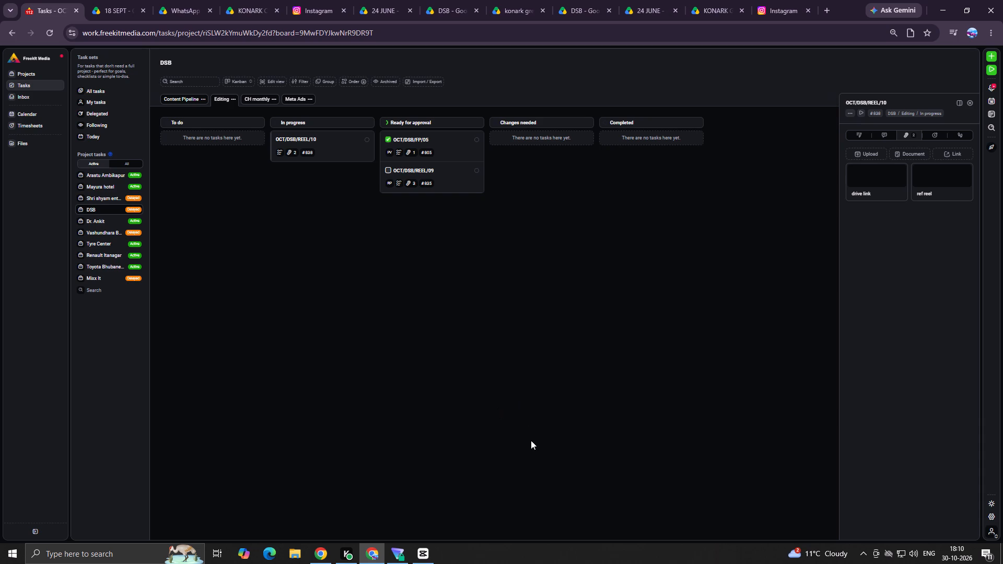
Switch to CapCut and play the reel from the street shot into the bedroom shots to review the title.
{"action": "left_click", "coordinate": [429, 558]}
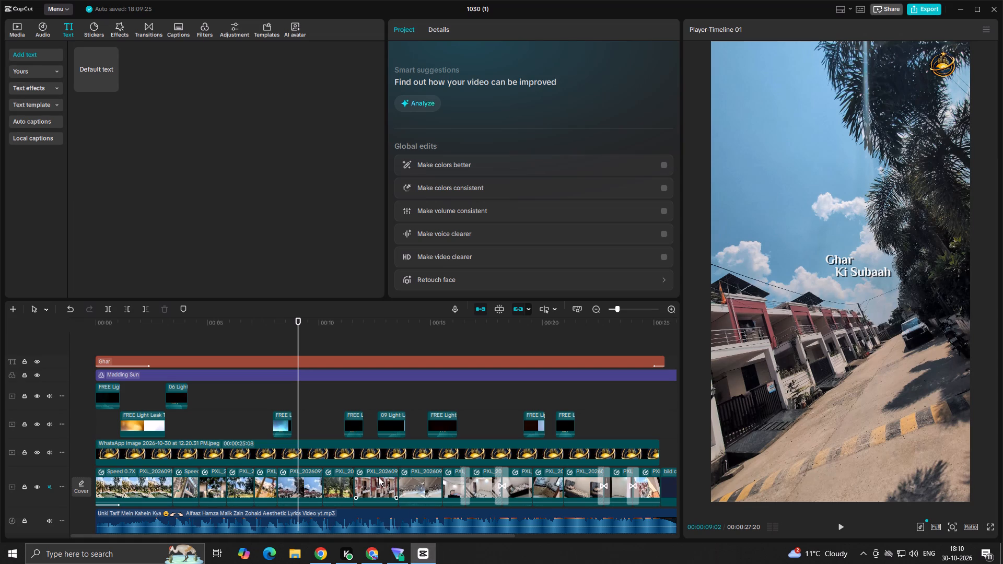
{"action": "key", "text": "space"}
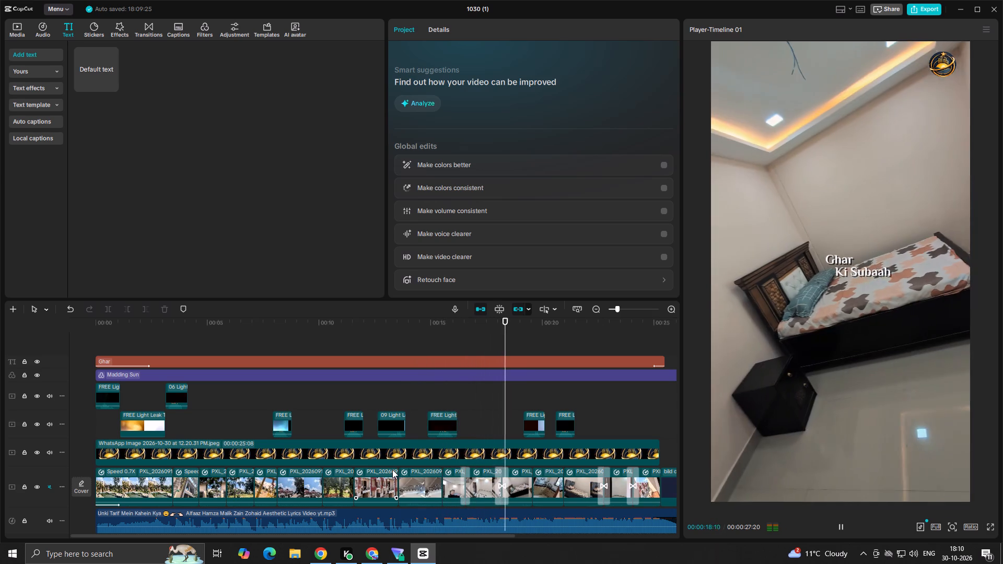
{"action": "key", "text": "space"}
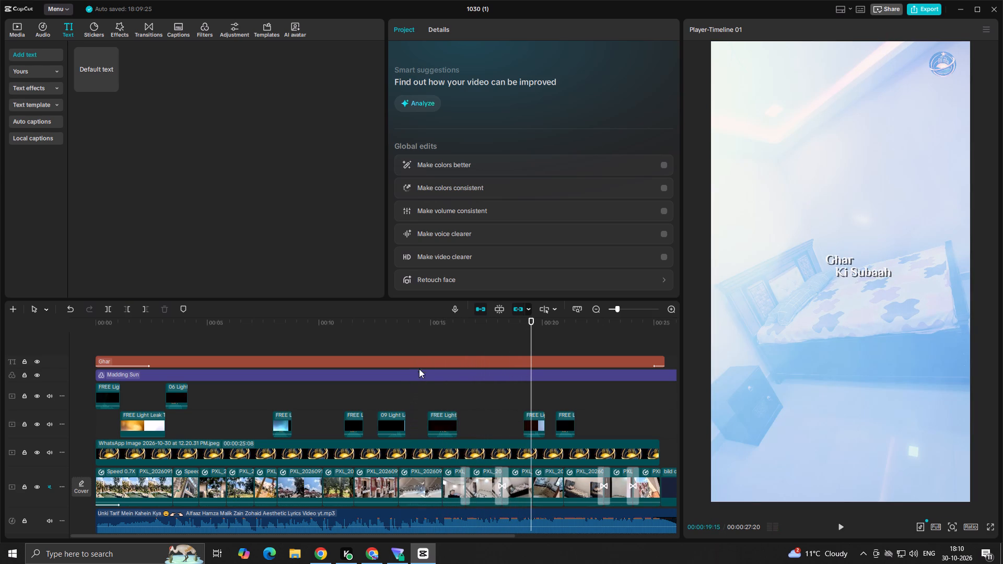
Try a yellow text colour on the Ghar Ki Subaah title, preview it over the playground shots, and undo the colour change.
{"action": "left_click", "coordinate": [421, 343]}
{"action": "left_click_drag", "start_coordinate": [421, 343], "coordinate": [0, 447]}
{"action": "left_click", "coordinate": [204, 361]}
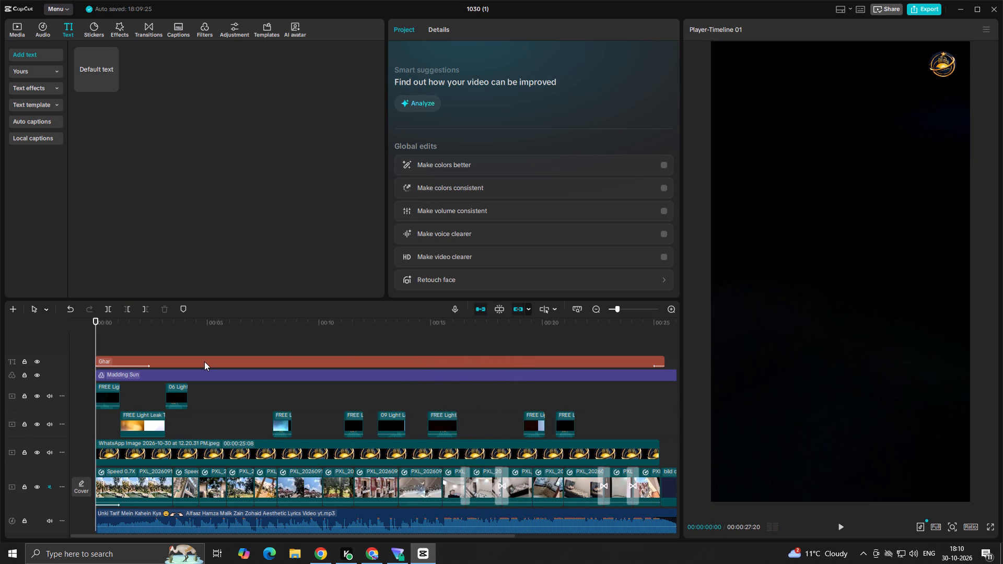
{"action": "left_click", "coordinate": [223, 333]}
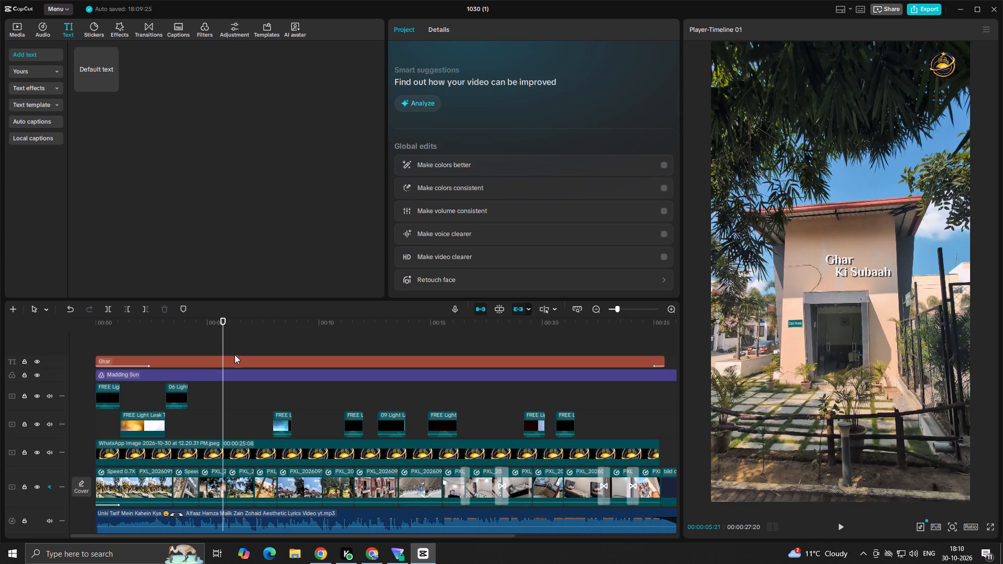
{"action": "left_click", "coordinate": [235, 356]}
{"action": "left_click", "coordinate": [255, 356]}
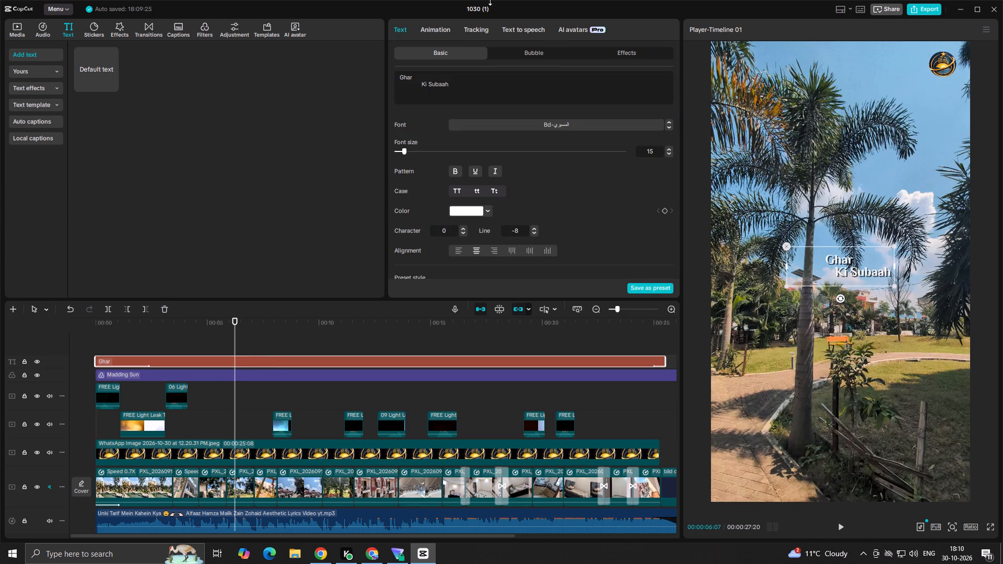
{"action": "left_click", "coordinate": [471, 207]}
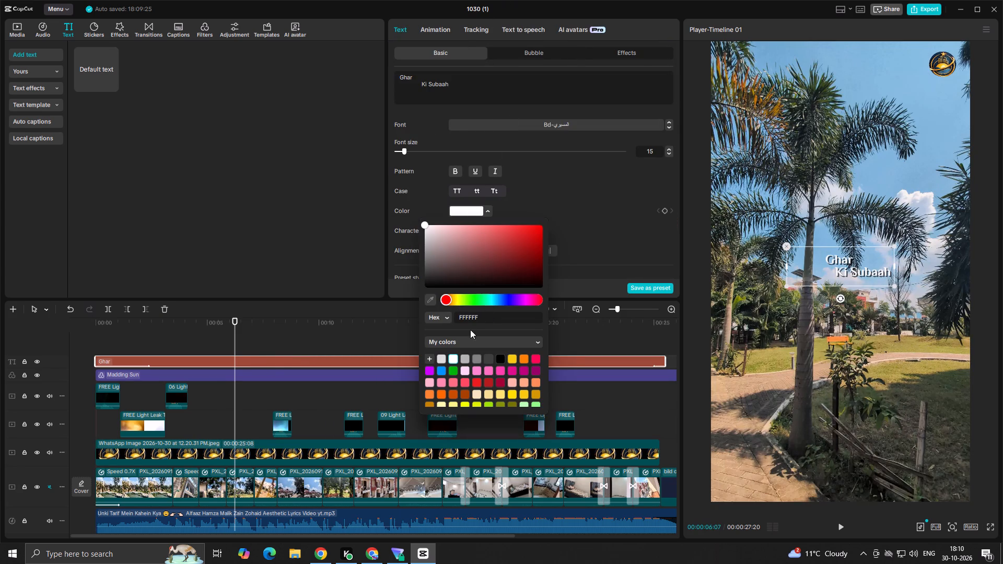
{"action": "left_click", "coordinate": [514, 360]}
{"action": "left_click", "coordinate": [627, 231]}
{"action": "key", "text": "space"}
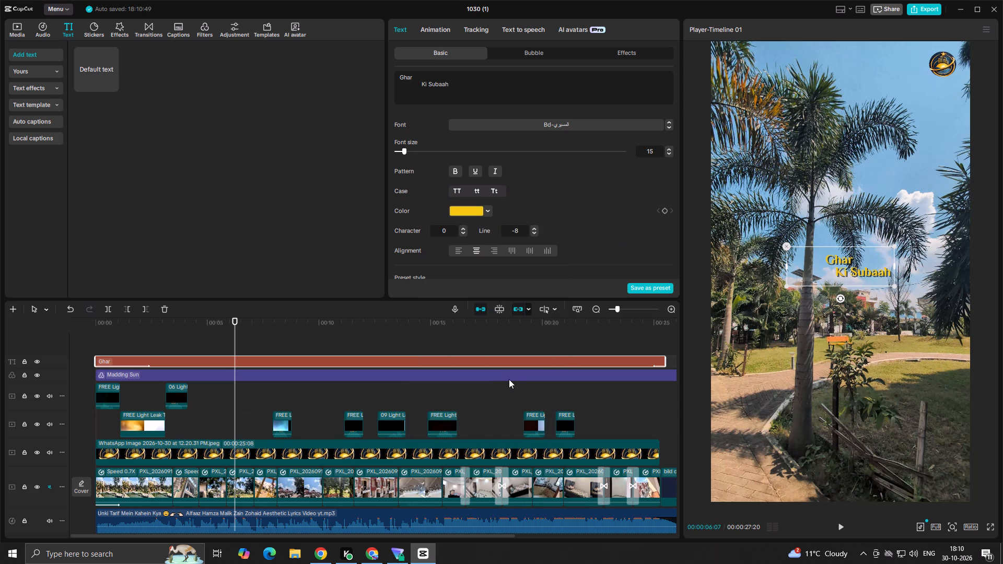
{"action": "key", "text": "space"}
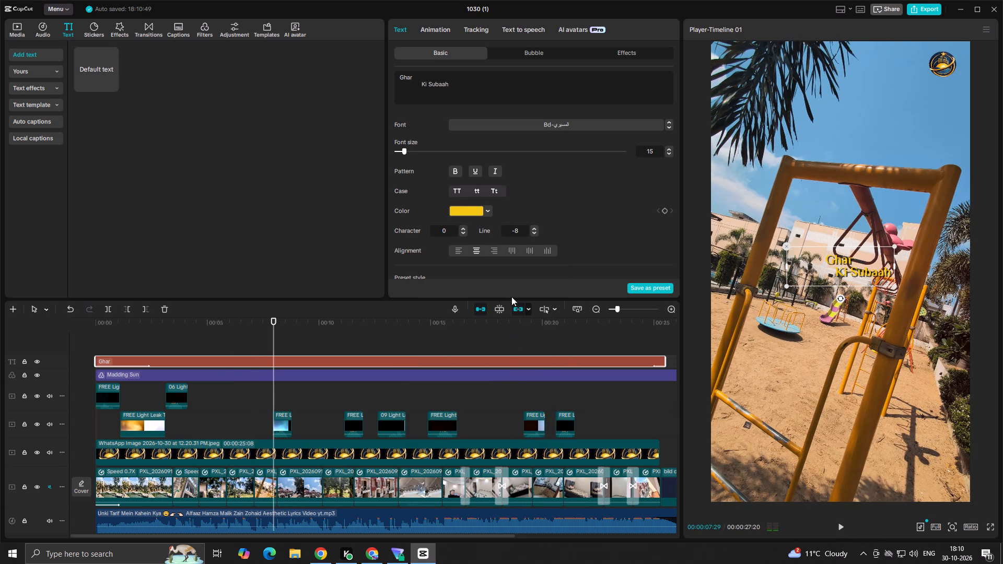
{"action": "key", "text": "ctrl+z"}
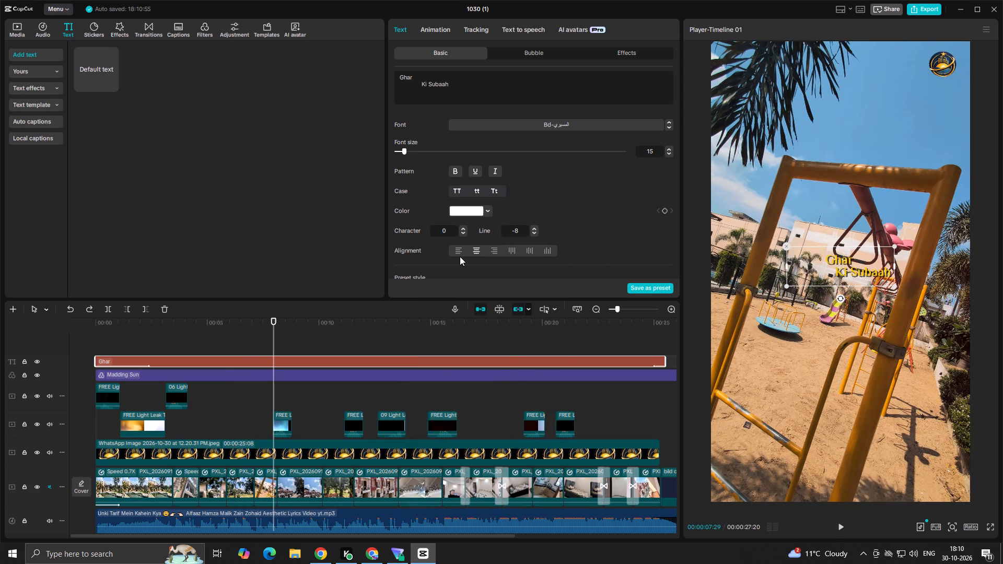
Return the playhead to the start of the reel.
{"action": "left_click", "coordinate": [382, 401]}
{"action": "left_click_drag", "start_coordinate": [381, 401], "coordinate": [83, 431]}
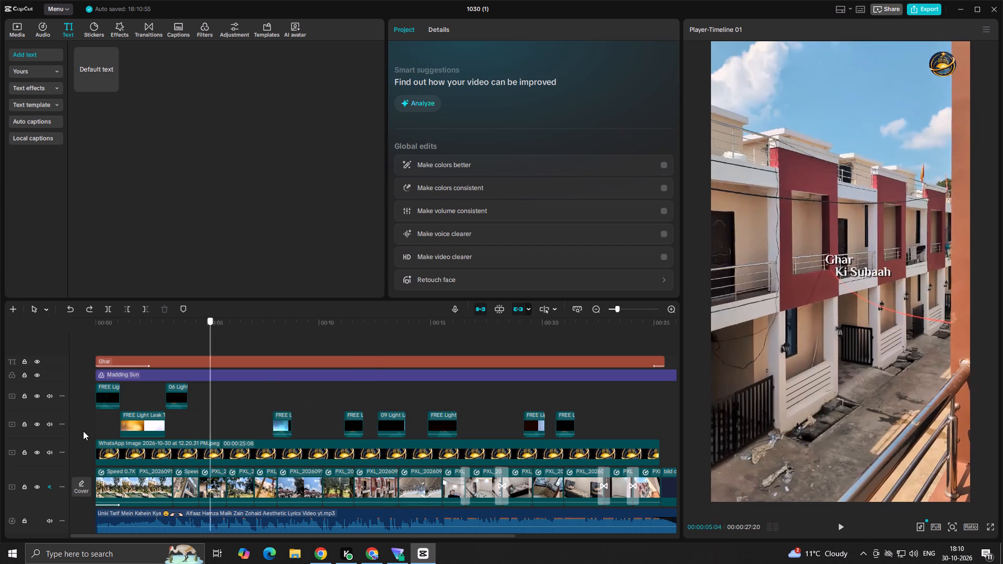
{"action": "left_click_drag", "start_coordinate": [83, 431], "coordinate": [83, 431]}
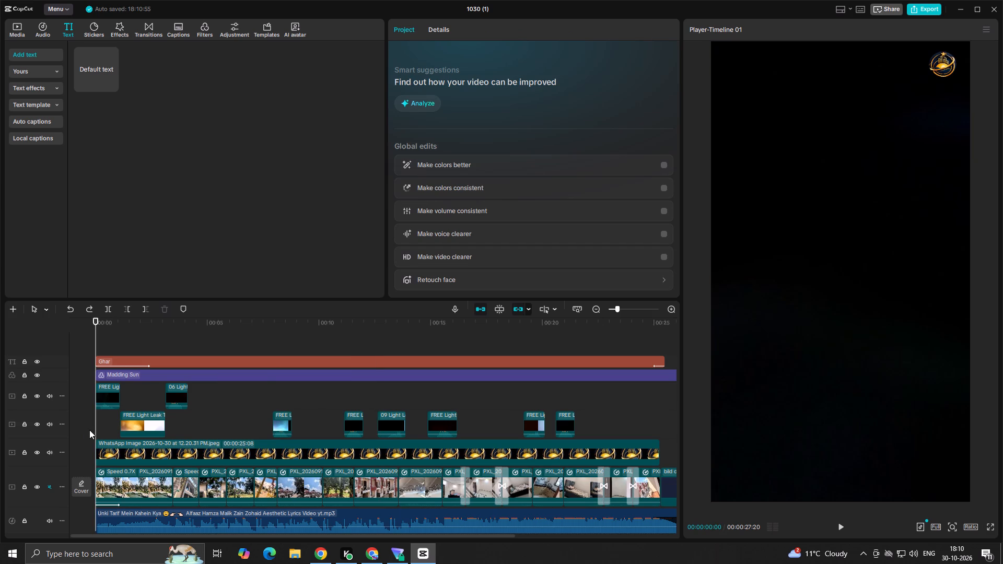